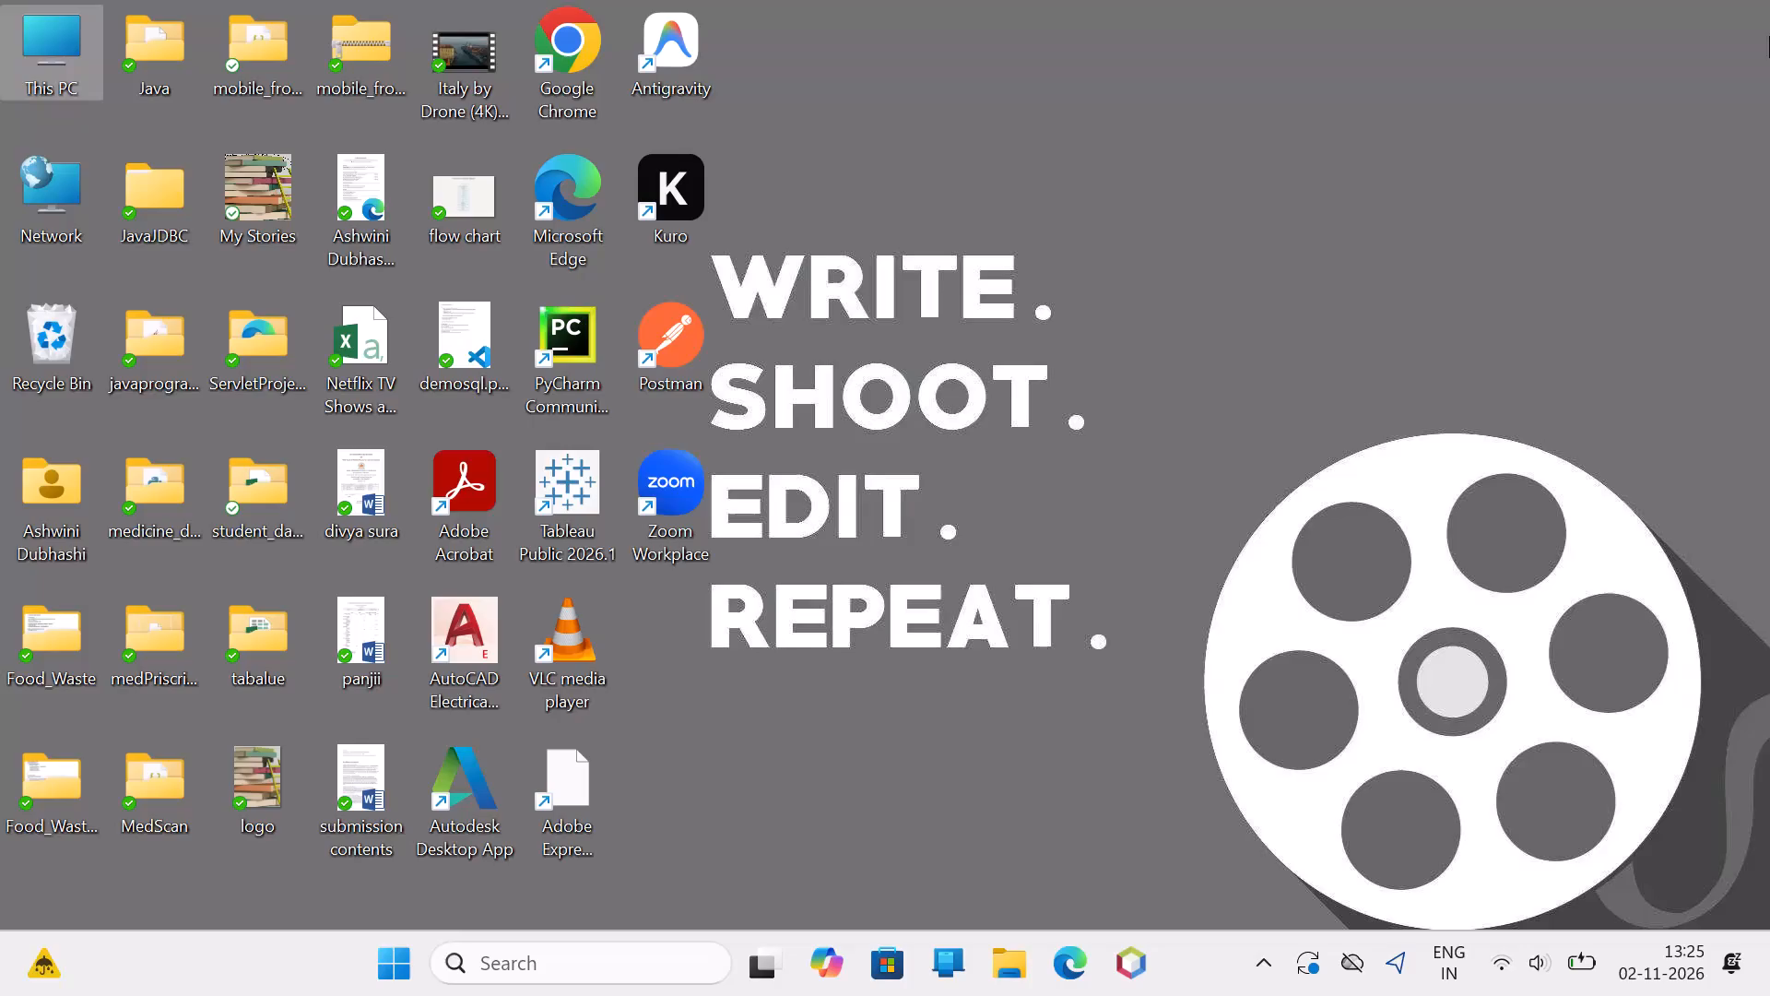
Open the Book1 workbook from the Documents folder, dismiss the activation wizard and maximize the workbook window.
{"action": "left_click", "coordinate": [1245, 497]}
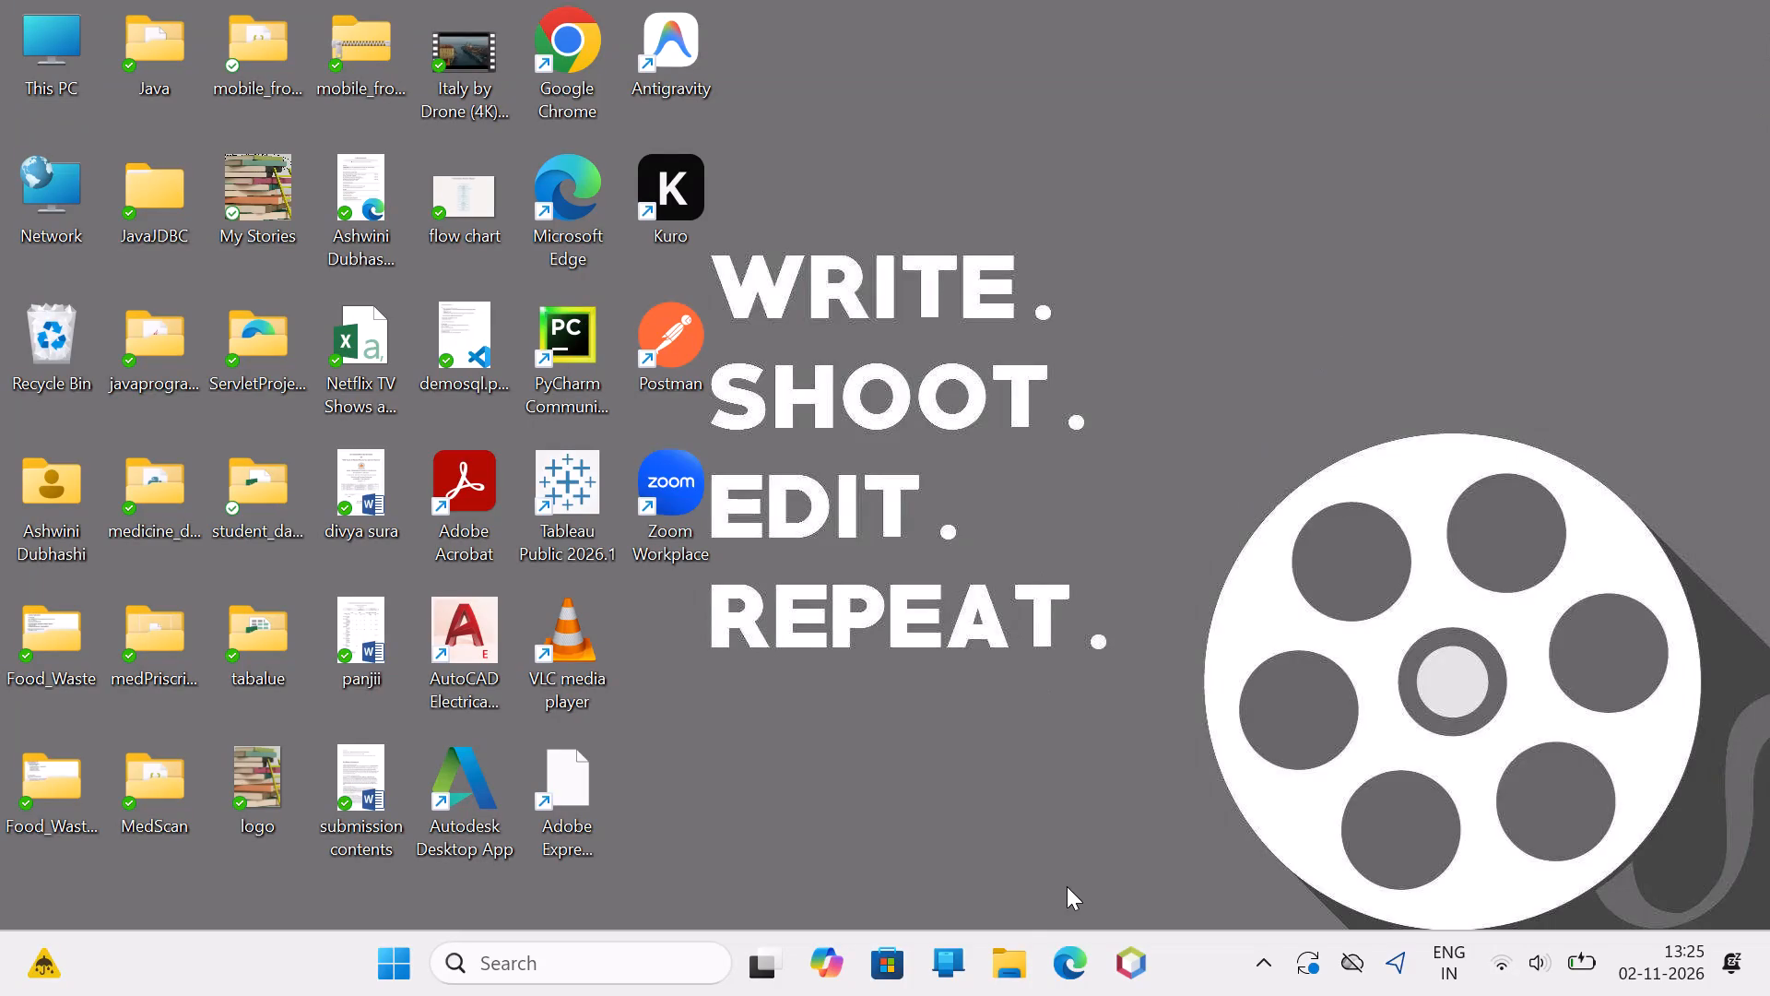
{"action": "double_click", "coordinate": [1002, 970]}
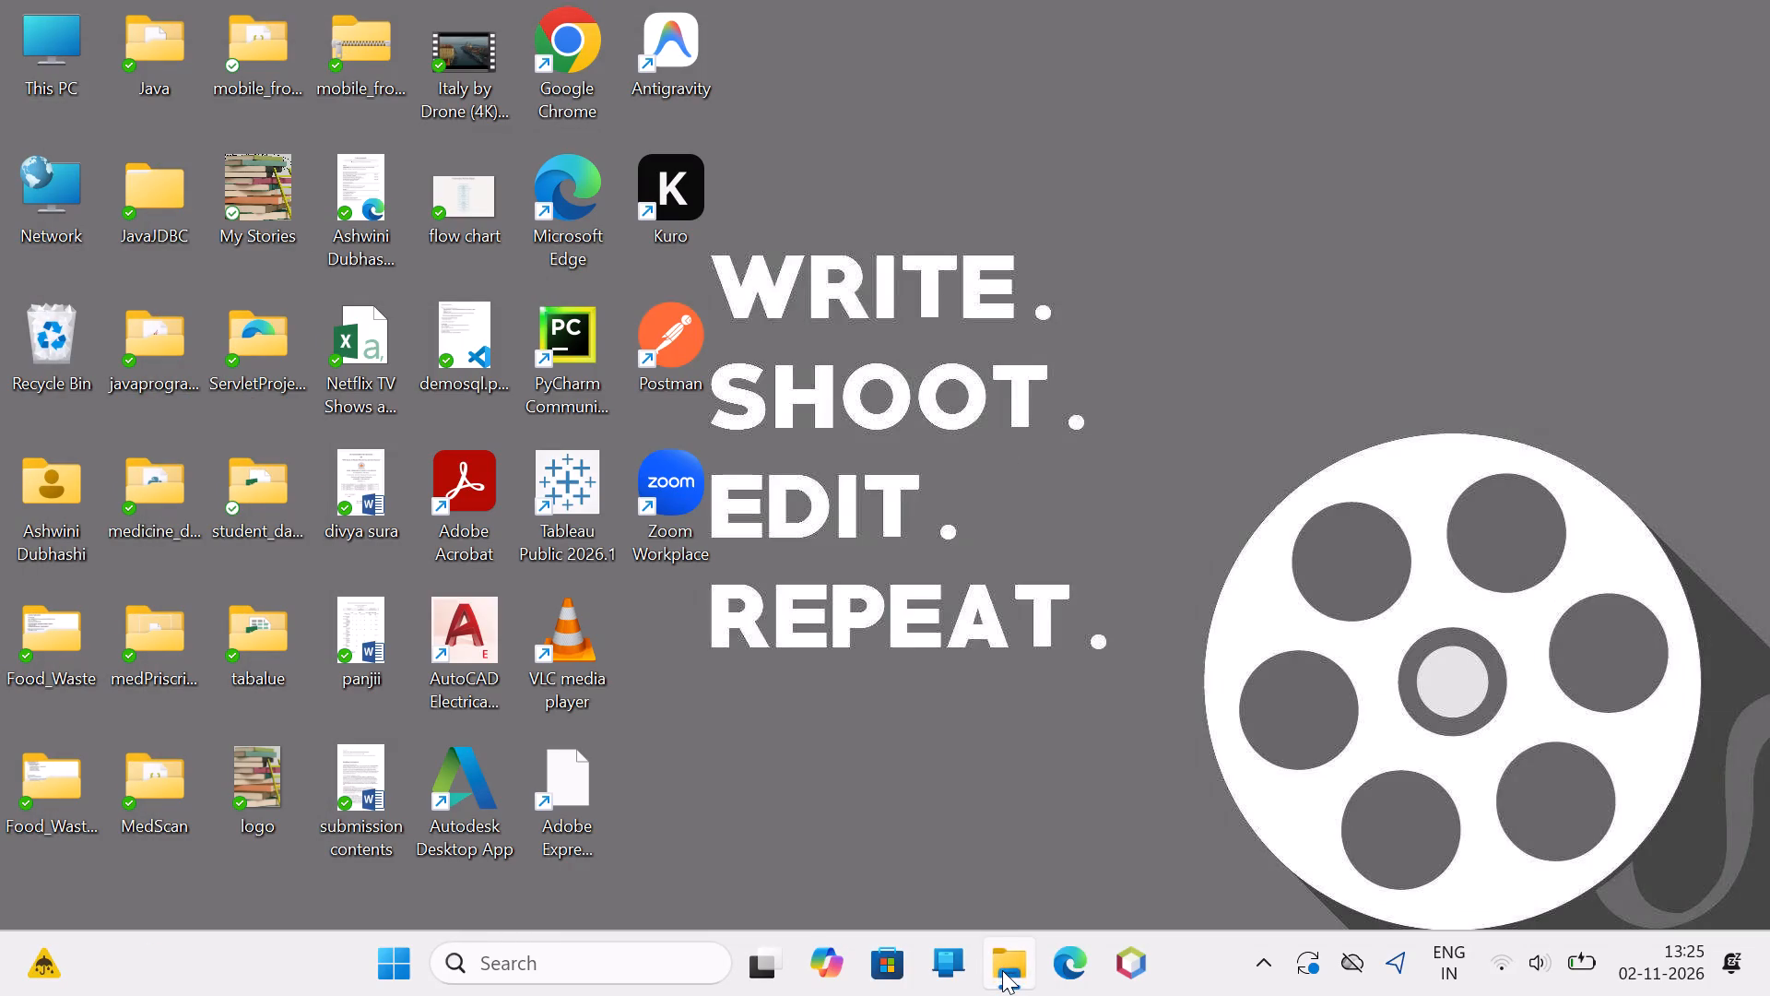
{"action": "left_click", "coordinate": [1002, 970]}
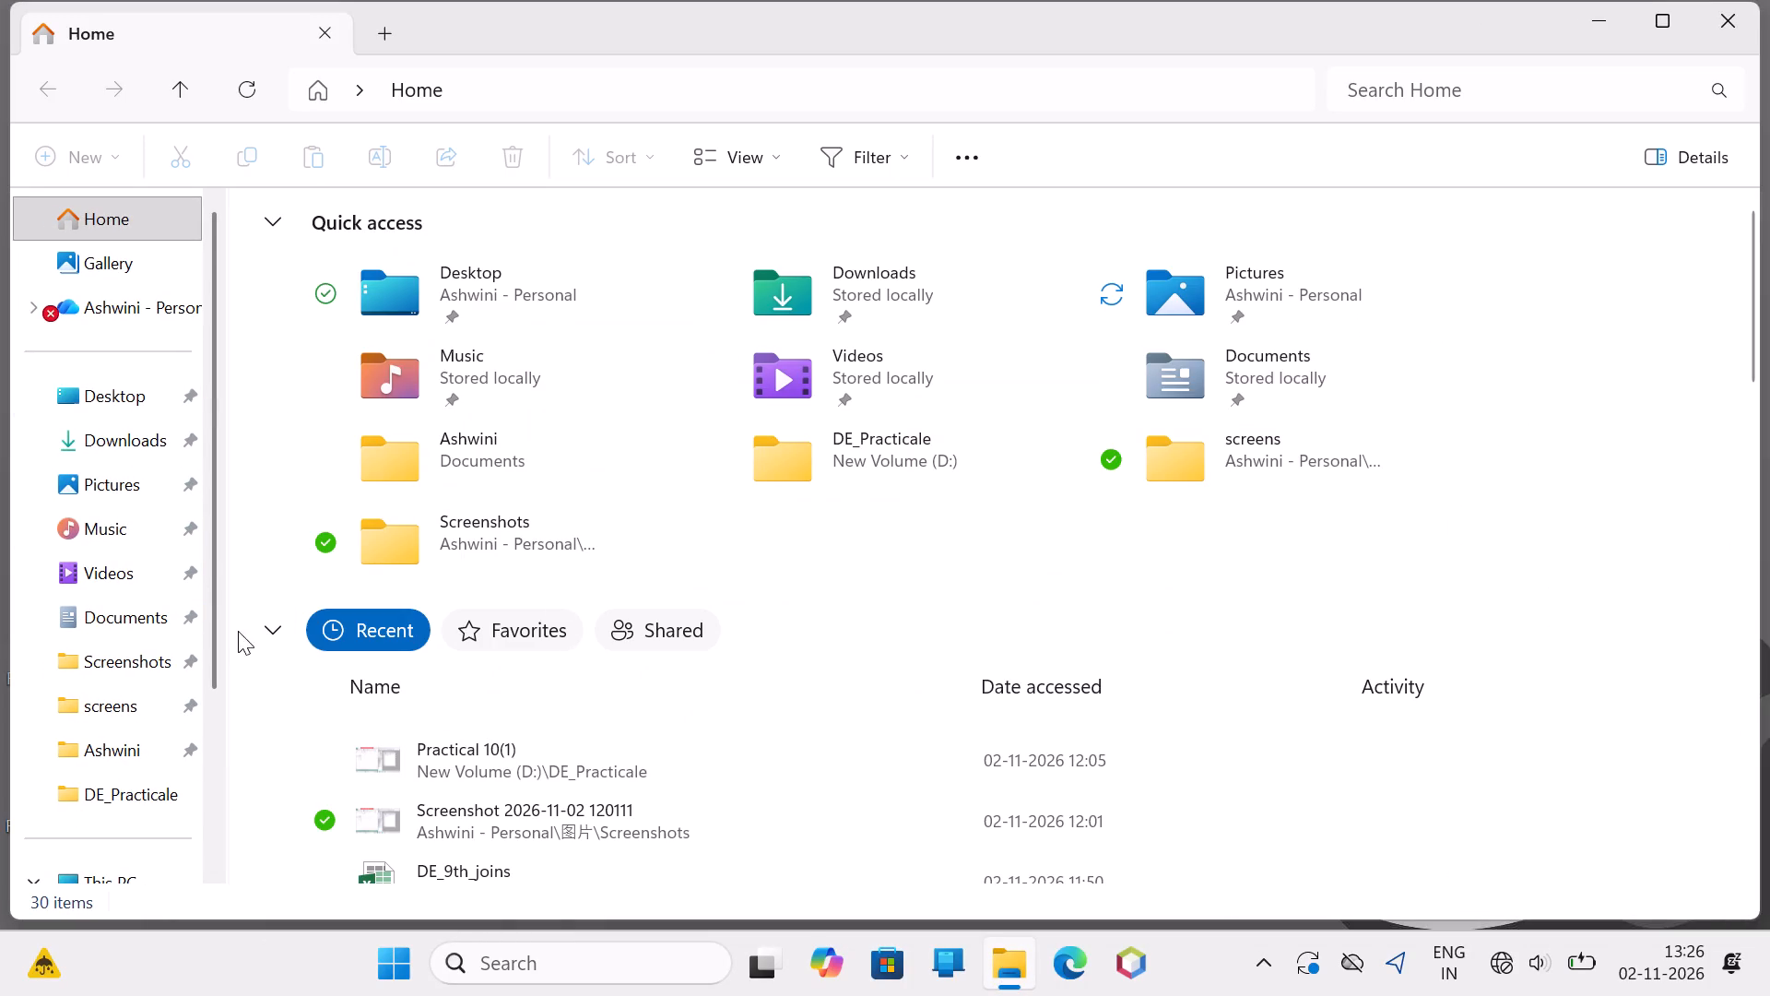
{"action": "scroll", "coordinate": [137, 642], "scroll_direction": "down", "scroll_amount": 1}
{"action": "left_click", "coordinate": [137, 651]}
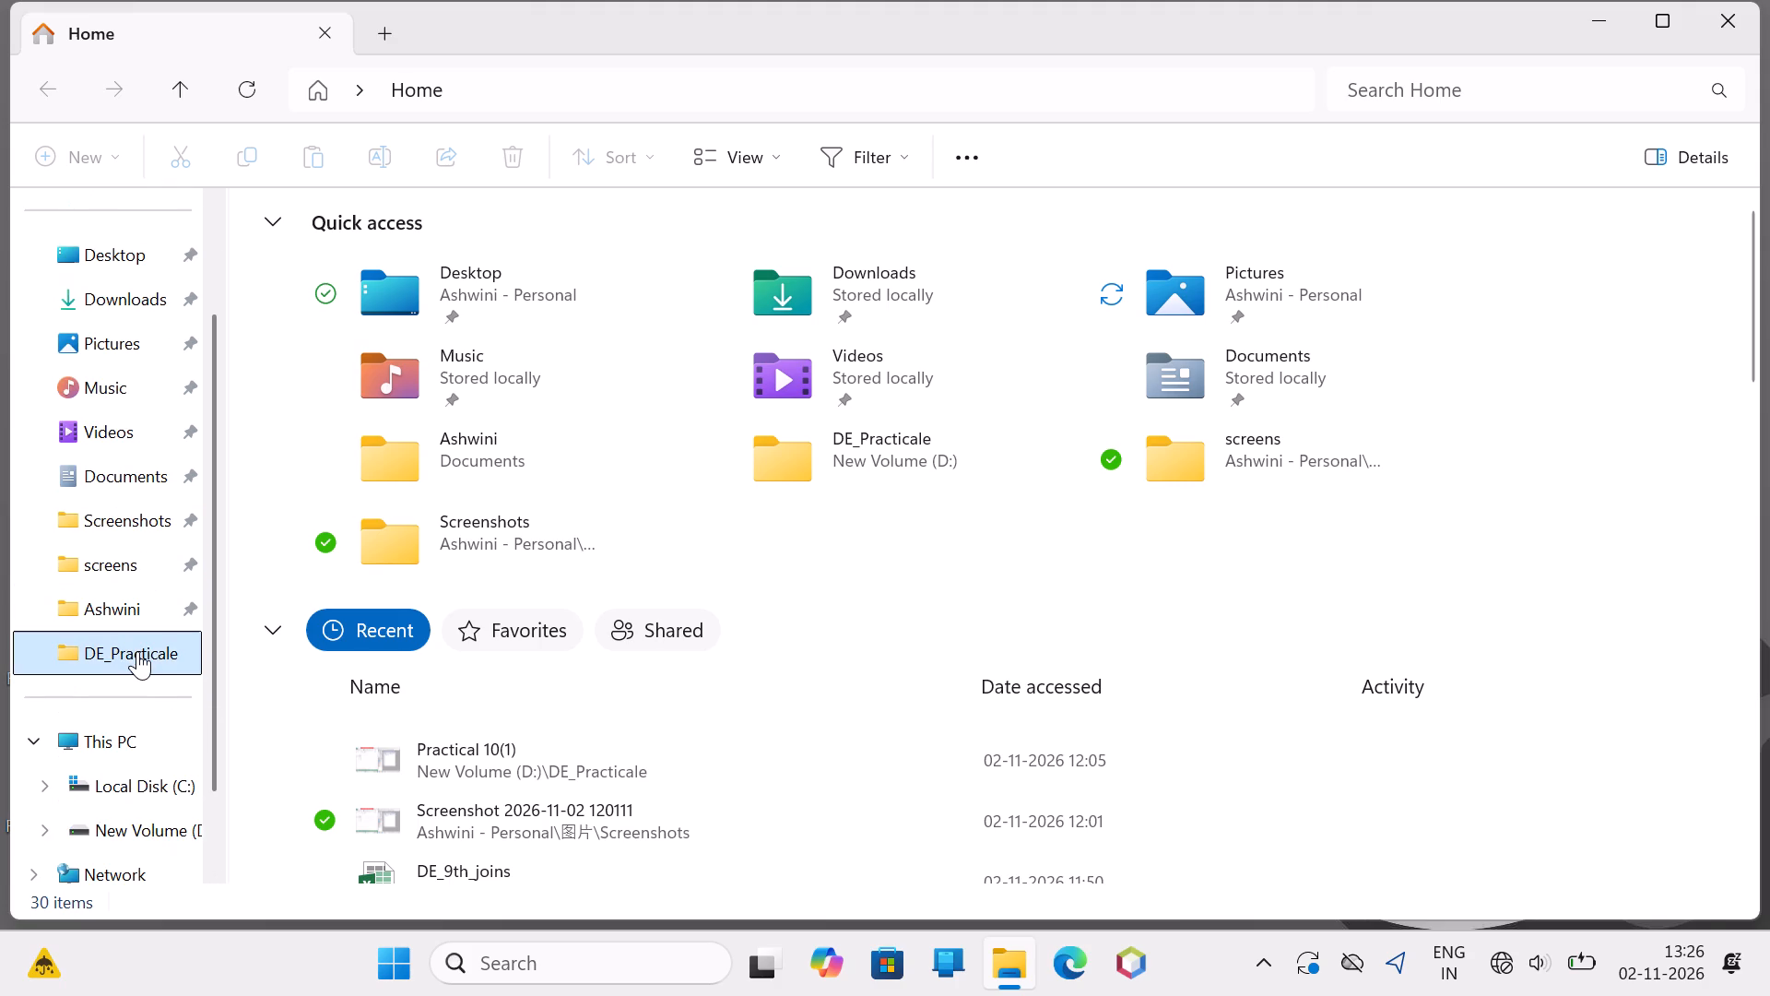
{"action": "left_click", "coordinate": [138, 469]}
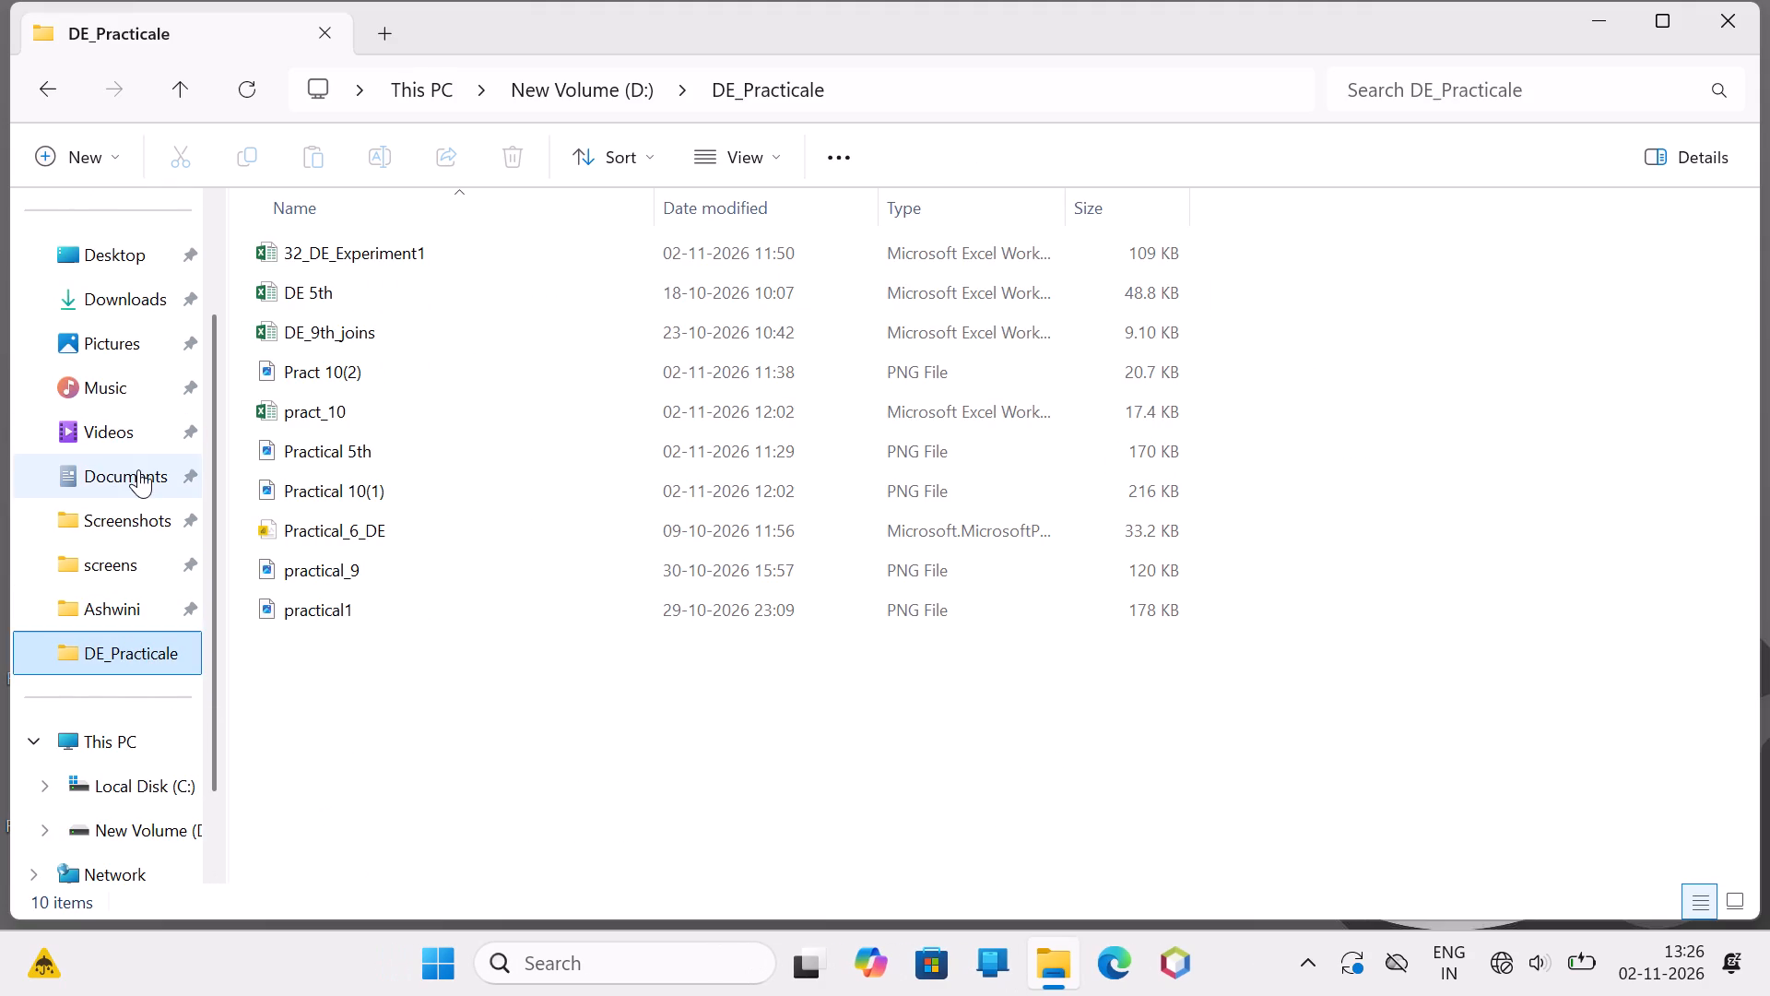
{"action": "scroll", "coordinate": [461, 574], "scroll_direction": "down", "scroll_amount": 2}
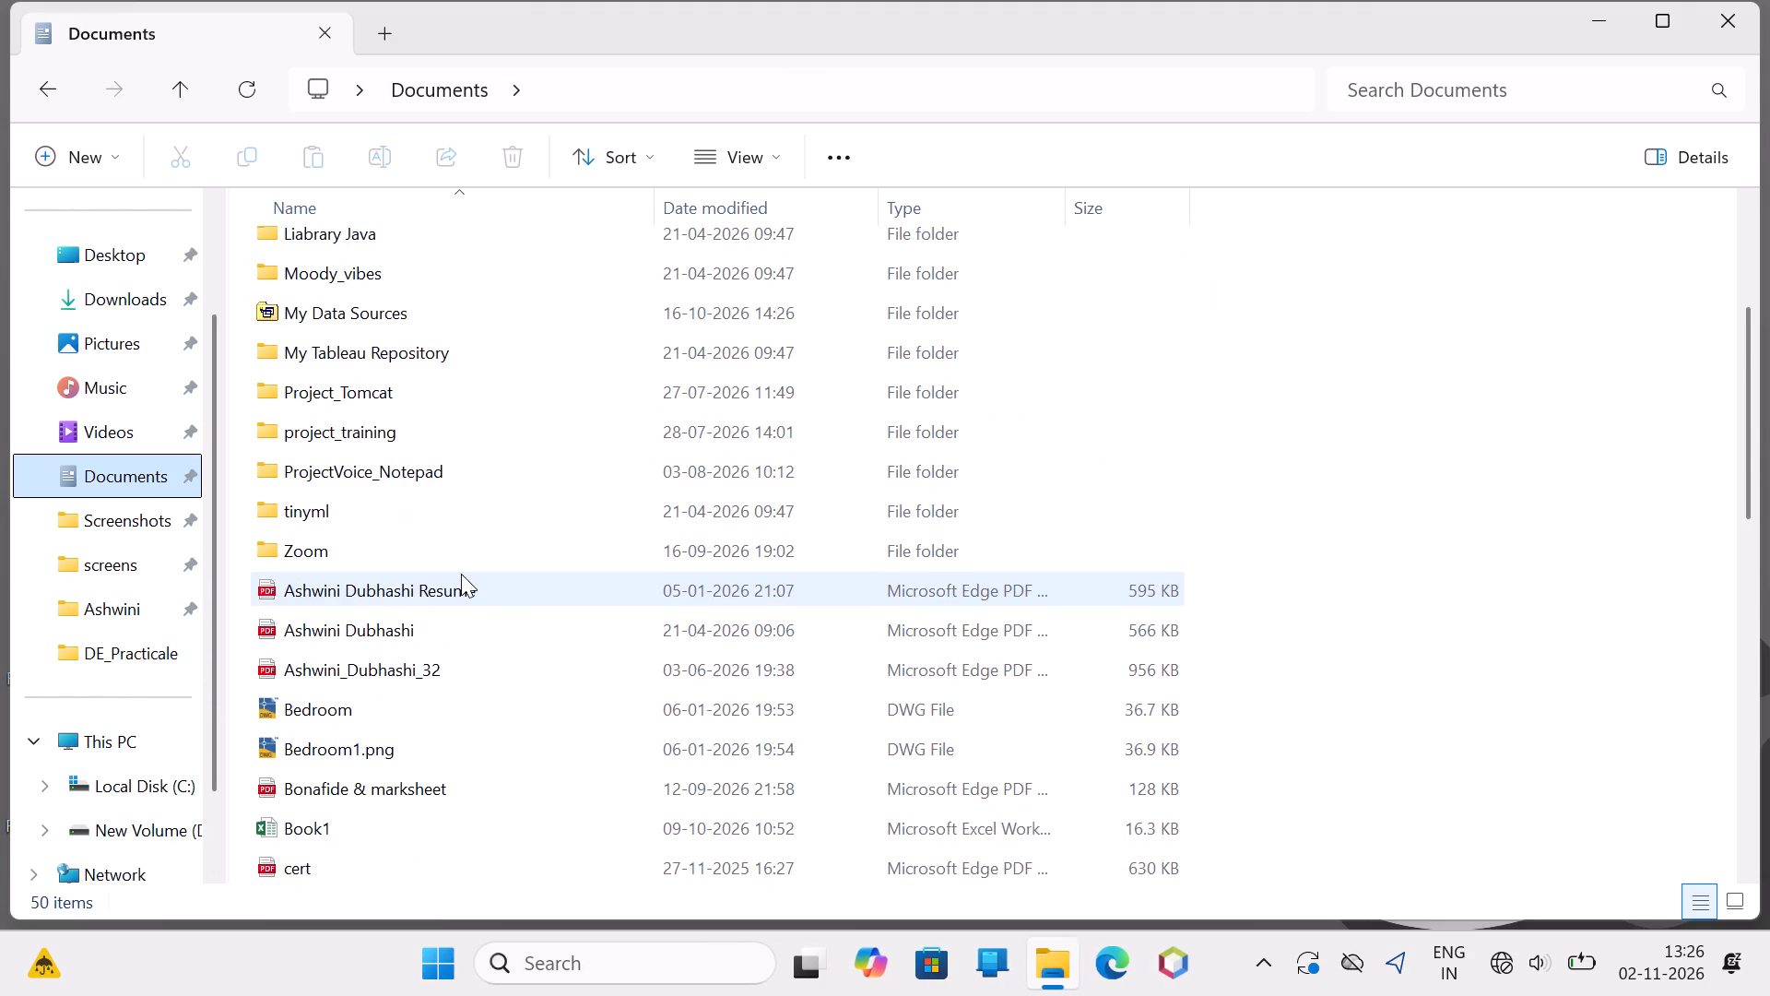
{"action": "scroll", "coordinate": [461, 574], "scroll_direction": "down", "scroll_amount": 1}
{"action": "double_click", "coordinate": [418, 623]}
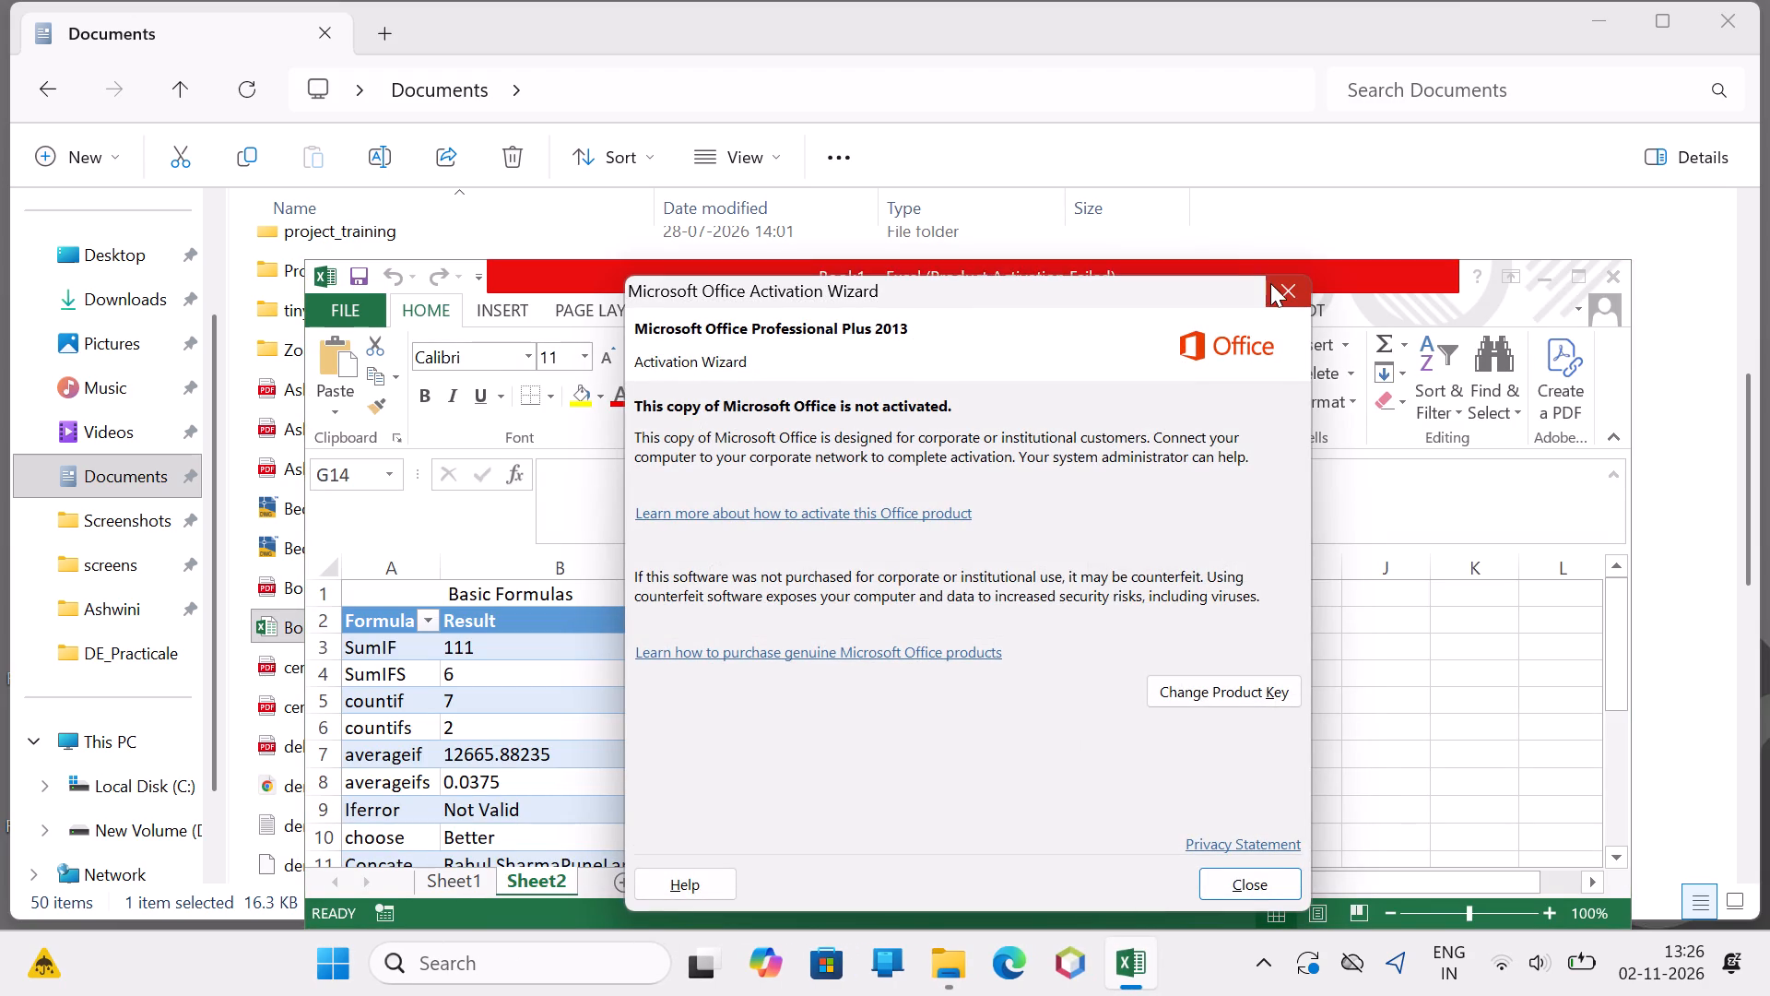
{"action": "left_click", "coordinate": [1270, 283]}
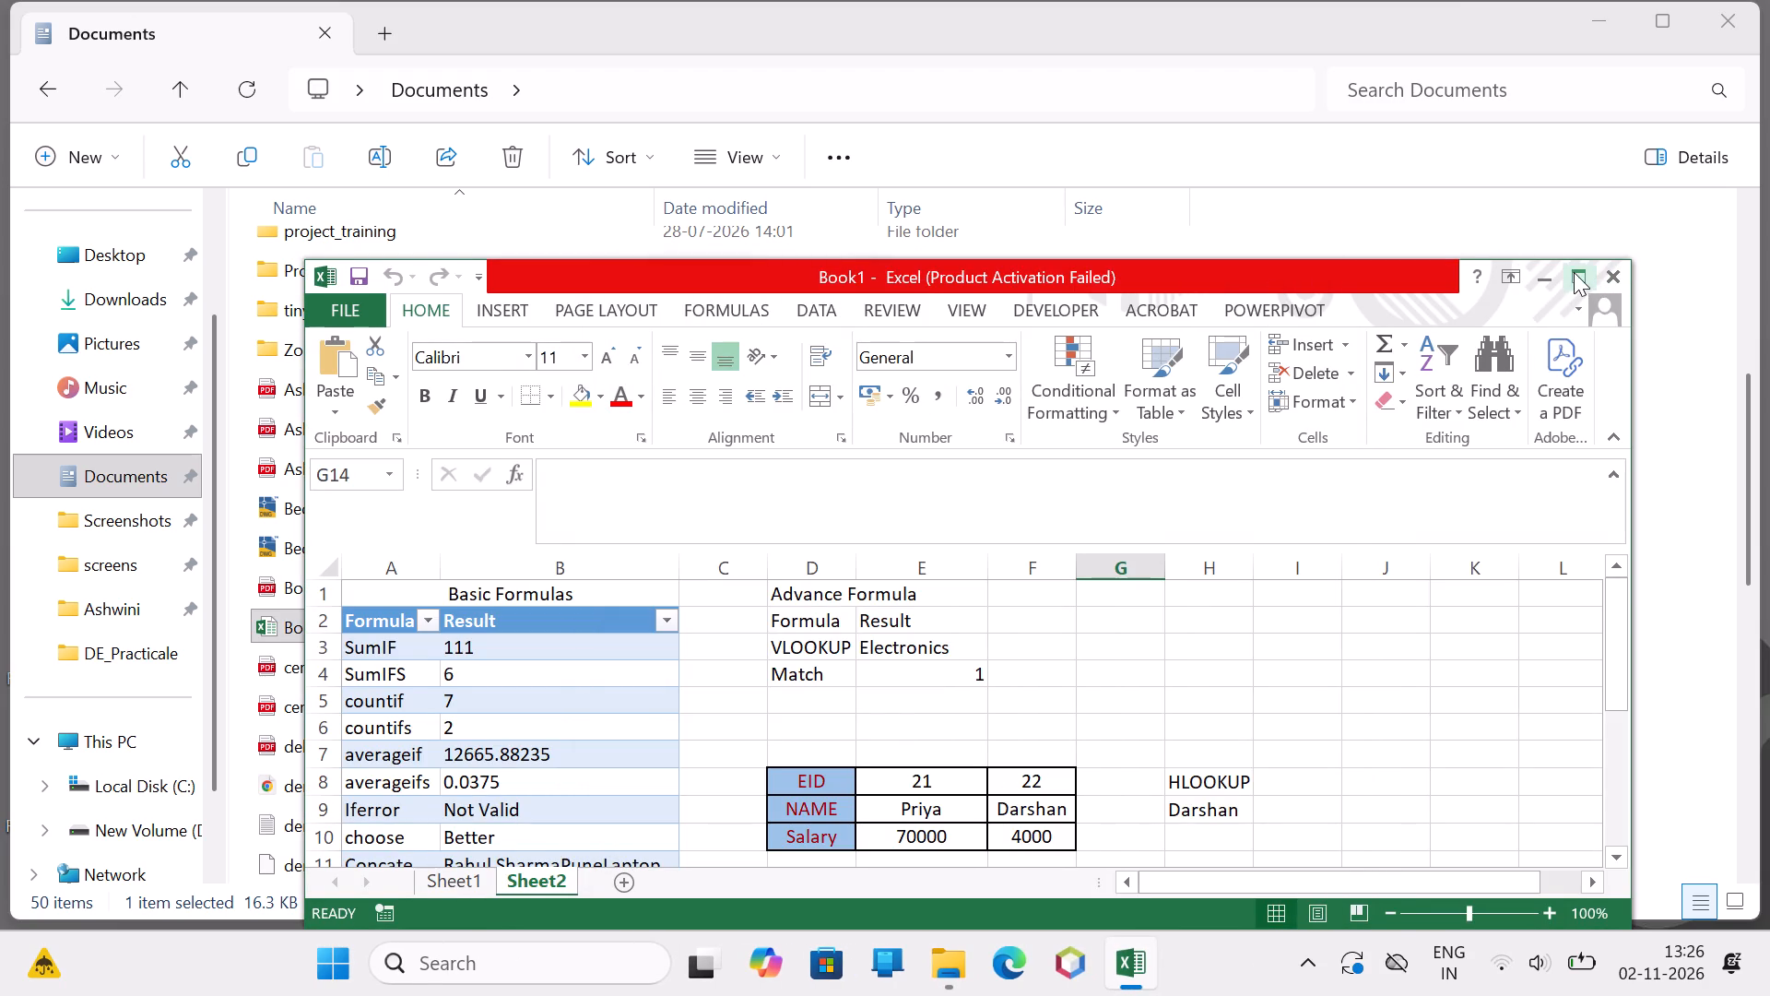
{"action": "left_click", "coordinate": [1574, 272]}
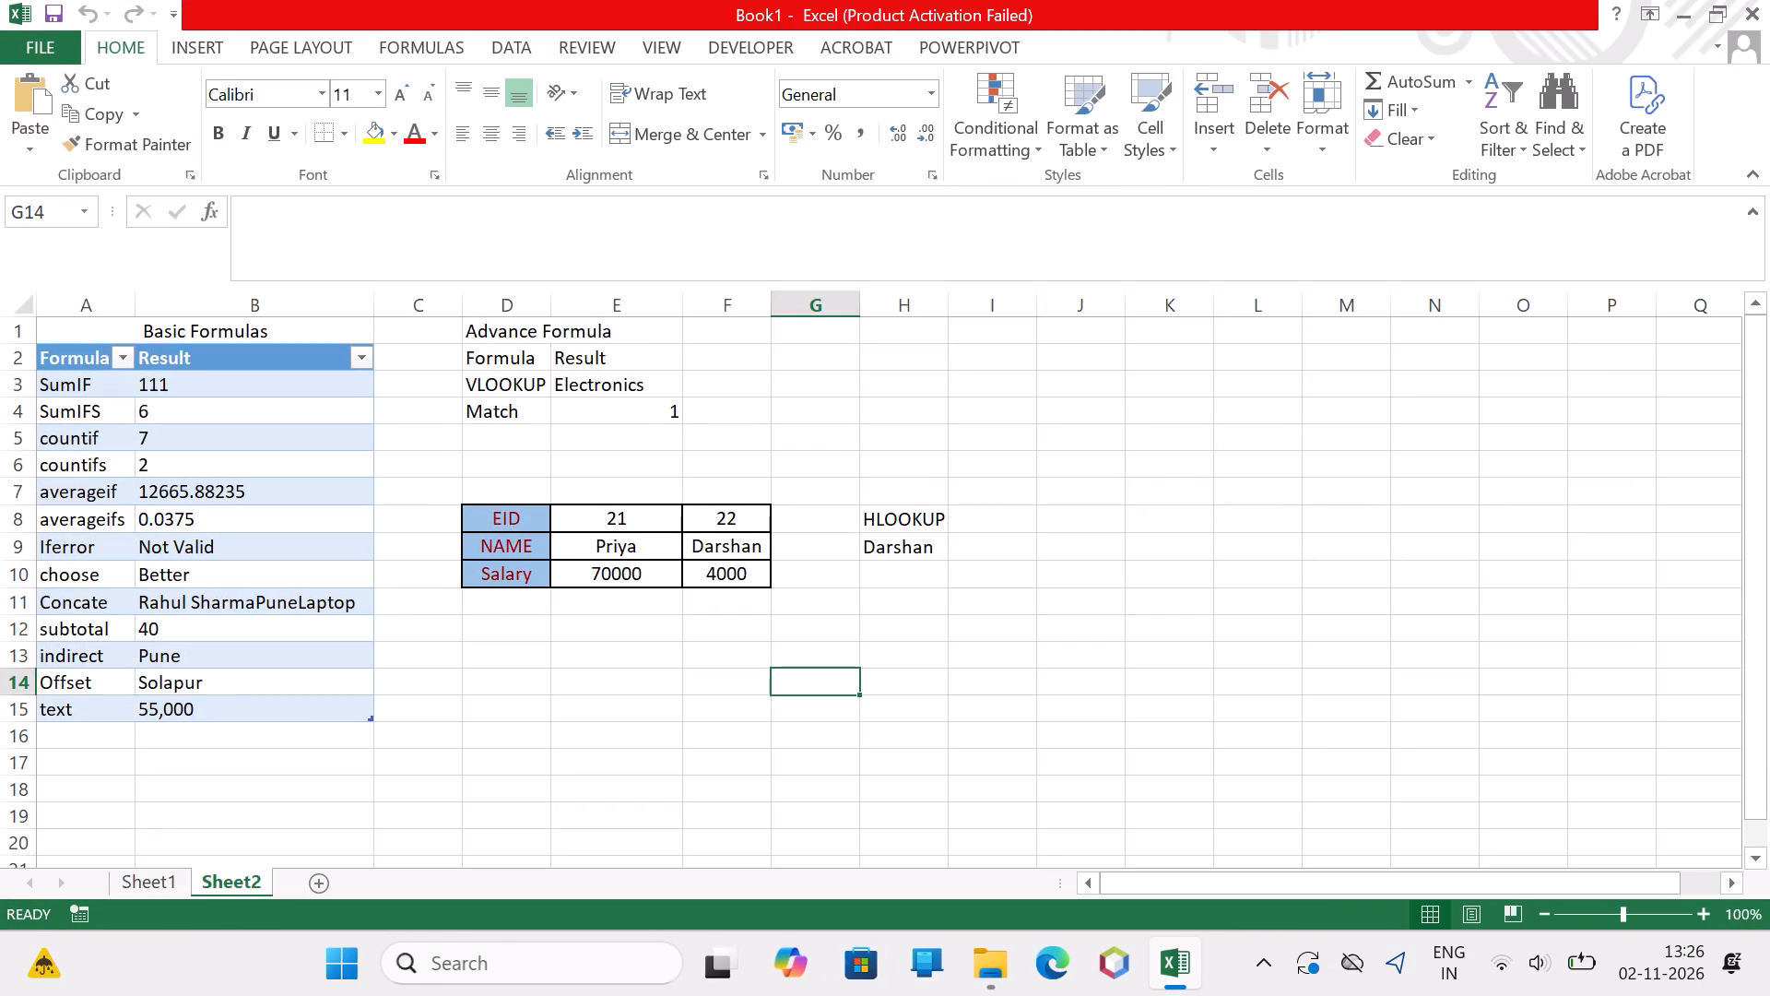
Capture a rectangular Snipping Tool screenshot of Sheet2's Basic Formulas and Advance Formula tables, including the HLOOKUP cells.
{"action": "left_click", "coordinate": [525, 949]}
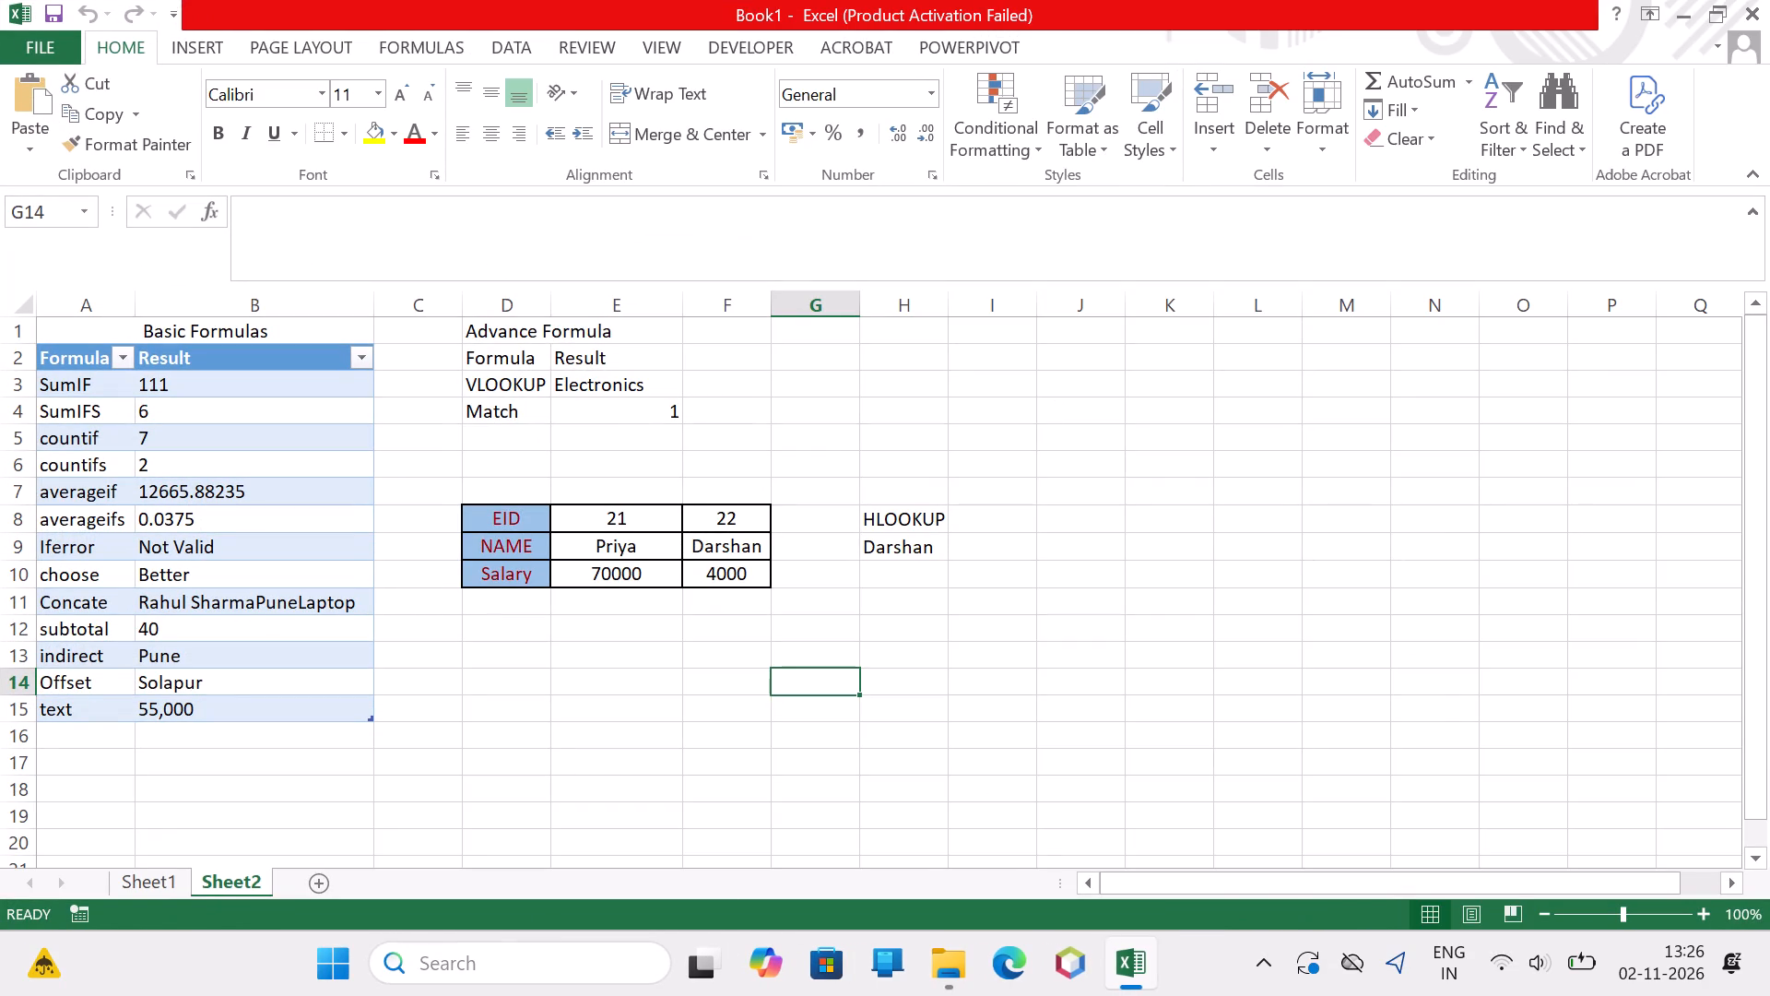
{"action": "type", "text": "snn"}
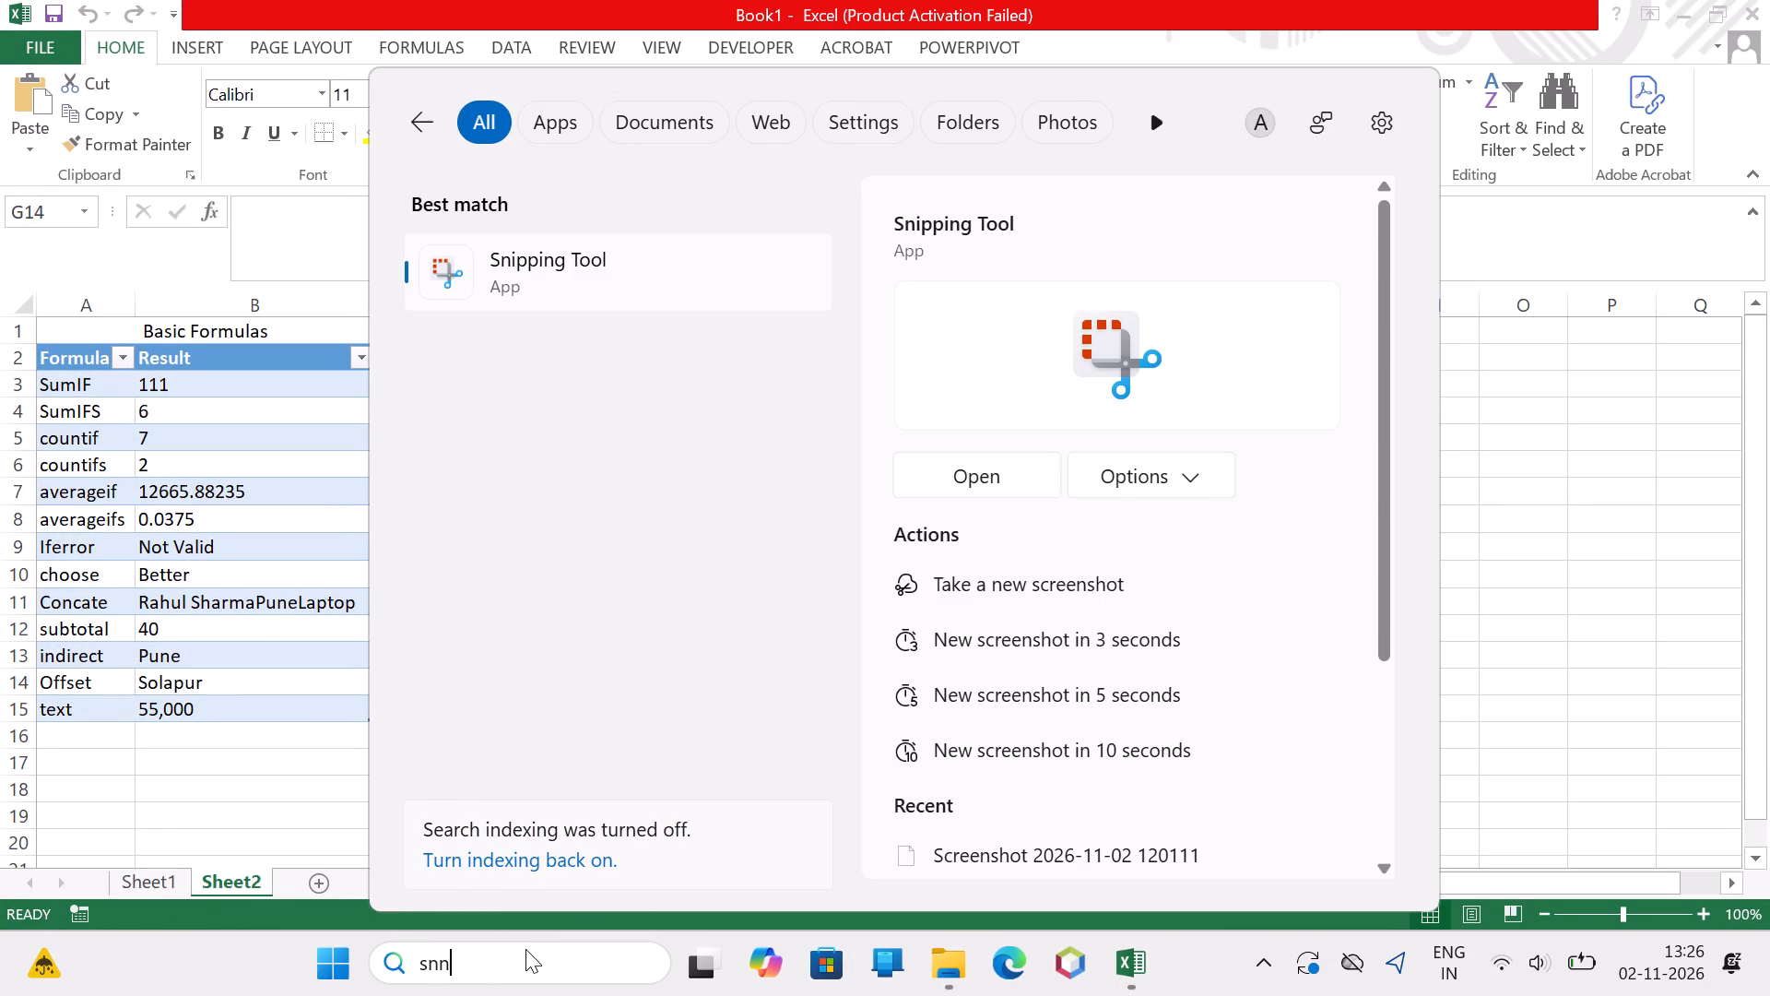
{"action": "left_click", "coordinate": [1115, 386]}
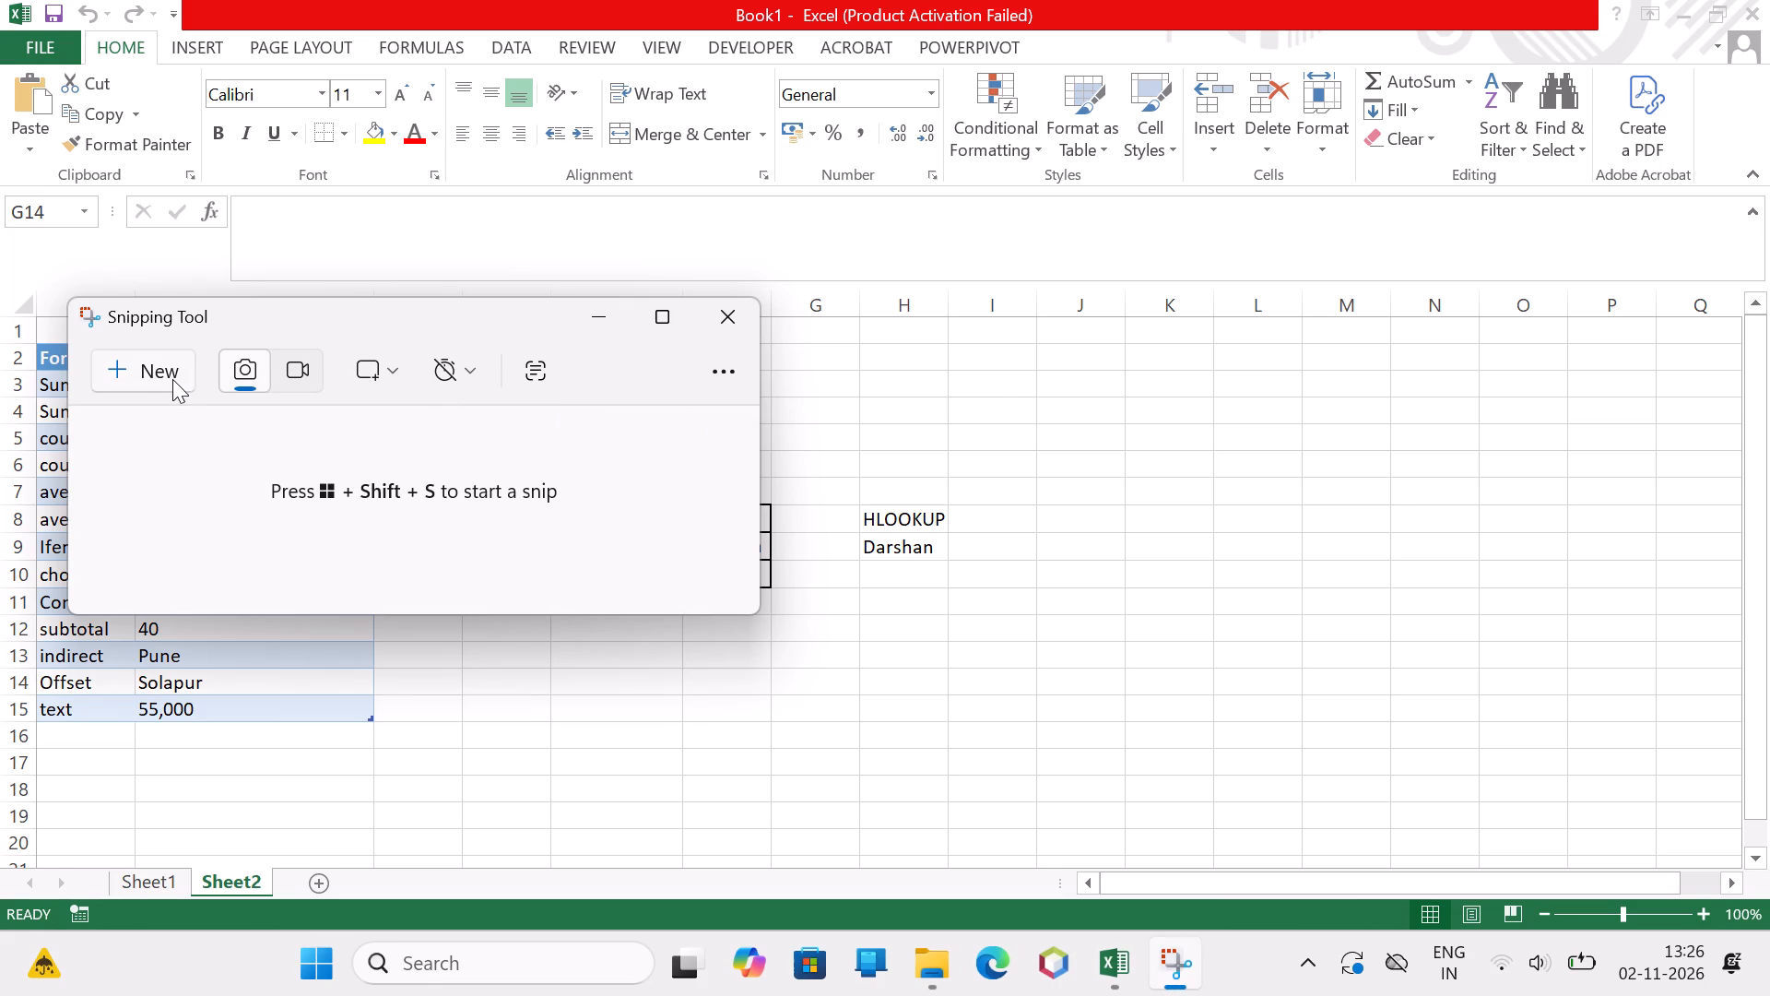
{"action": "left_click", "coordinate": [174, 380]}
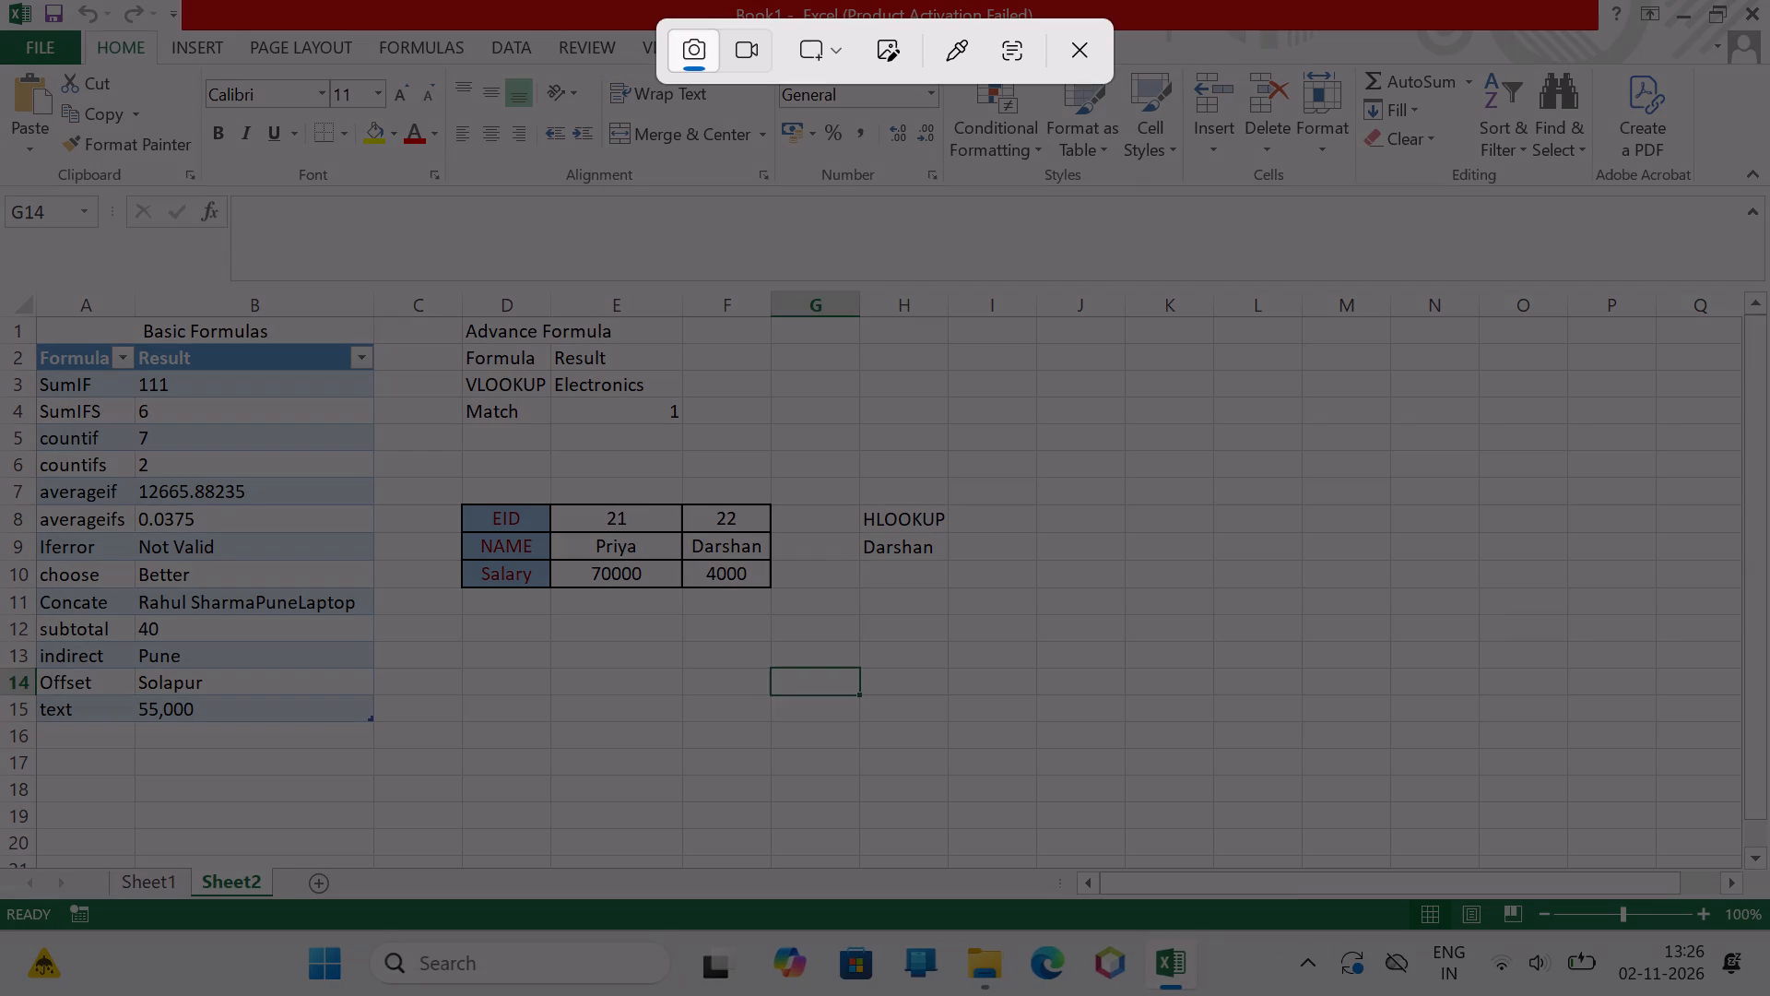
{"action": "left_click_drag", "start_coordinate": [39, 302], "coordinate": [370, 399]}
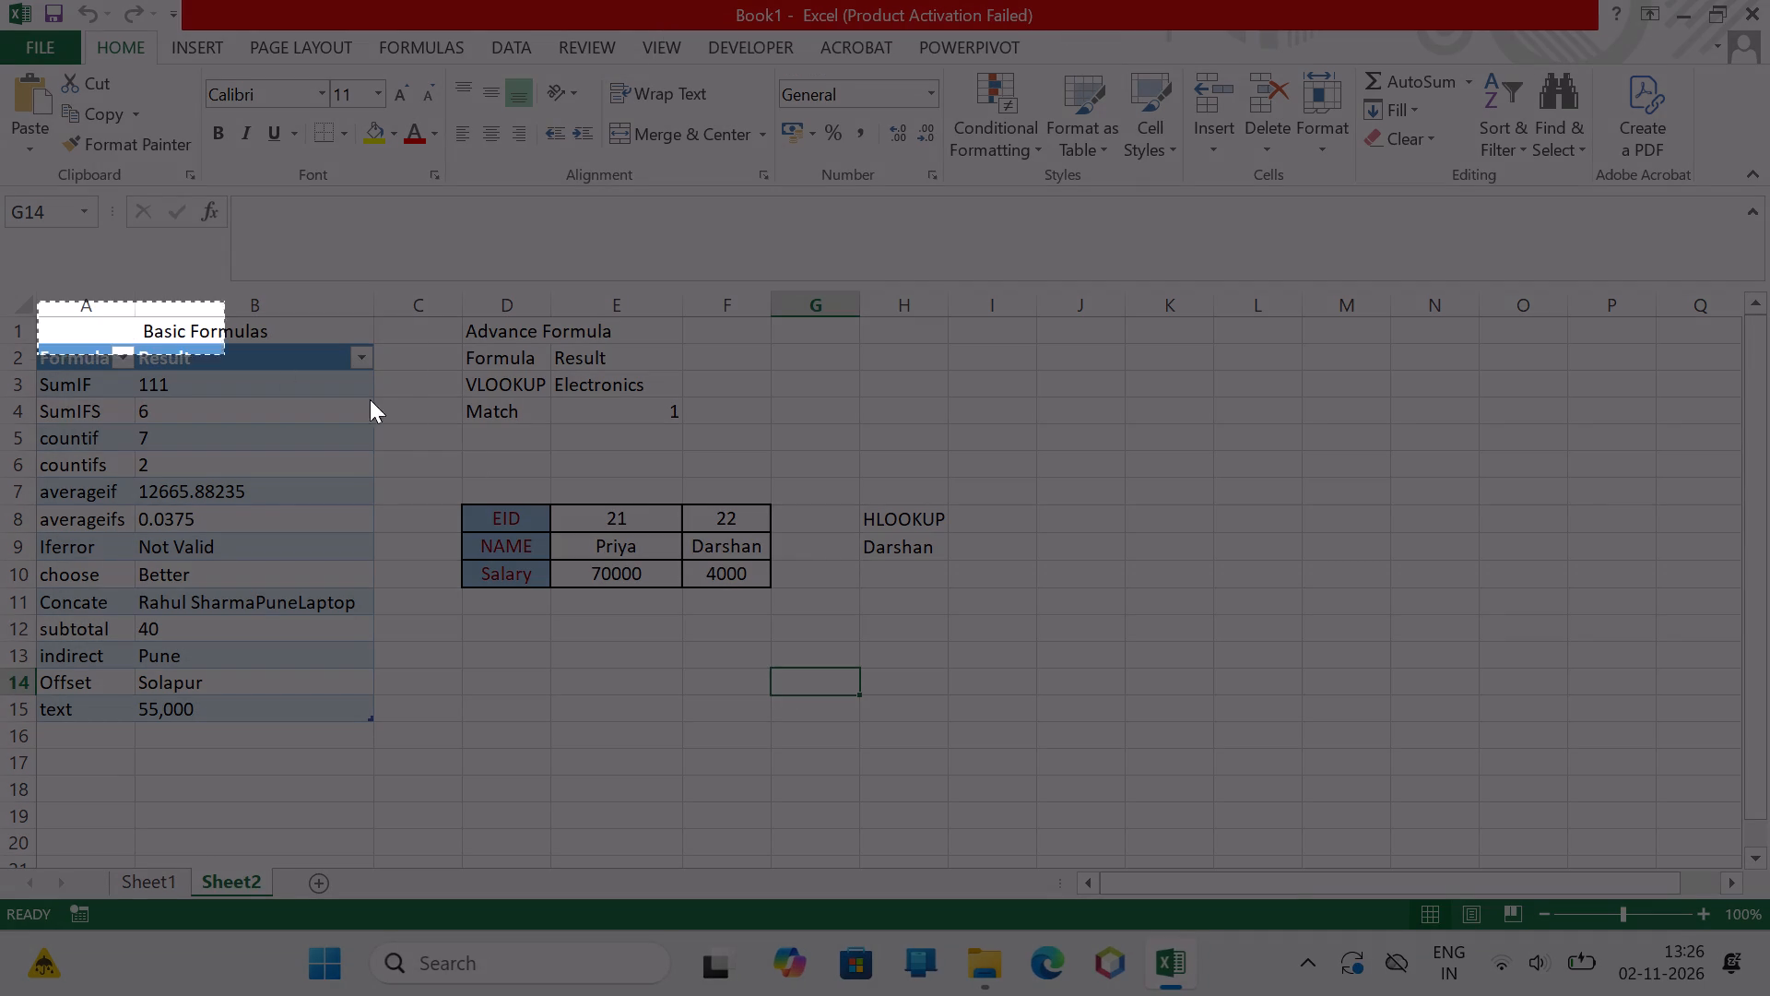
{"action": "left_click_drag", "start_coordinate": [370, 399], "coordinate": [1072, 777]}
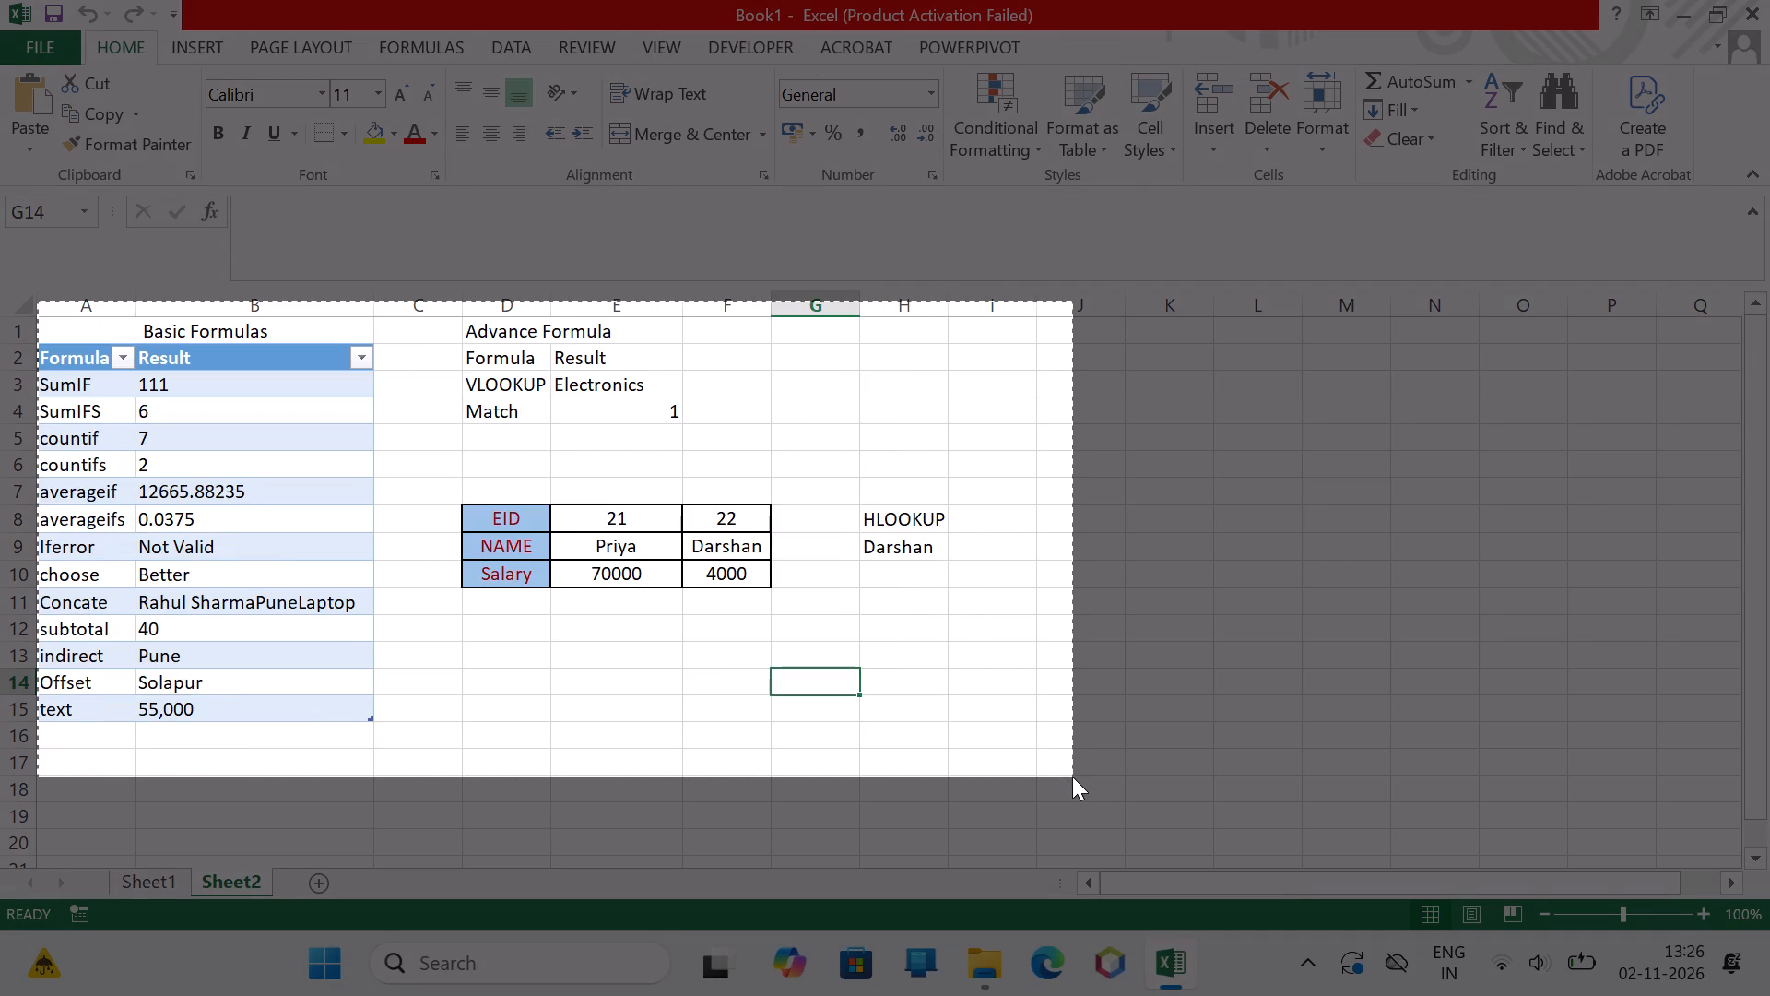
{"action": "left_click_drag", "start_coordinate": [1072, 777], "coordinate": [1097, 777]}
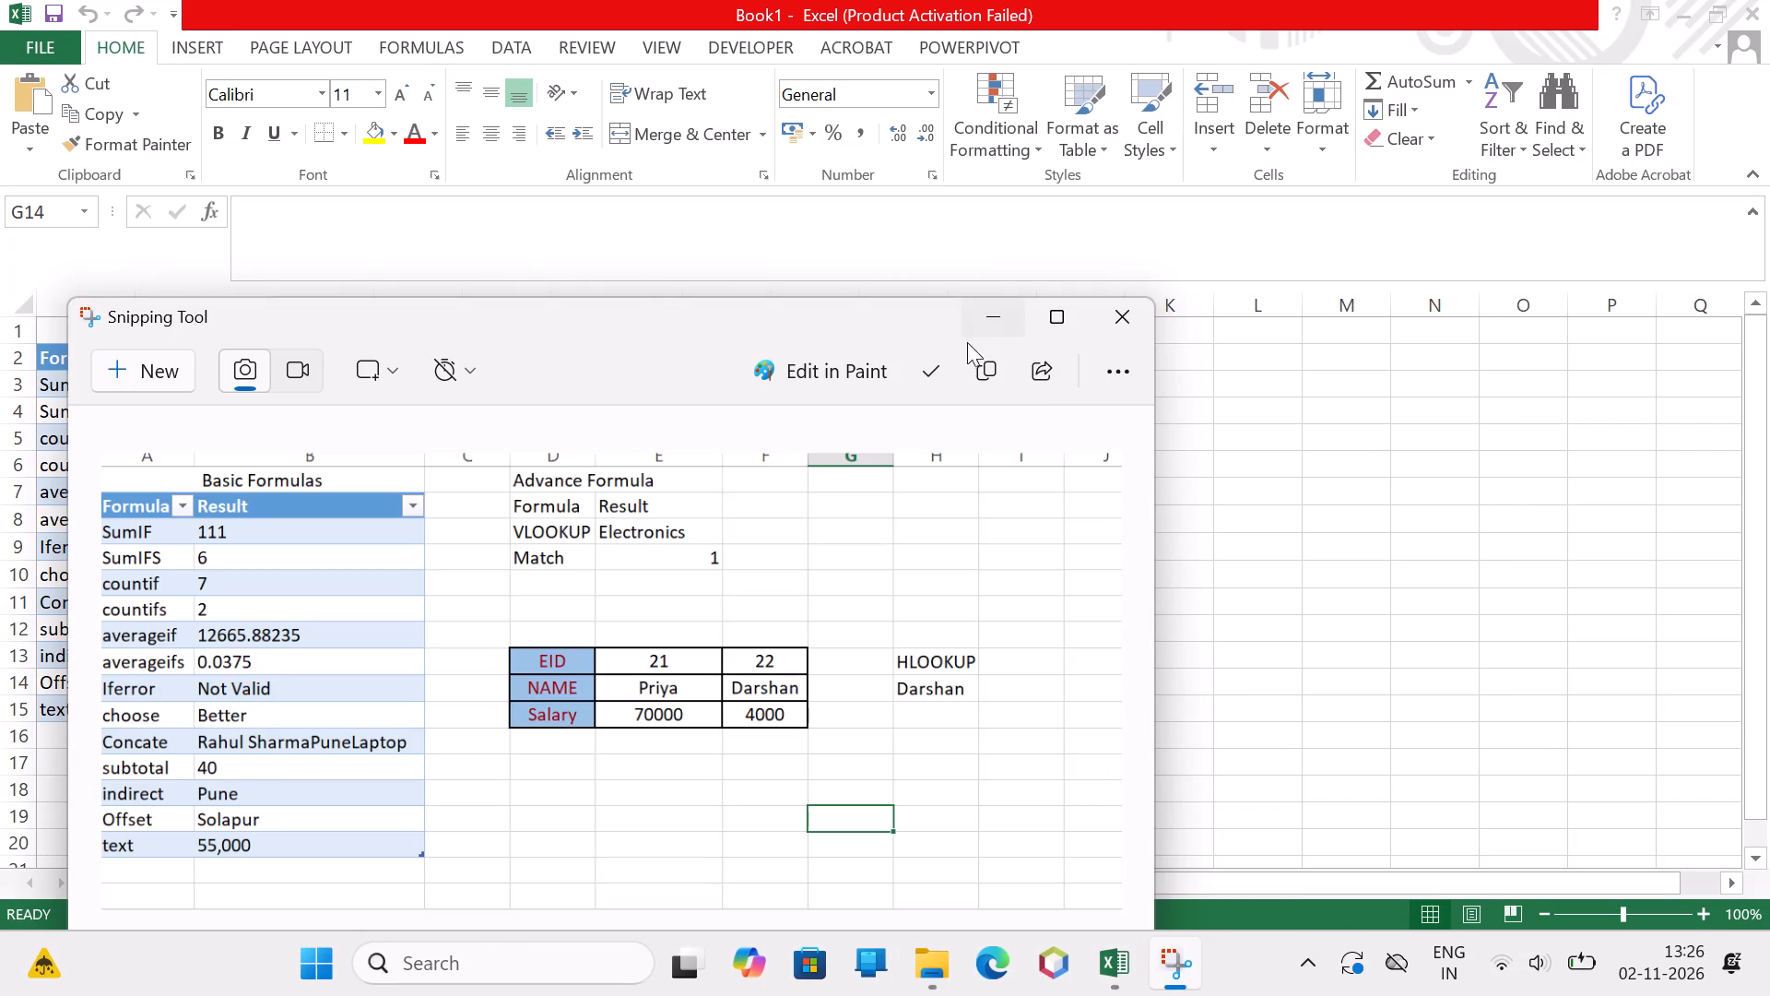
Save the snip as a PNG named pract3 in the DE_Practicale folder and minimize the Snipping Tool.
{"action": "left_click", "coordinate": [932, 378]}
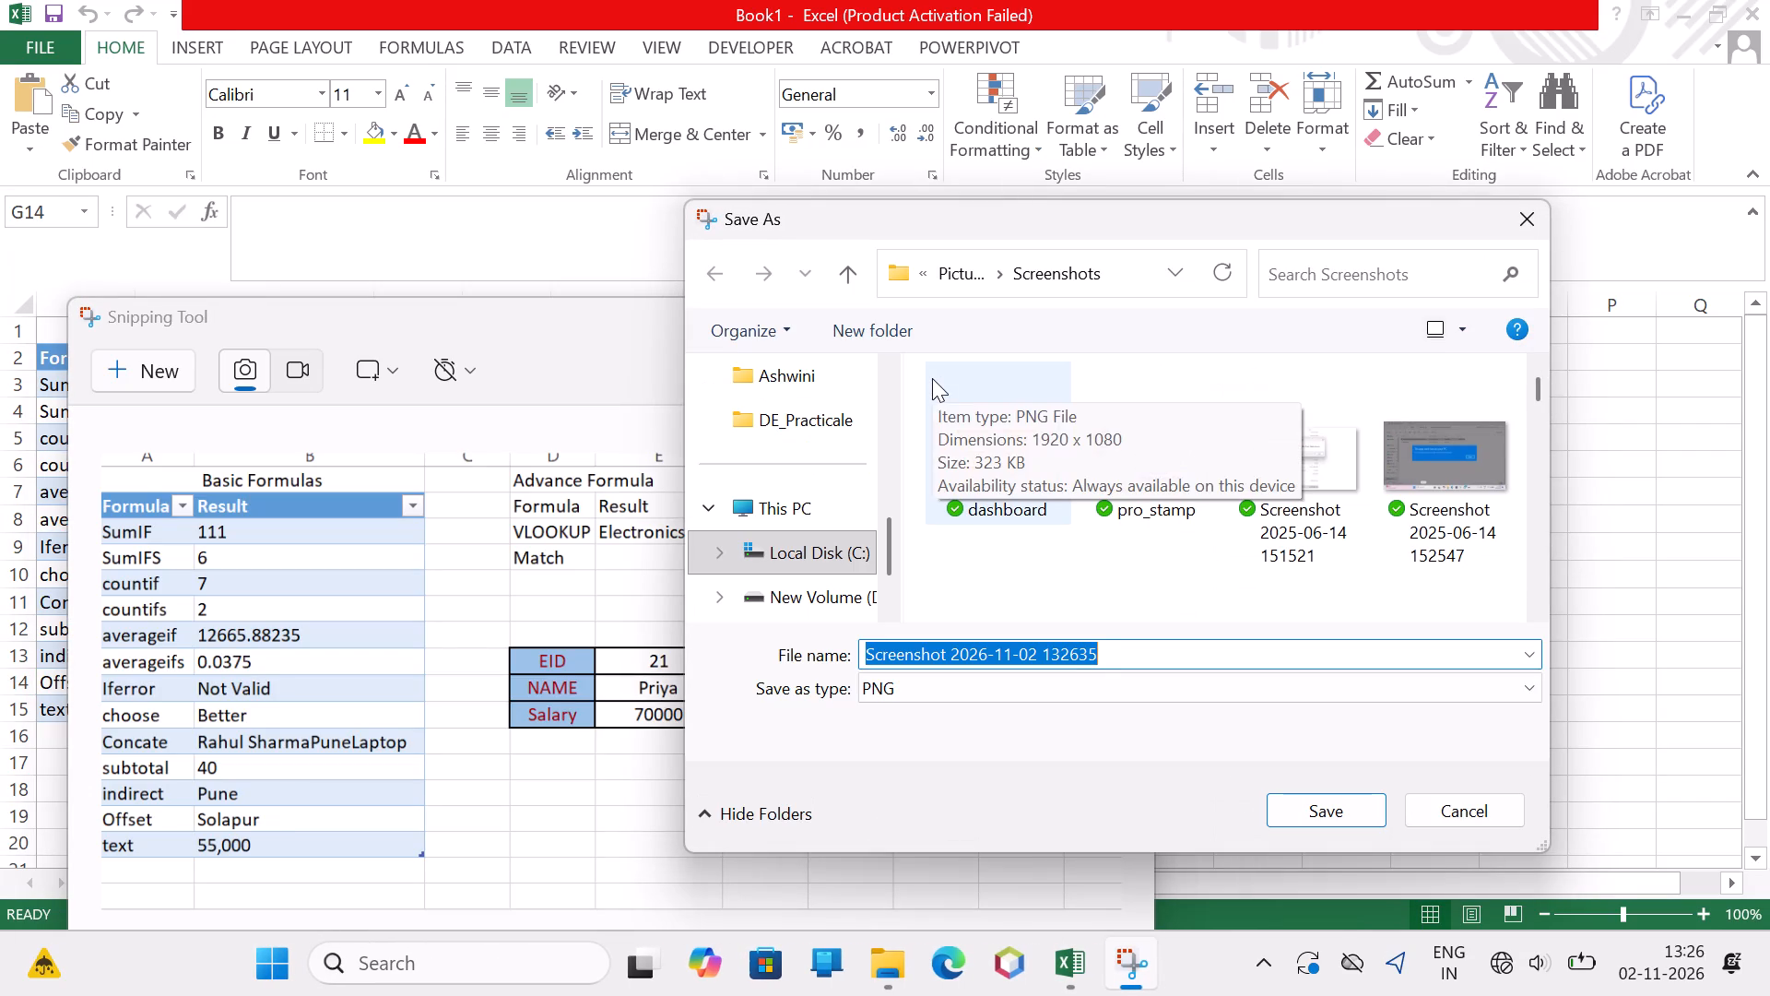
{"action": "left_click", "coordinate": [772, 431]}
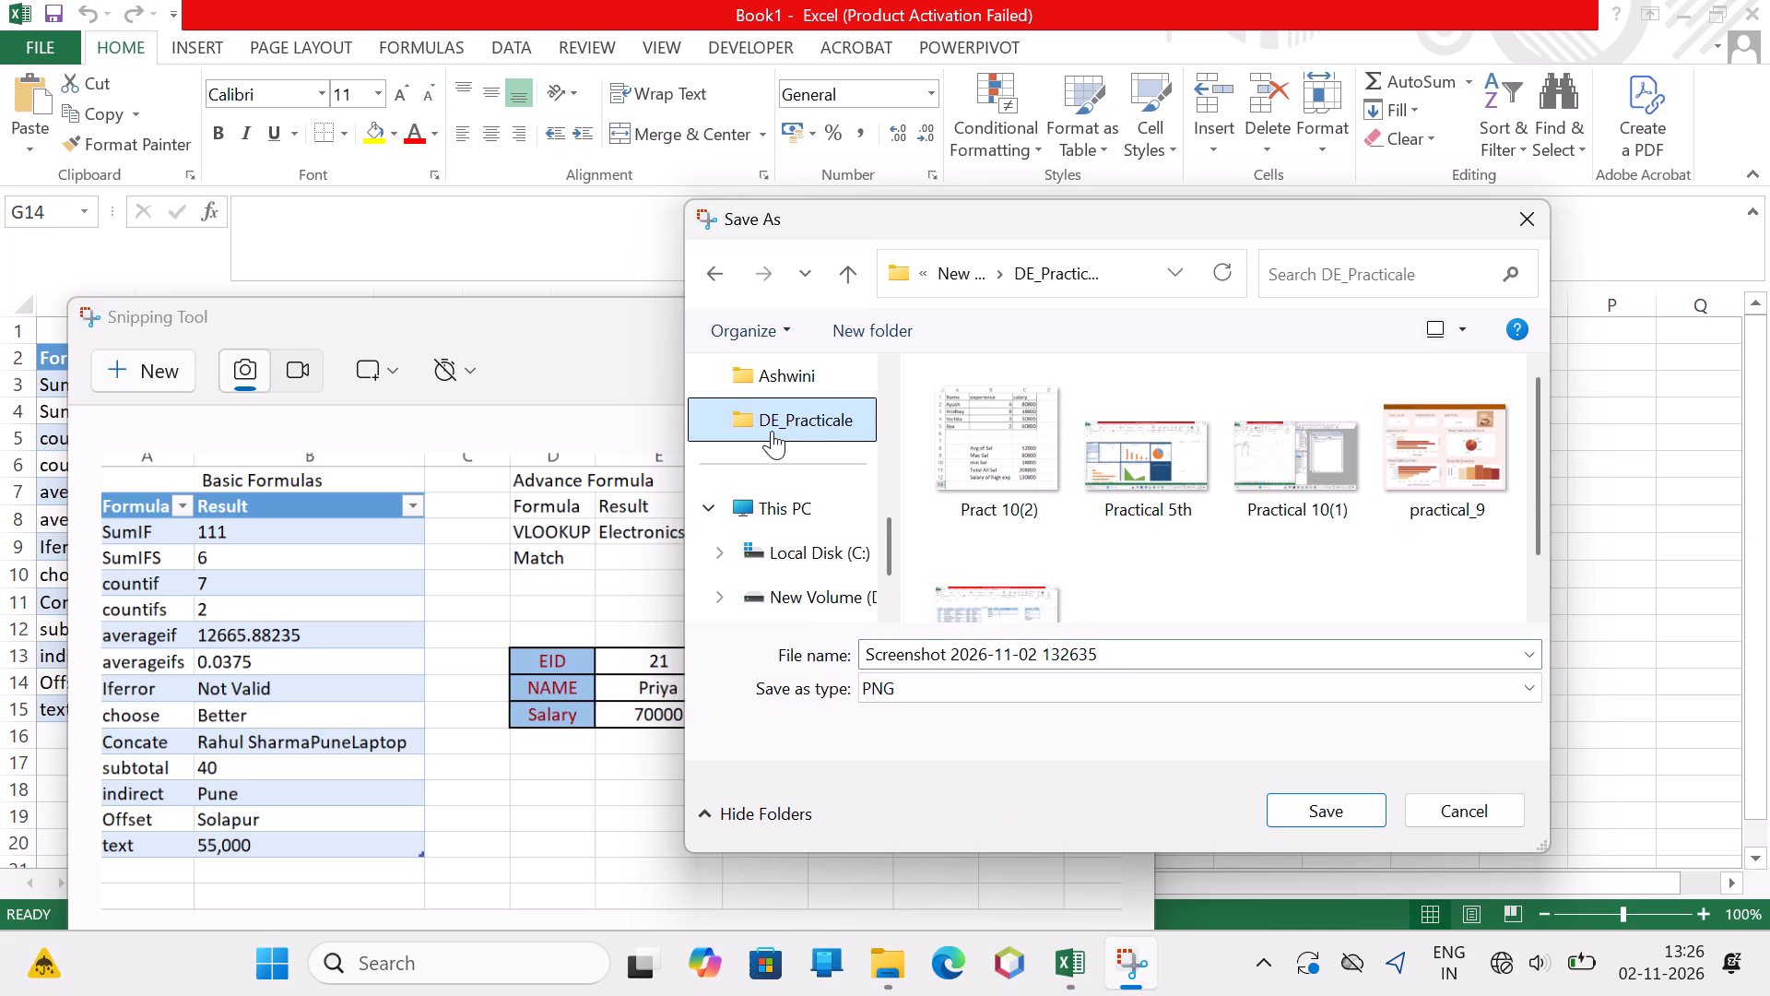
{"action": "left_click", "coordinate": [1097, 646]}
{"action": "type", "text": "pract"}
{"action": "key", "text": "3"}
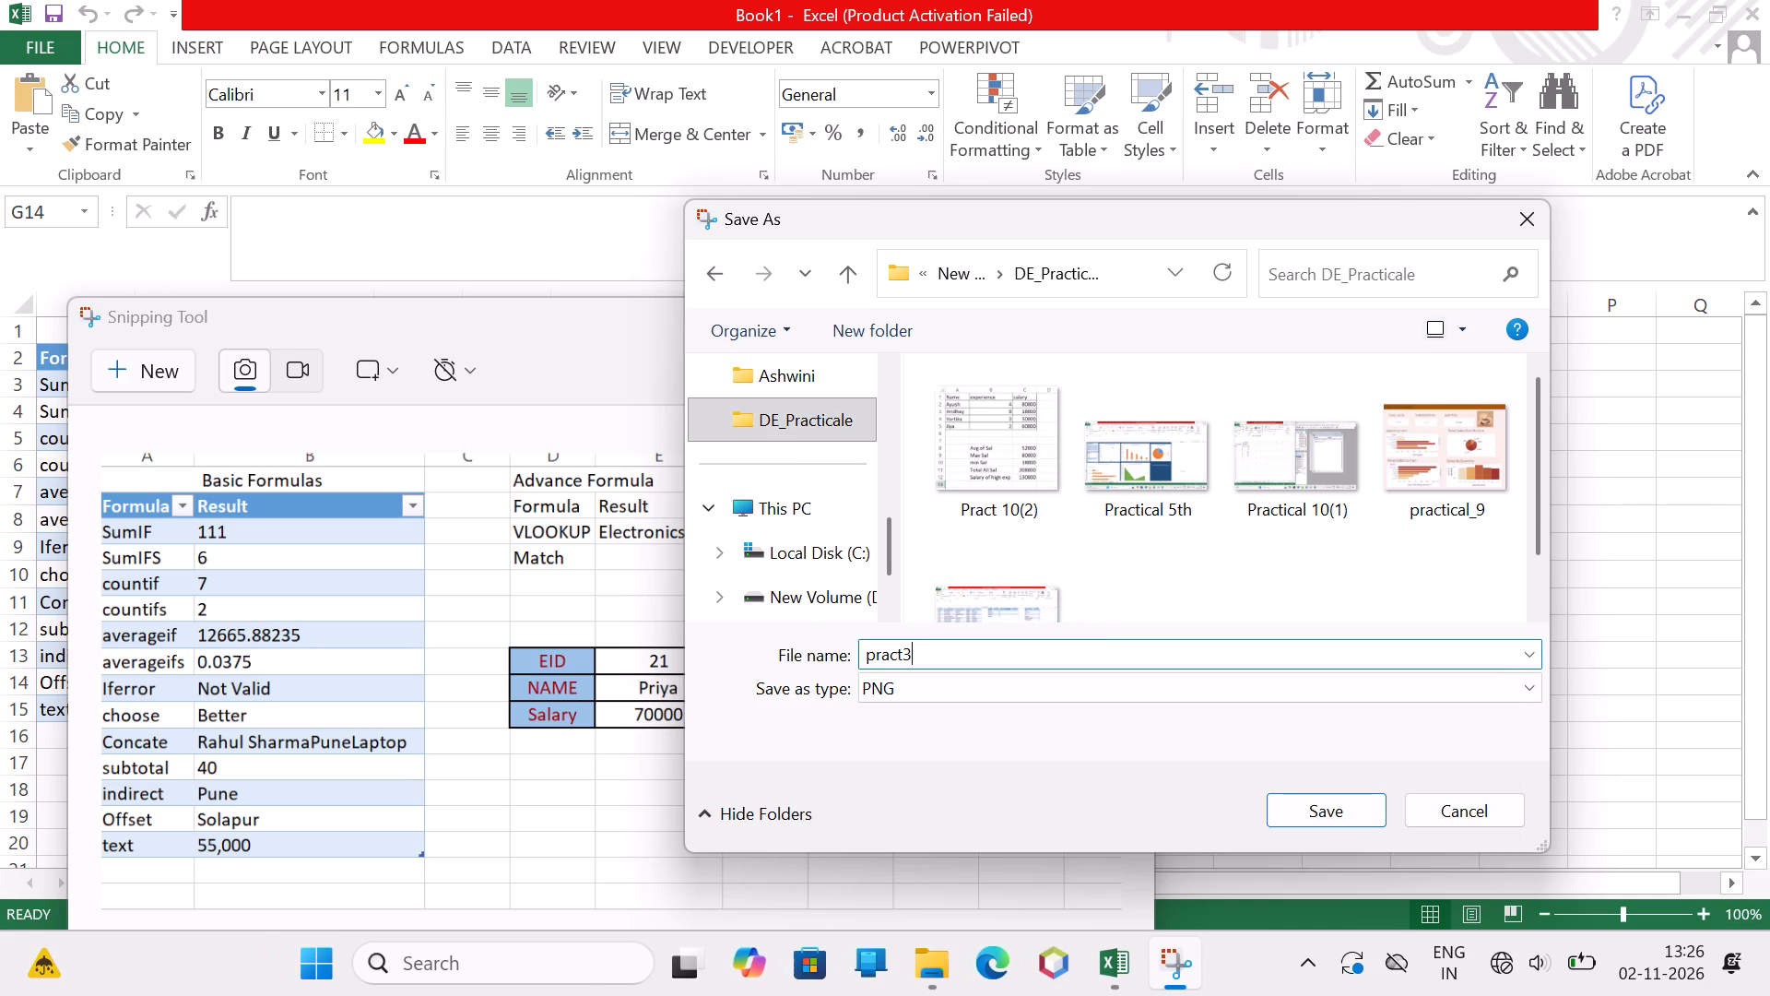
{"action": "key", "text": "Return"}
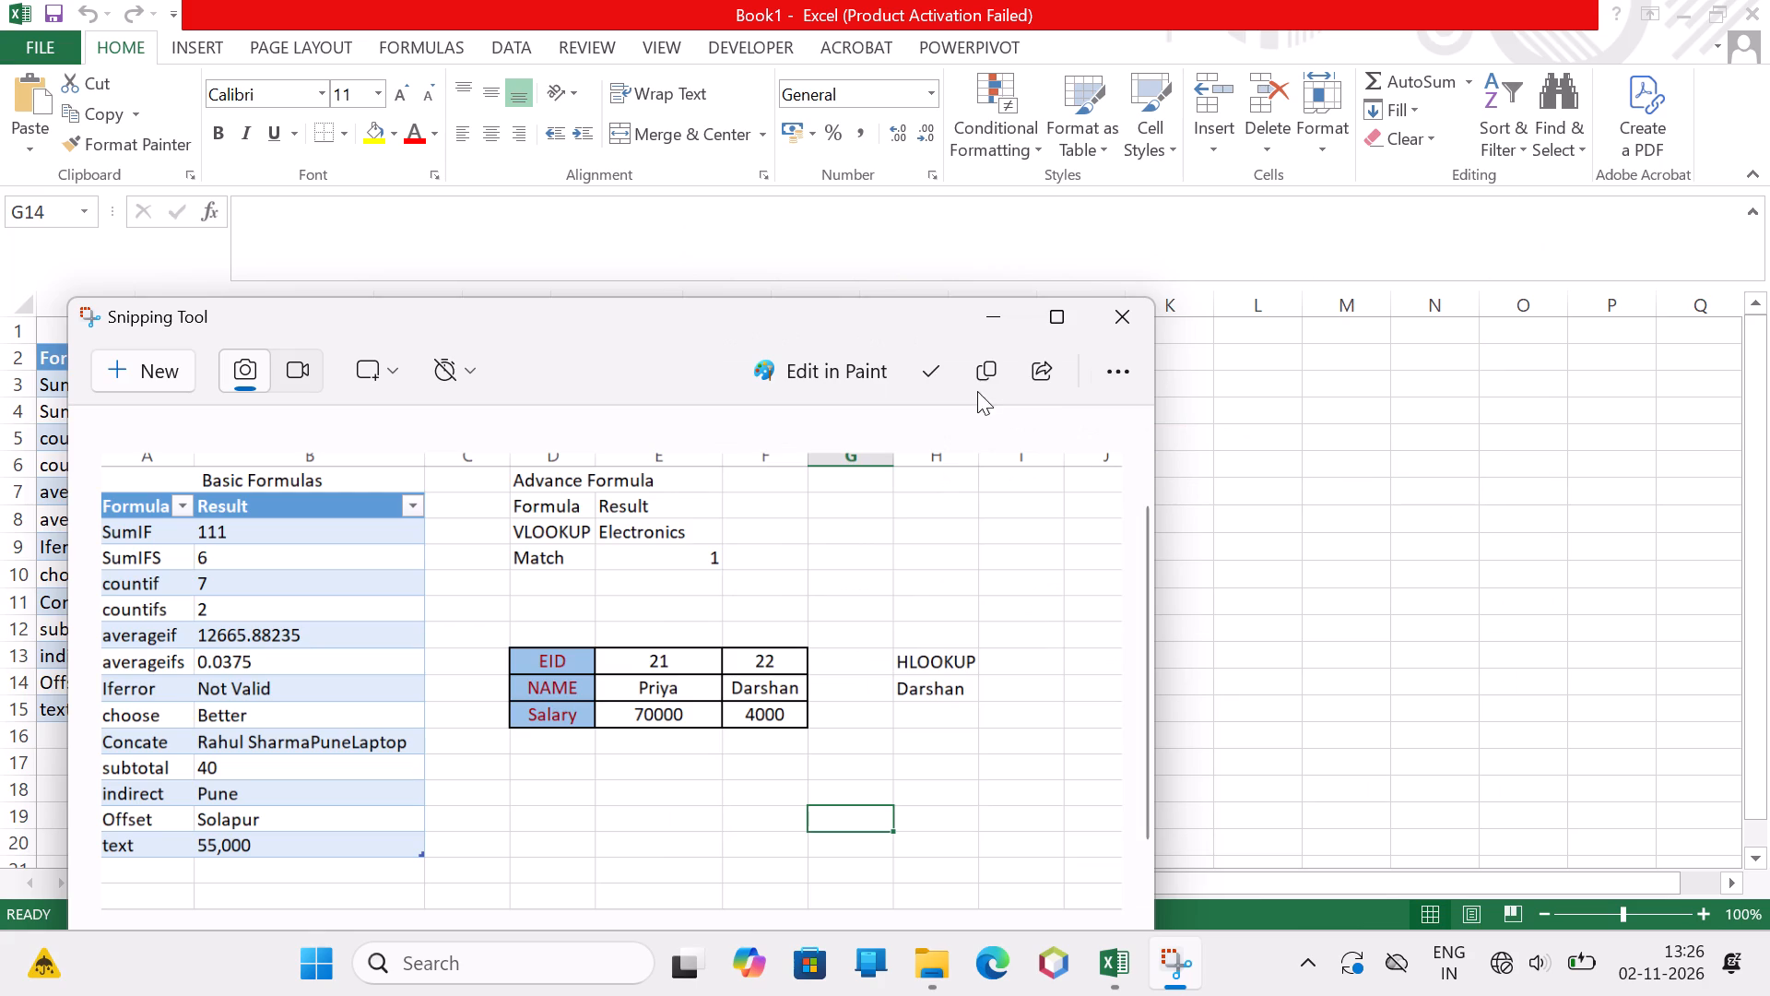
{"action": "left_click", "coordinate": [1004, 314]}
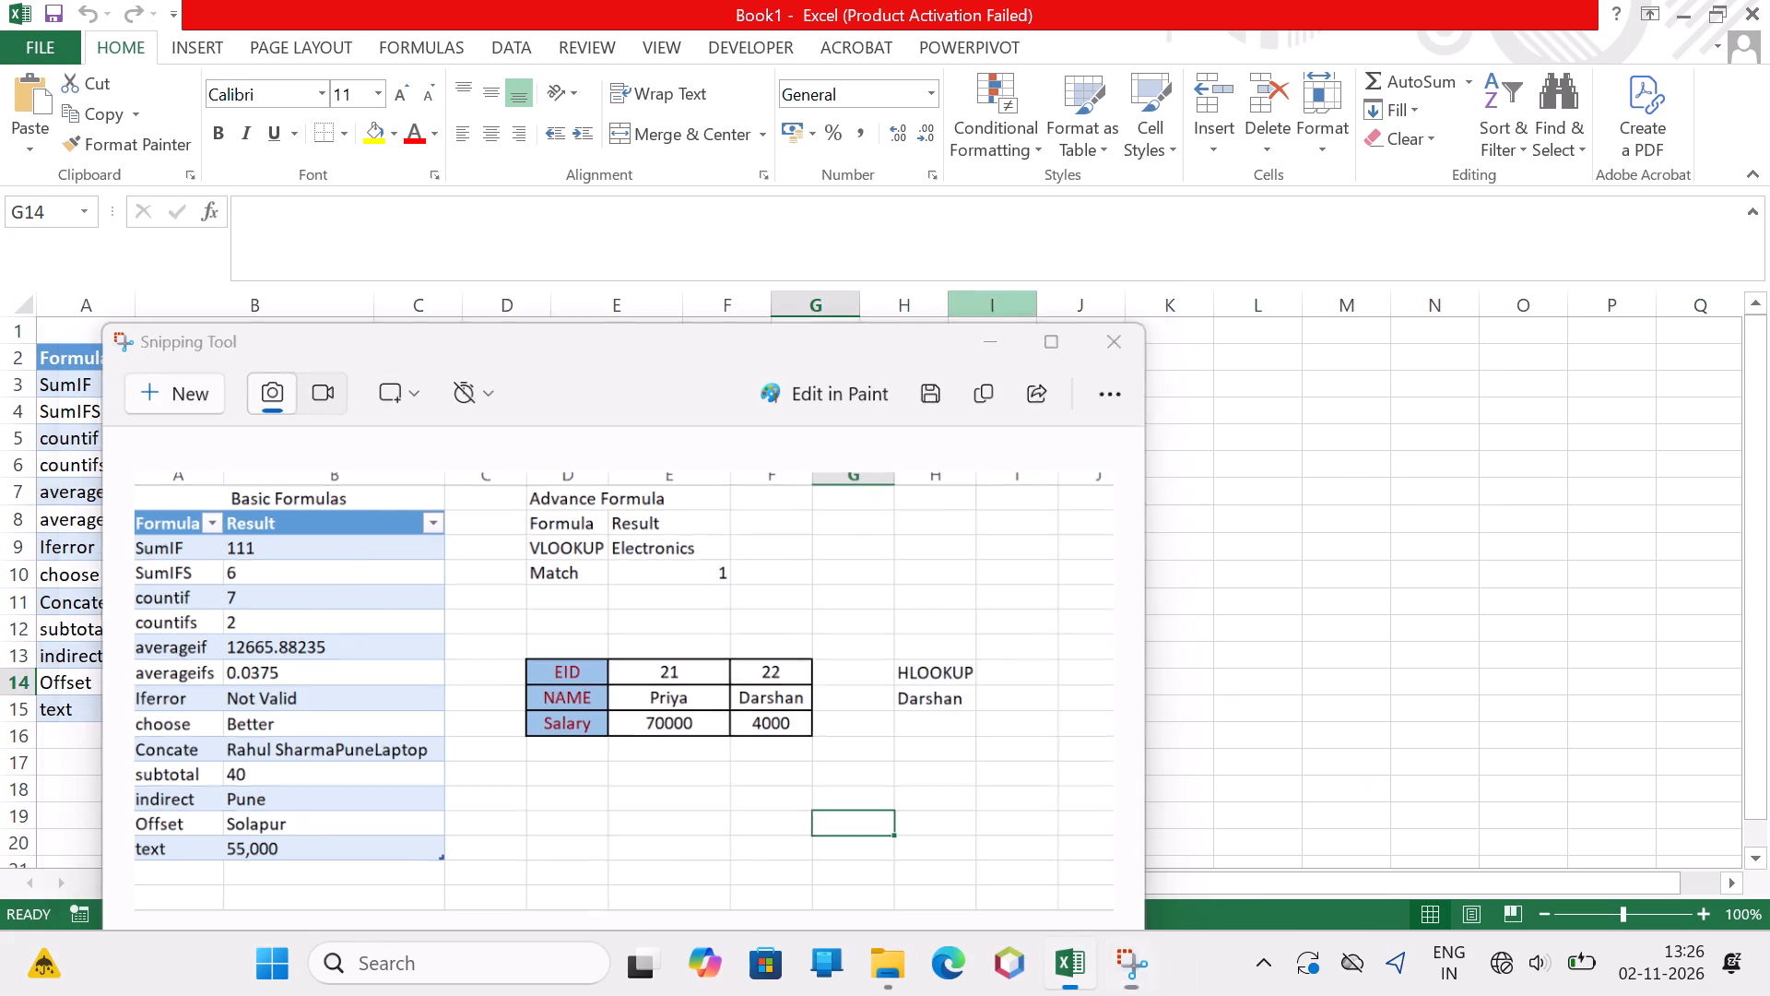
Check the customer sales table on Sheet1, return to Sheet2 and close the Book1 workbook without saving changes.
{"action": "left_click", "coordinate": [151, 887]}
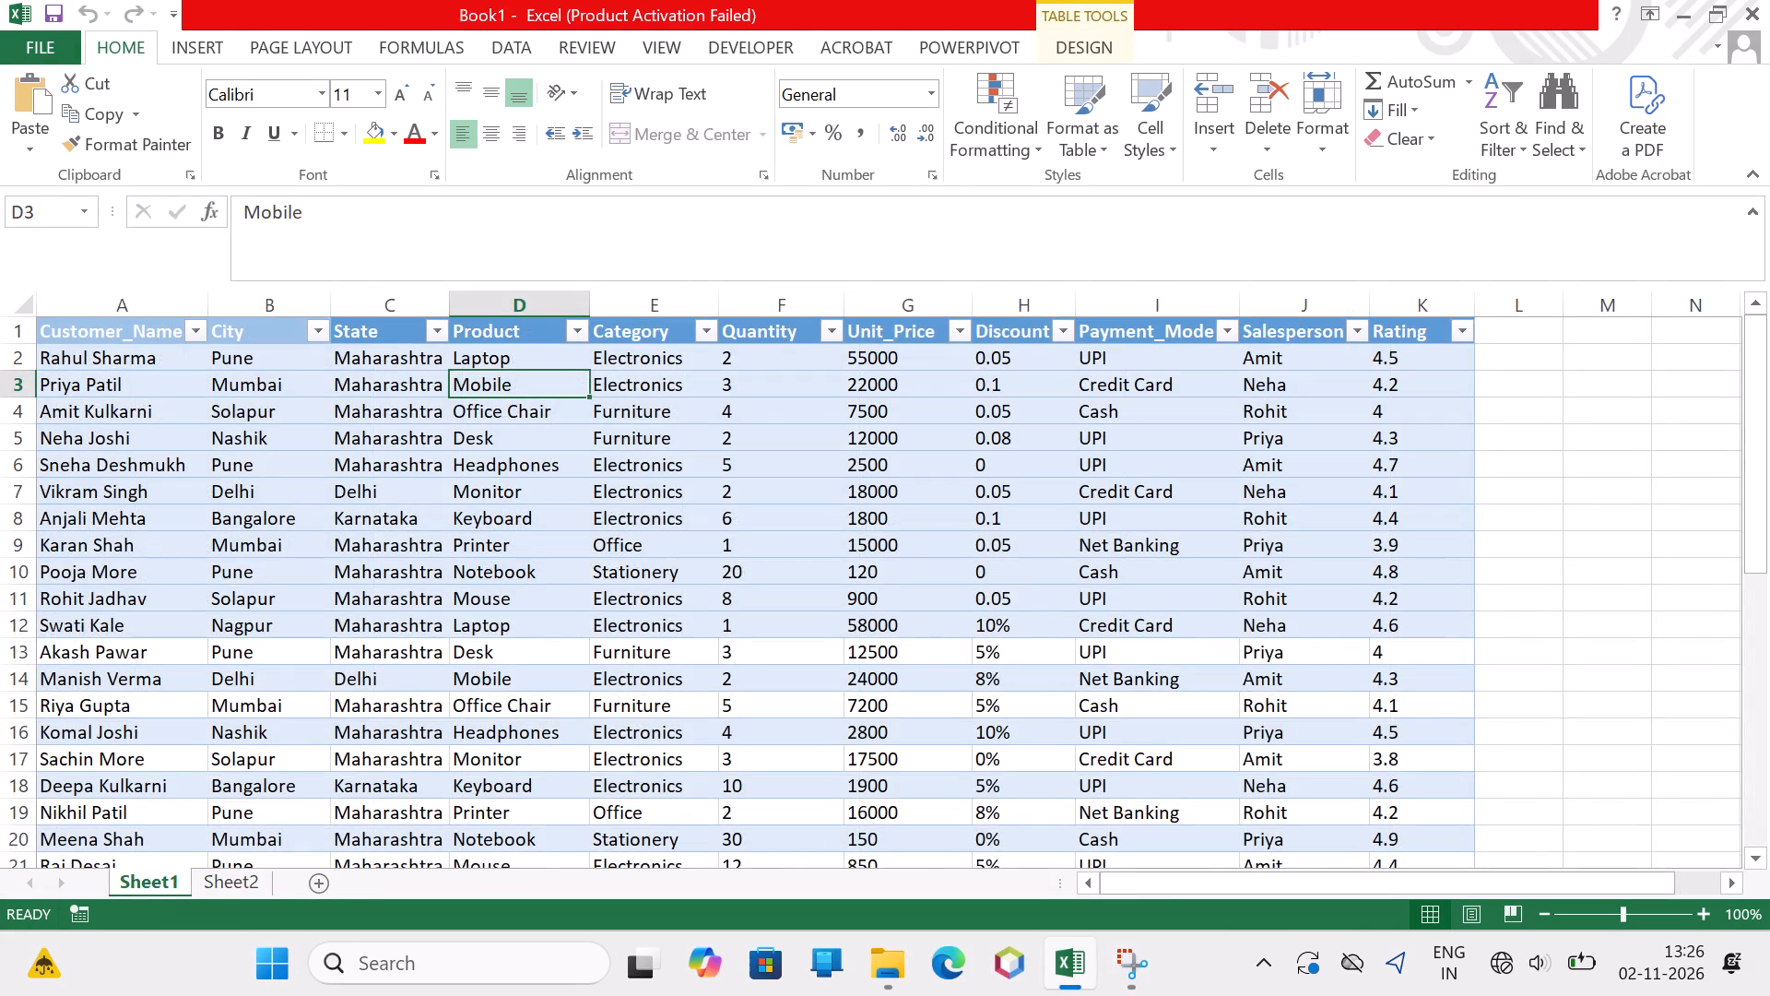
{"action": "scroll", "coordinate": [827, 544], "scroll_direction": "down", "scroll_amount": 4}
{"action": "scroll", "coordinate": [827, 544], "scroll_direction": "up", "scroll_amount": 16}
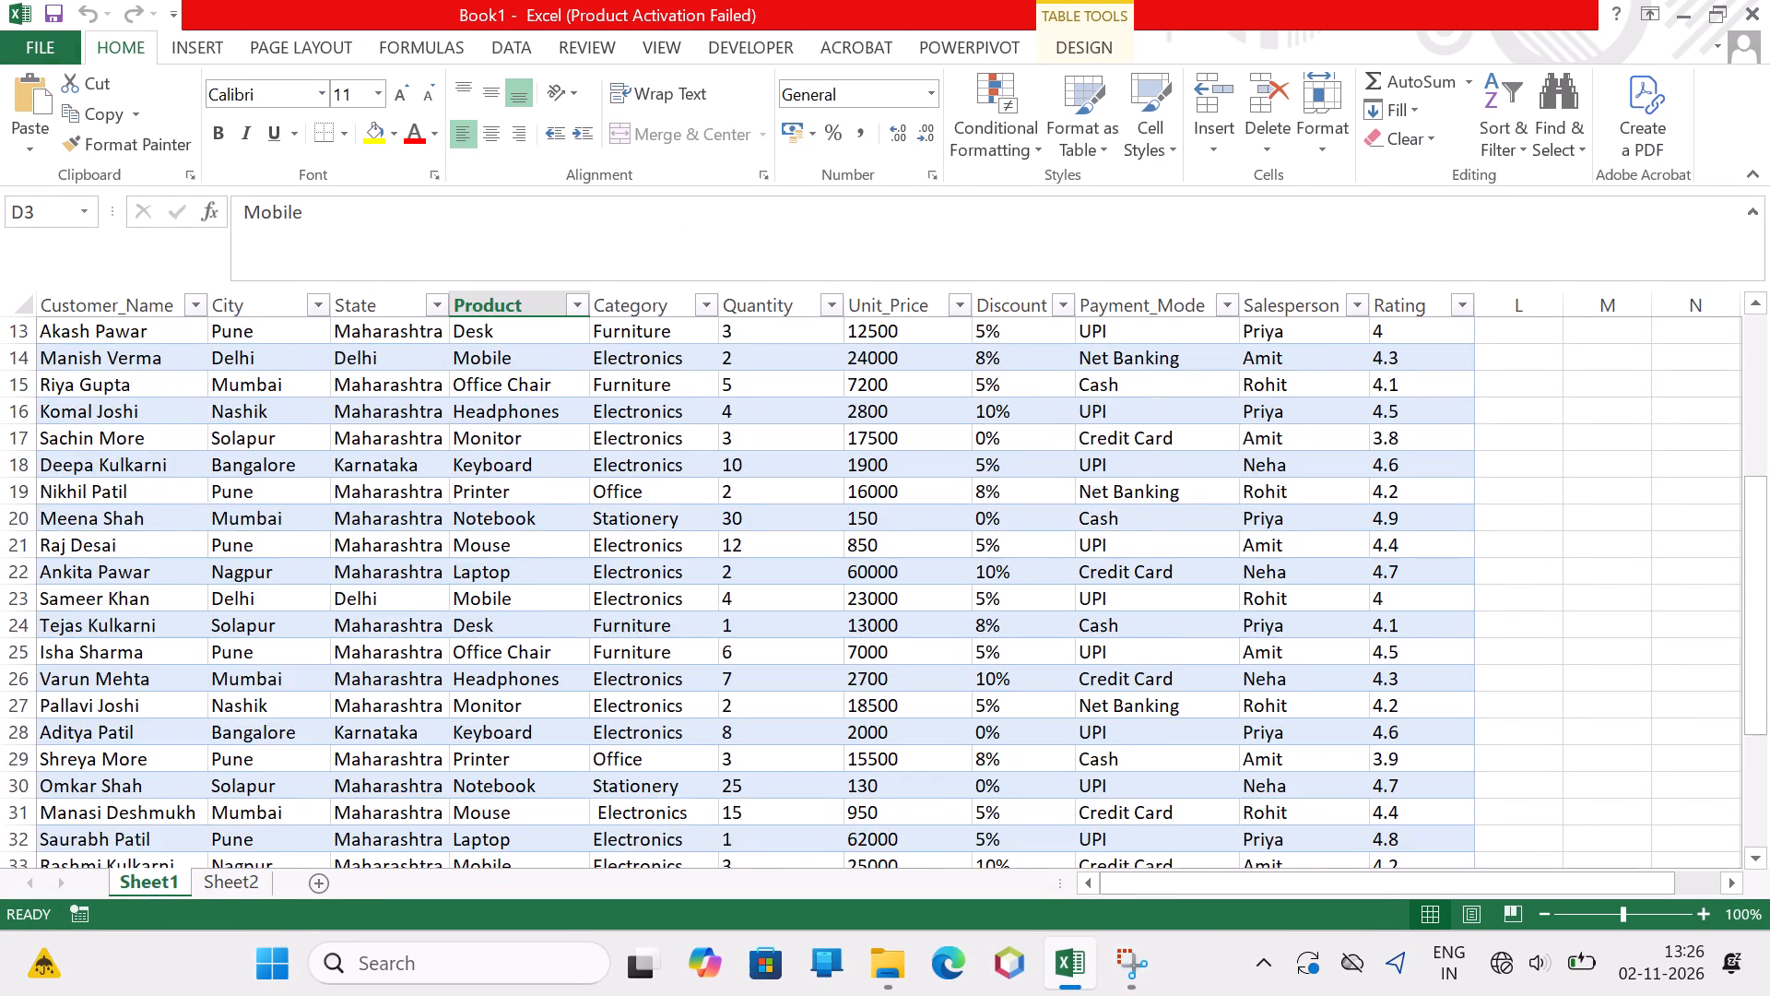
{"action": "scroll", "coordinate": [827, 544], "scroll_direction": "up", "scroll_amount": 5}
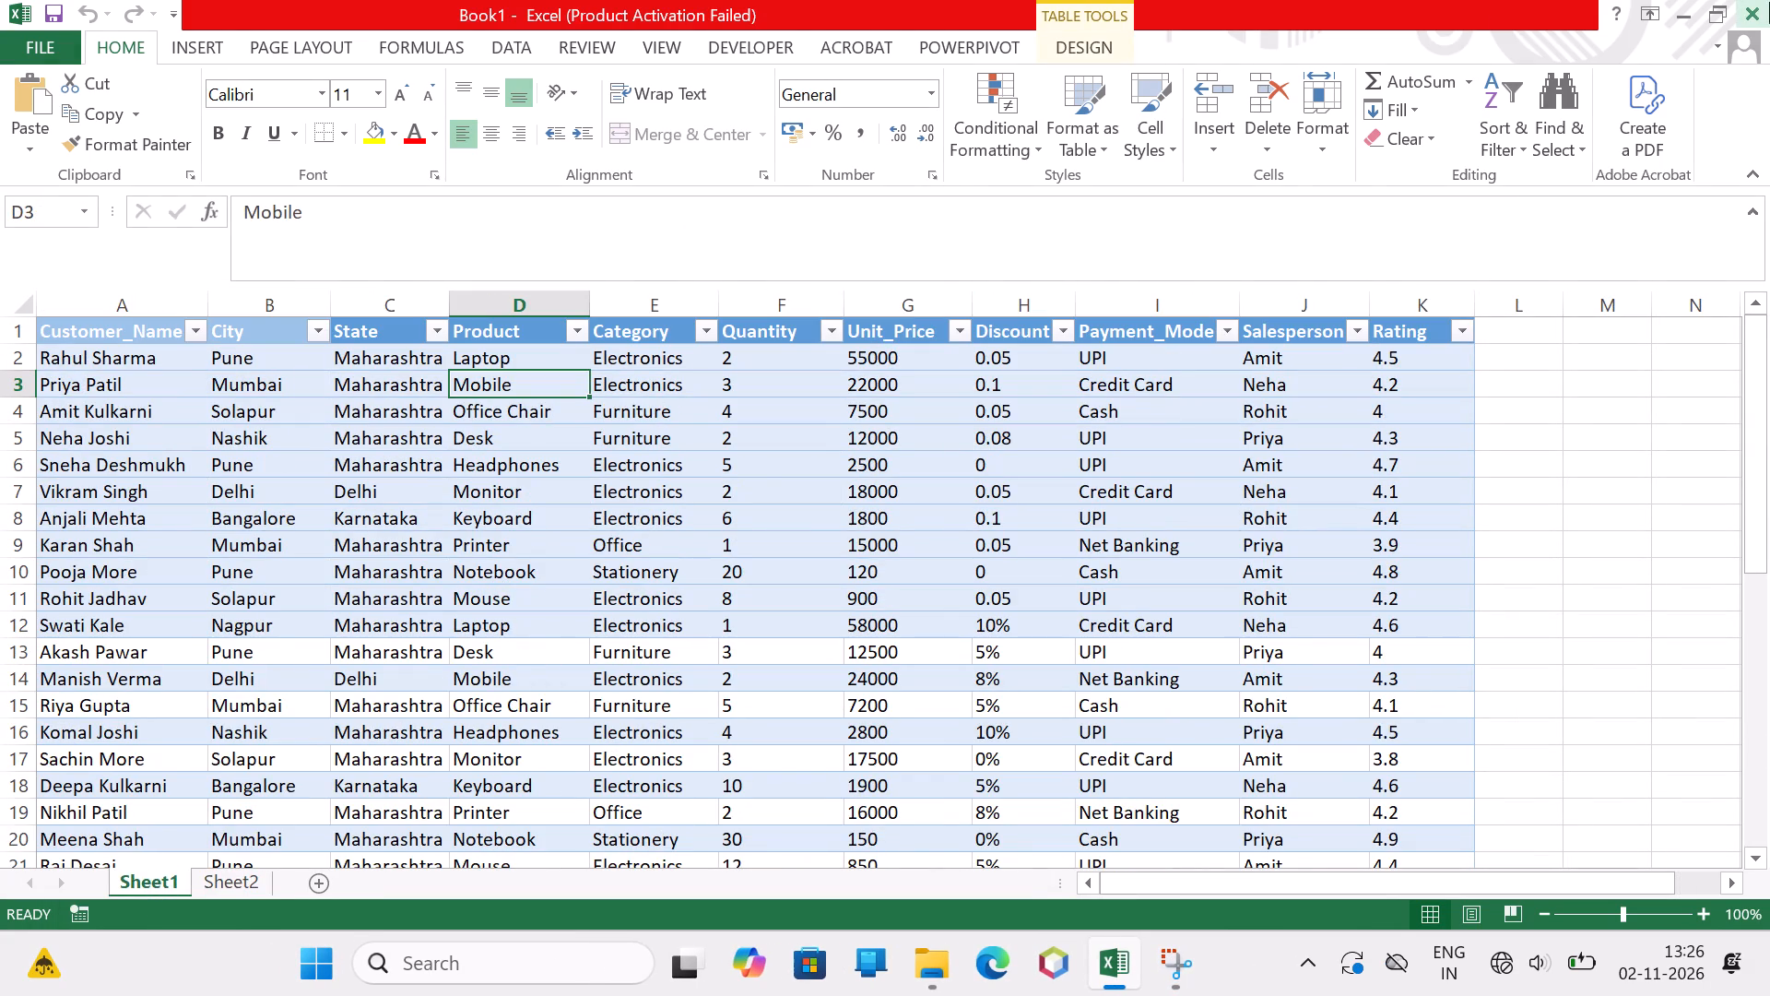
{"action": "left_click", "coordinate": [233, 892]}
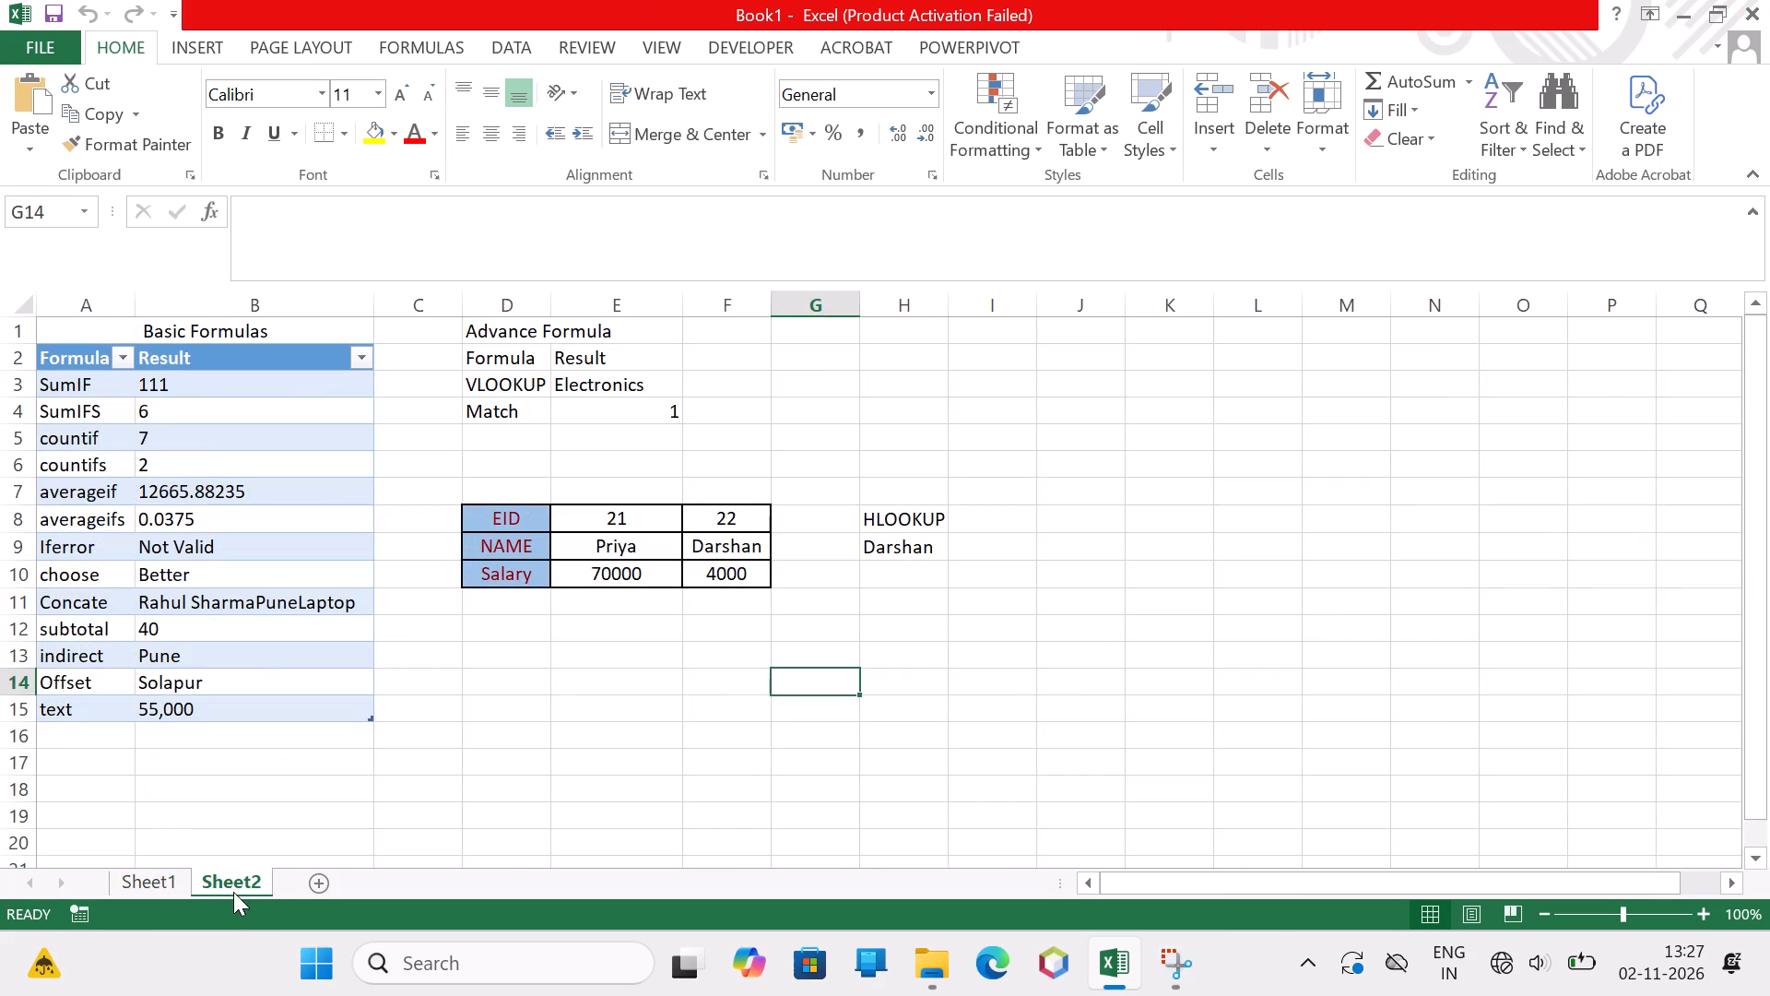
{"action": "scroll", "coordinate": [581, 501], "scroll_direction": "up", "scroll_amount": 2}
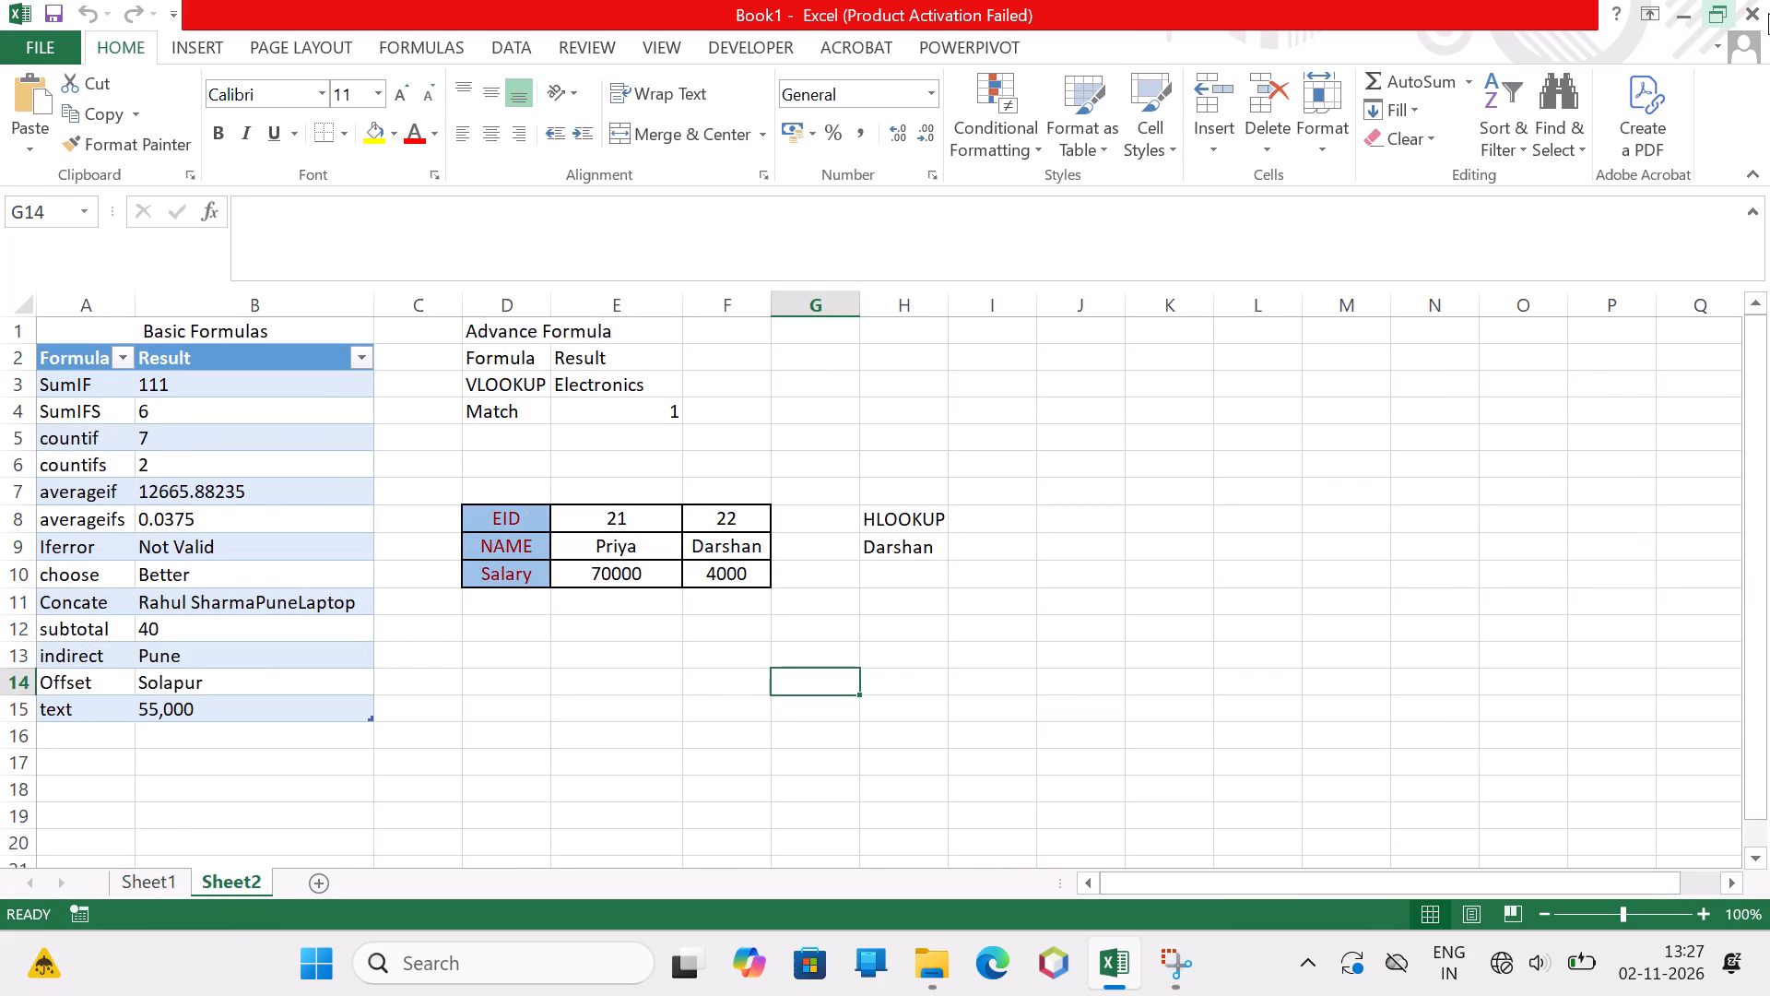
{"action": "left_click", "coordinate": [1768, 13]}
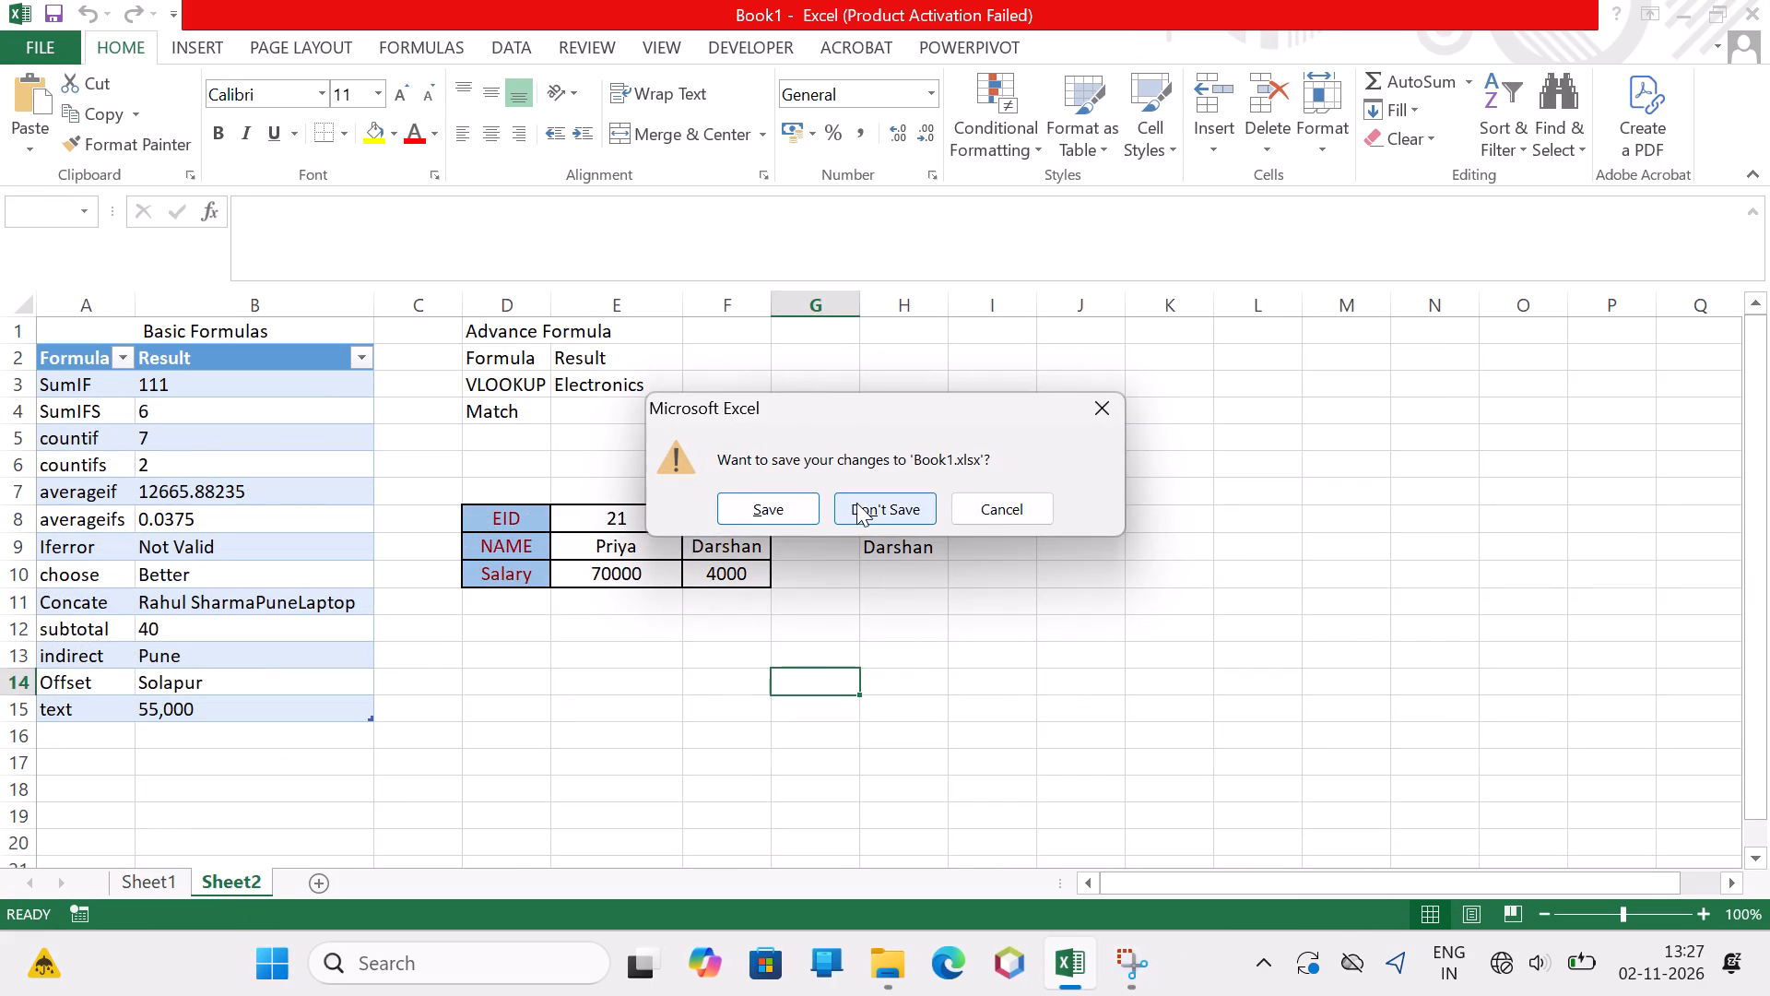
{"action": "left_click", "coordinate": [858, 503]}
Look through the files in the Documents folder and in the Desktop folder.
{"action": "scroll", "coordinate": [363, 699], "scroll_direction": "down", "scroll_amount": 1}
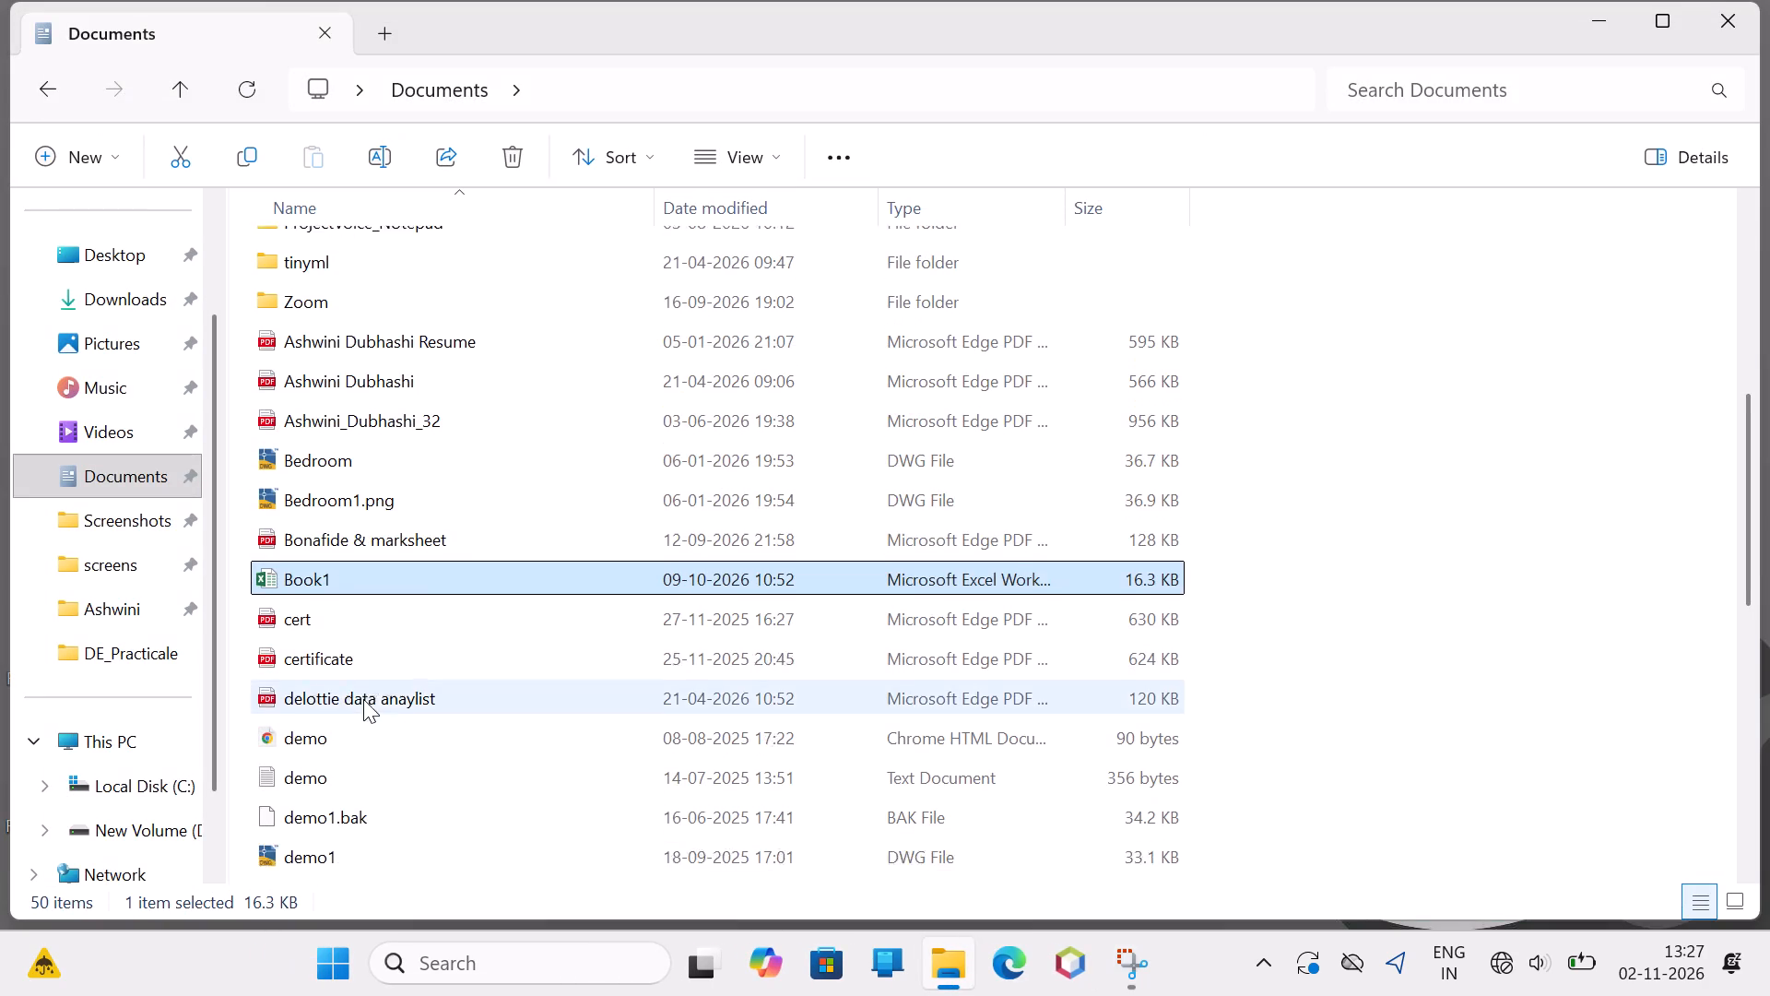
{"action": "scroll", "coordinate": [363, 699], "scroll_direction": "down", "scroll_amount": 3}
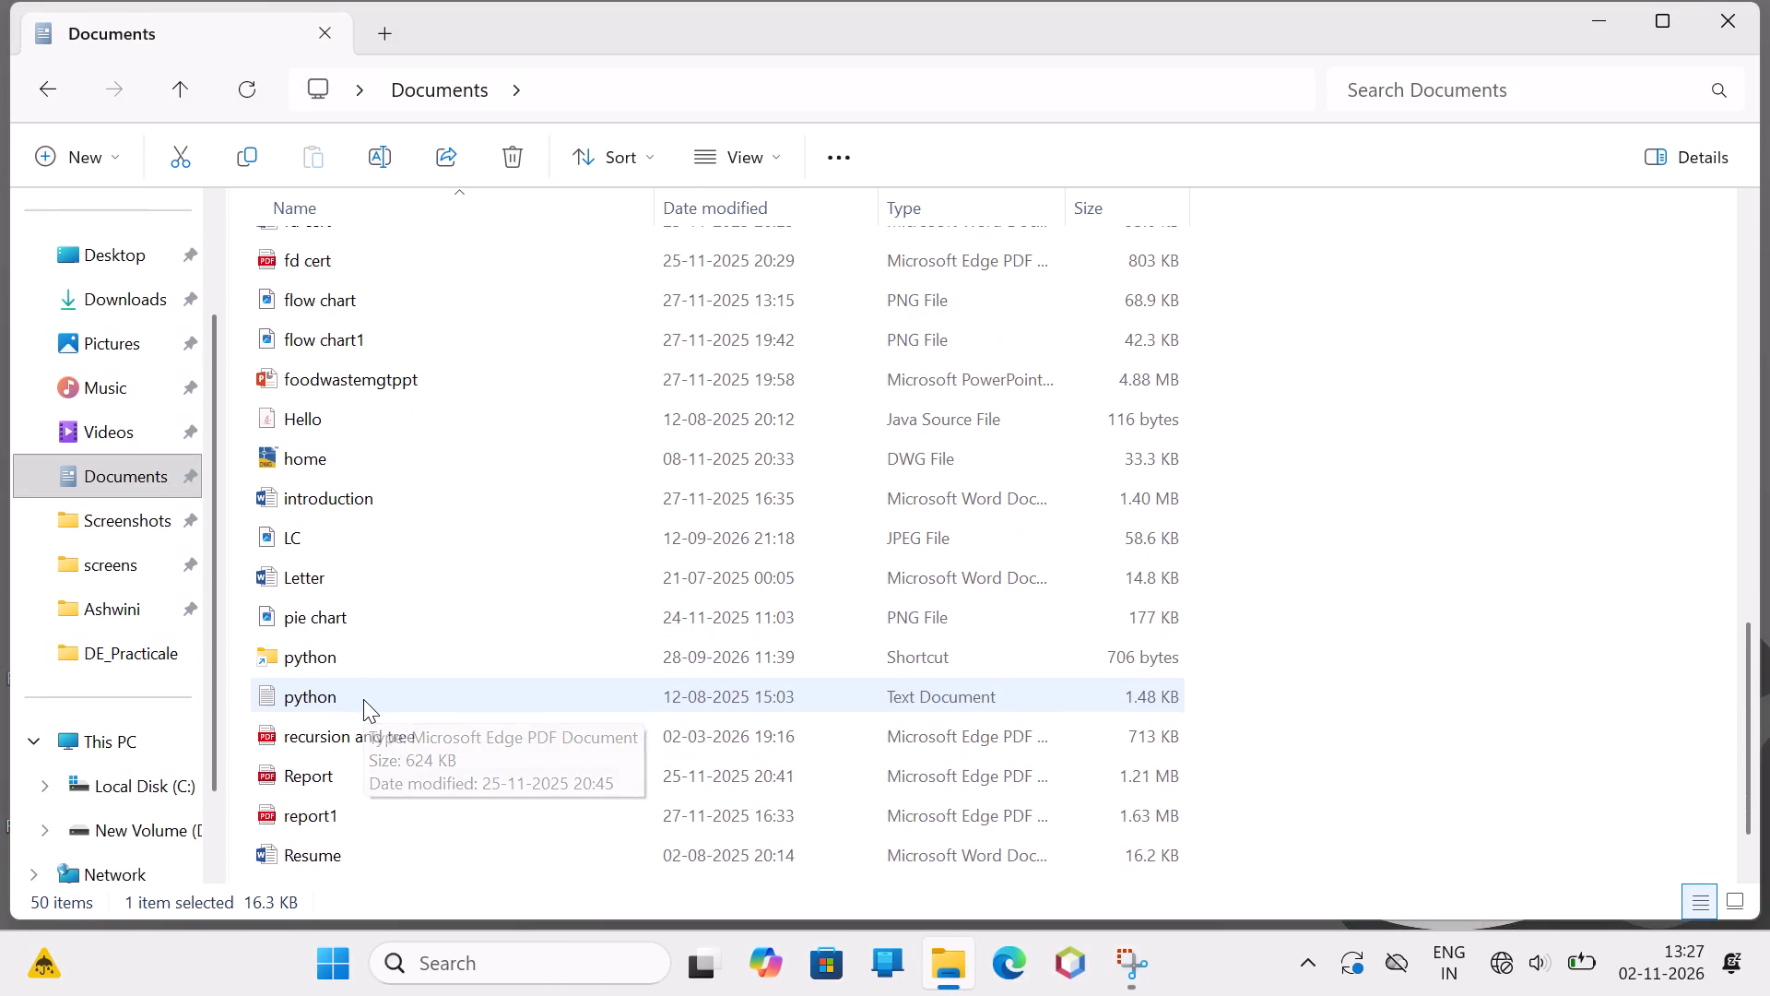
{"action": "scroll", "coordinate": [363, 699], "scroll_direction": "down", "scroll_amount": 6}
{"action": "scroll", "coordinate": [363, 699], "scroll_direction": "up", "scroll_amount": 5}
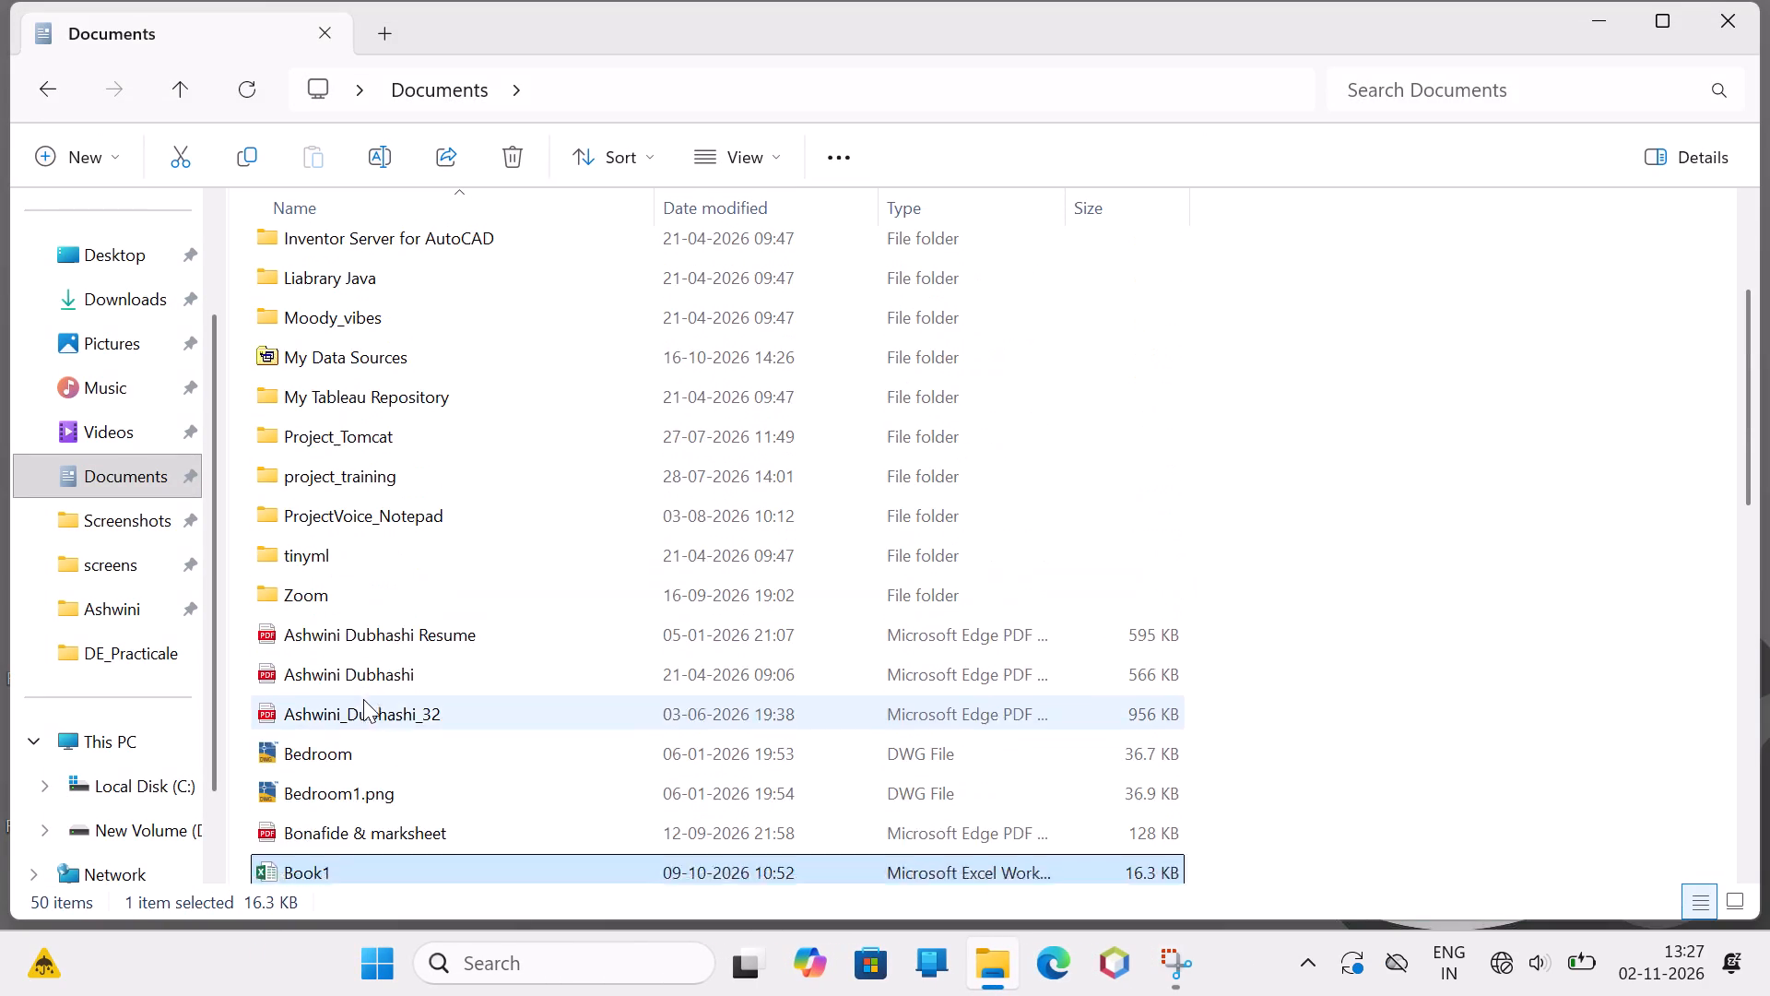
{"action": "scroll", "coordinate": [363, 699], "scroll_direction": "up", "scroll_amount": 6}
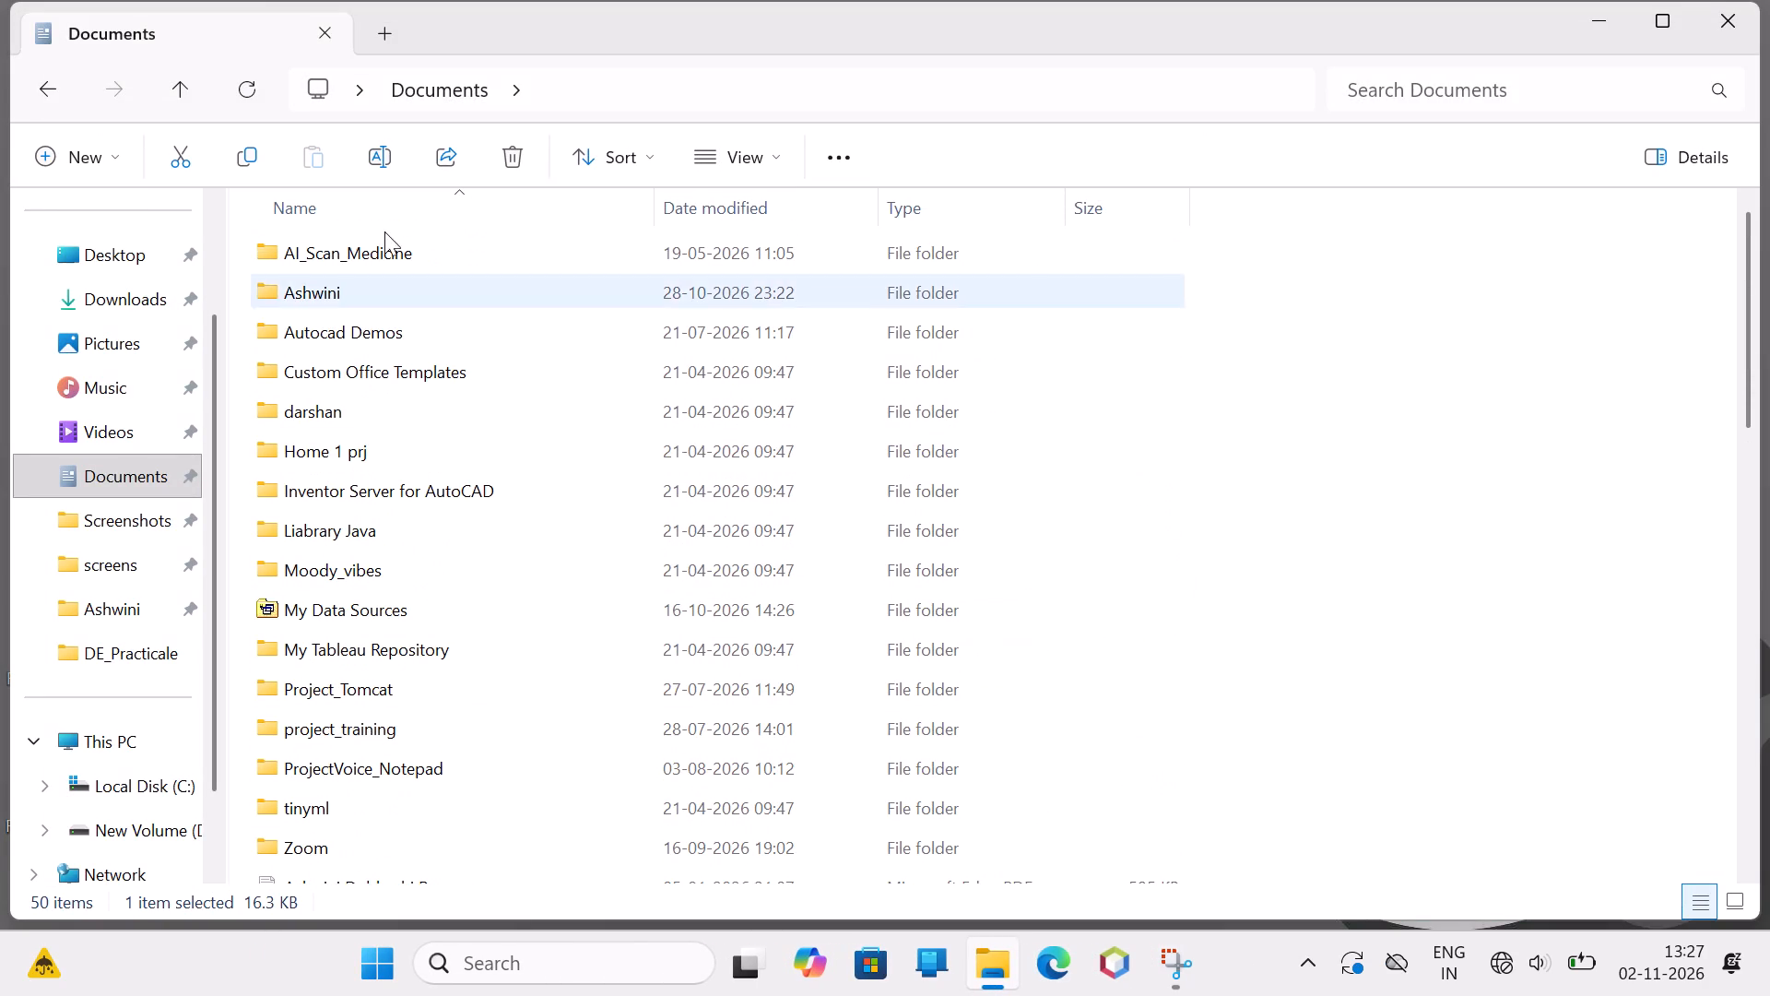
{"action": "left_click", "coordinate": [94, 271]}
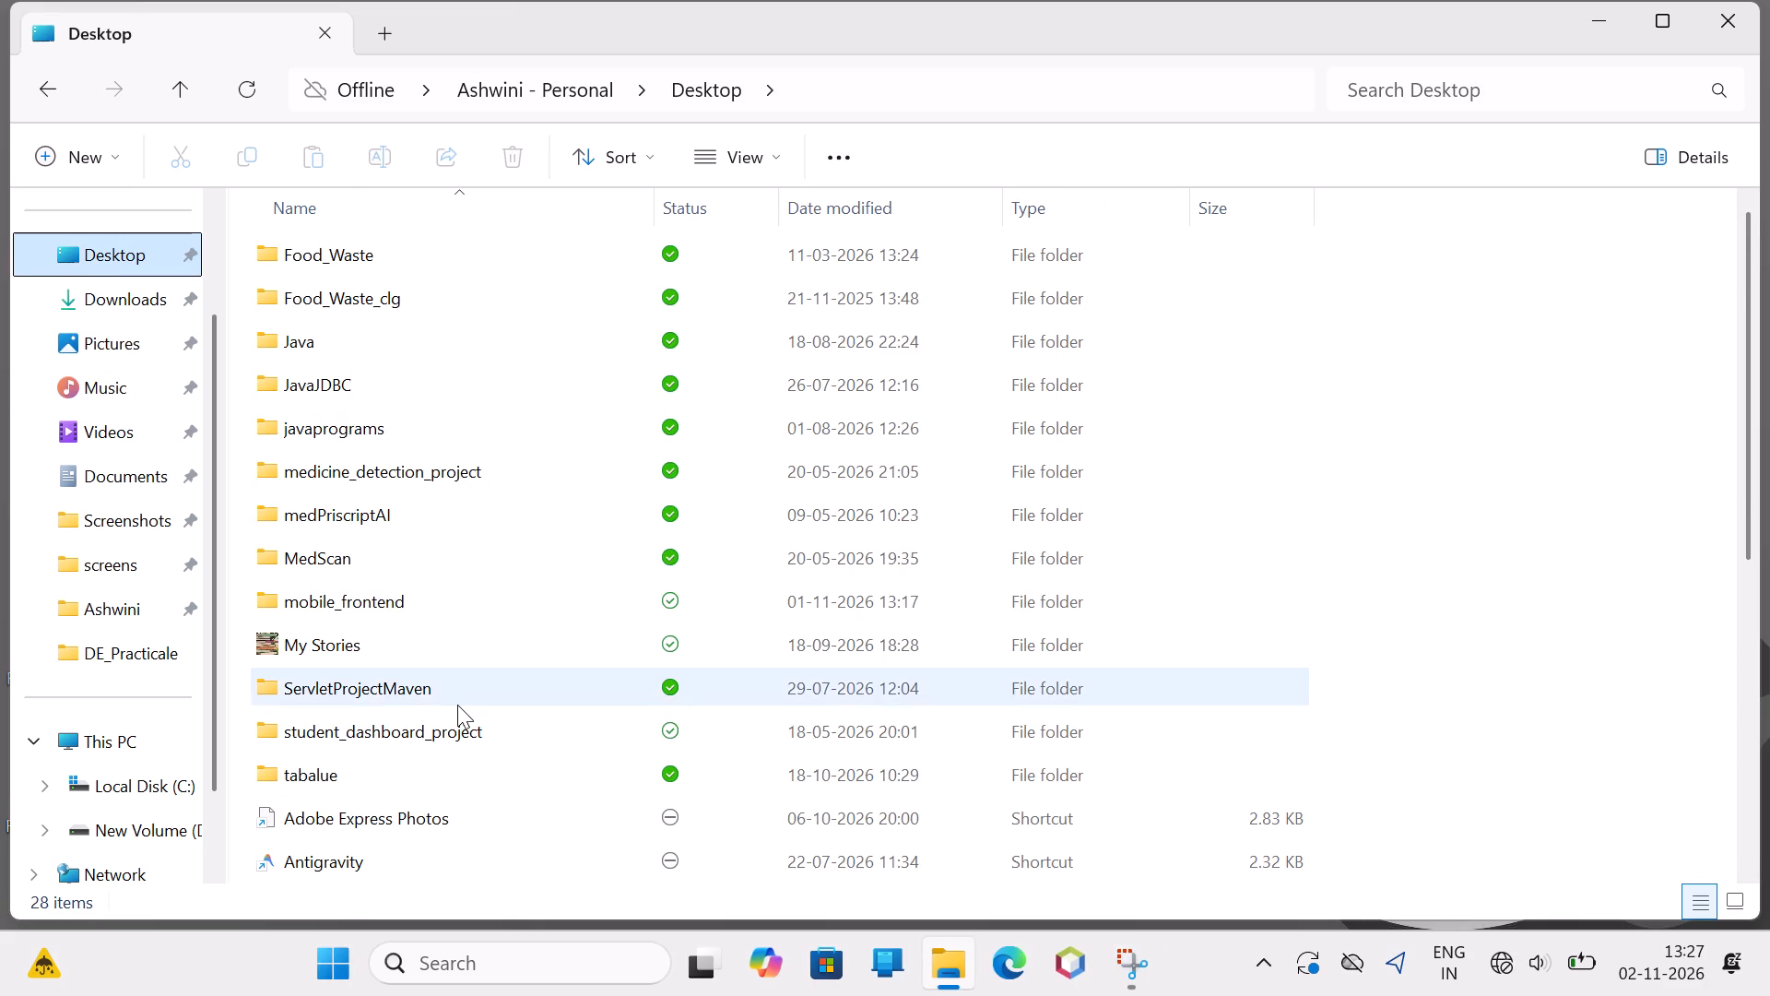
{"action": "scroll", "coordinate": [457, 705], "scroll_direction": "down", "scroll_amount": 9}
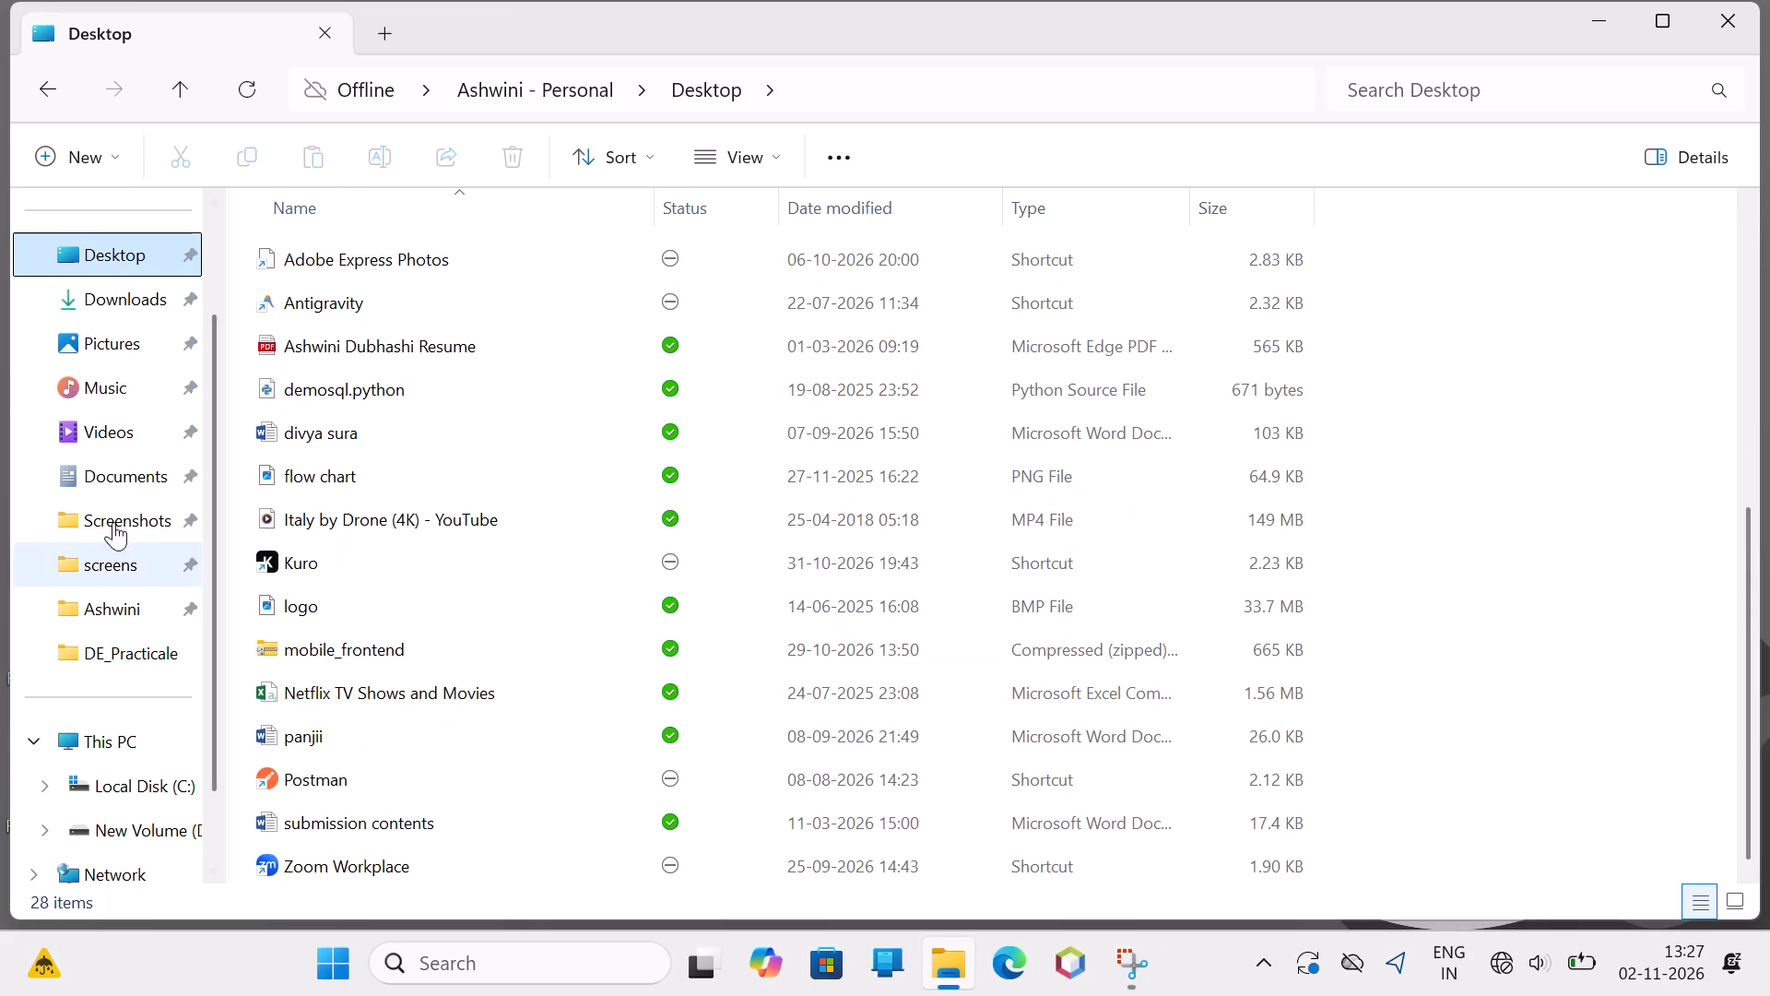
Open the DE_Practicale folder in File Explorer.
{"action": "scroll", "coordinate": [132, 804], "scroll_direction": "down", "scroll_amount": 2}
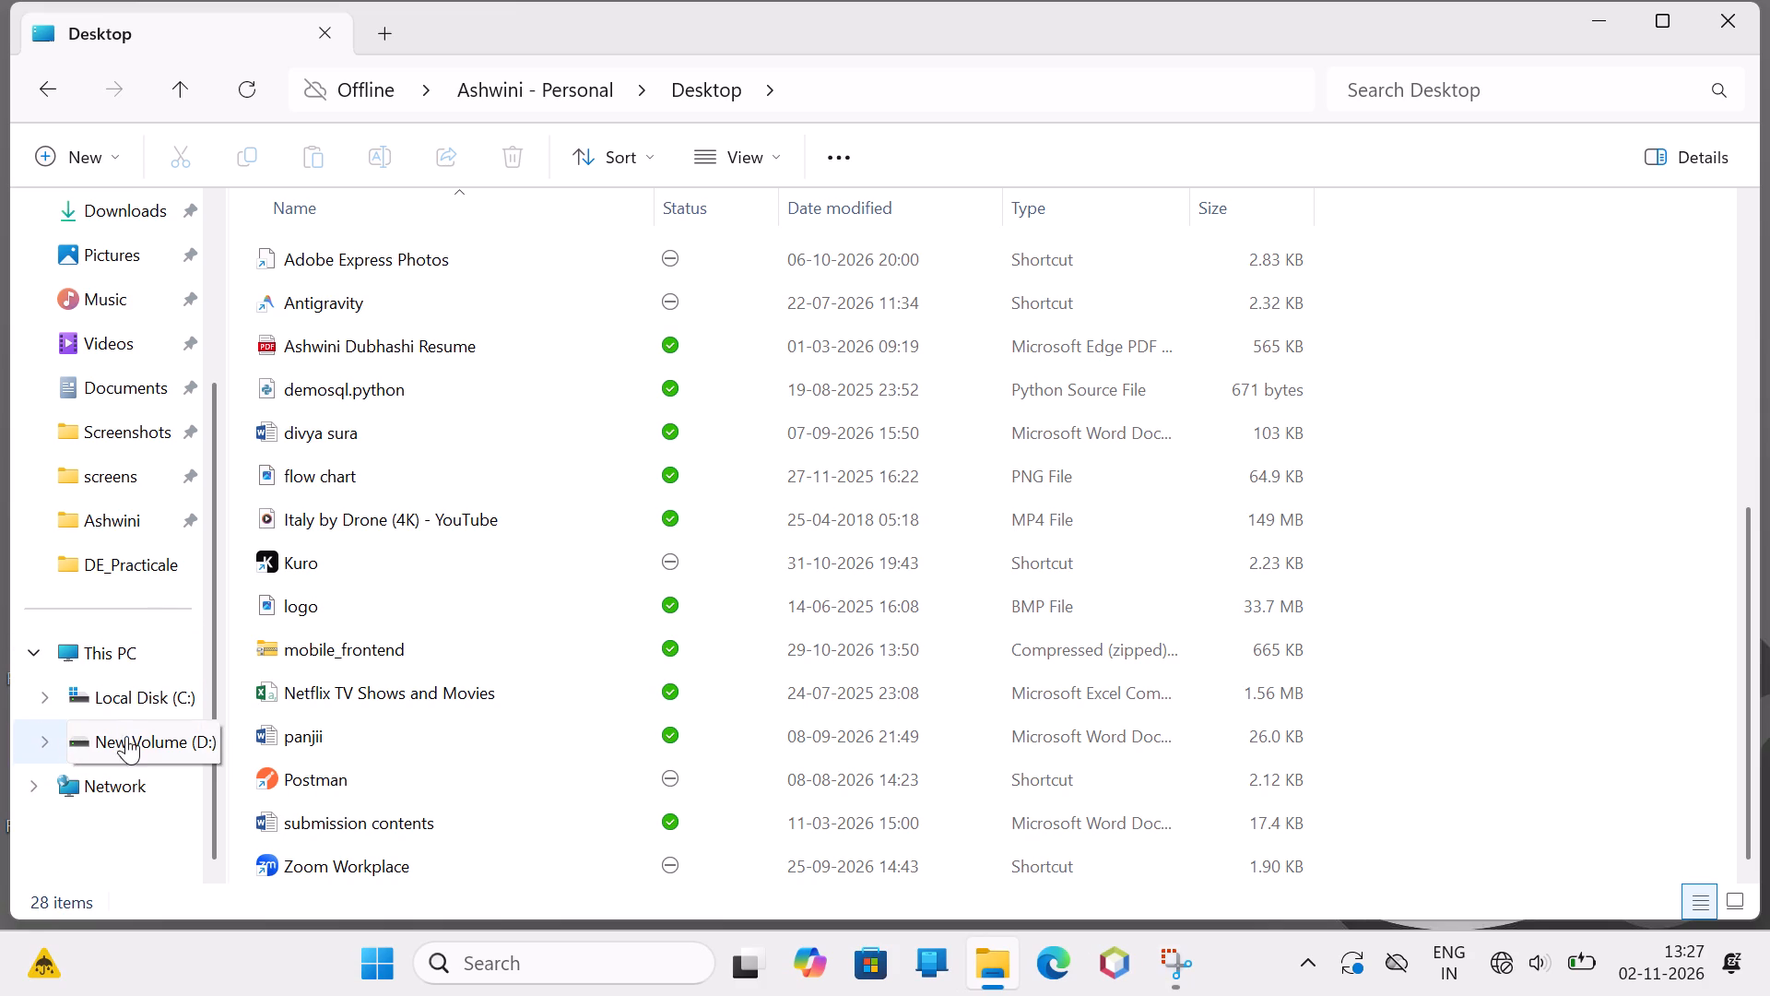
{"action": "double_click", "coordinate": [152, 564]}
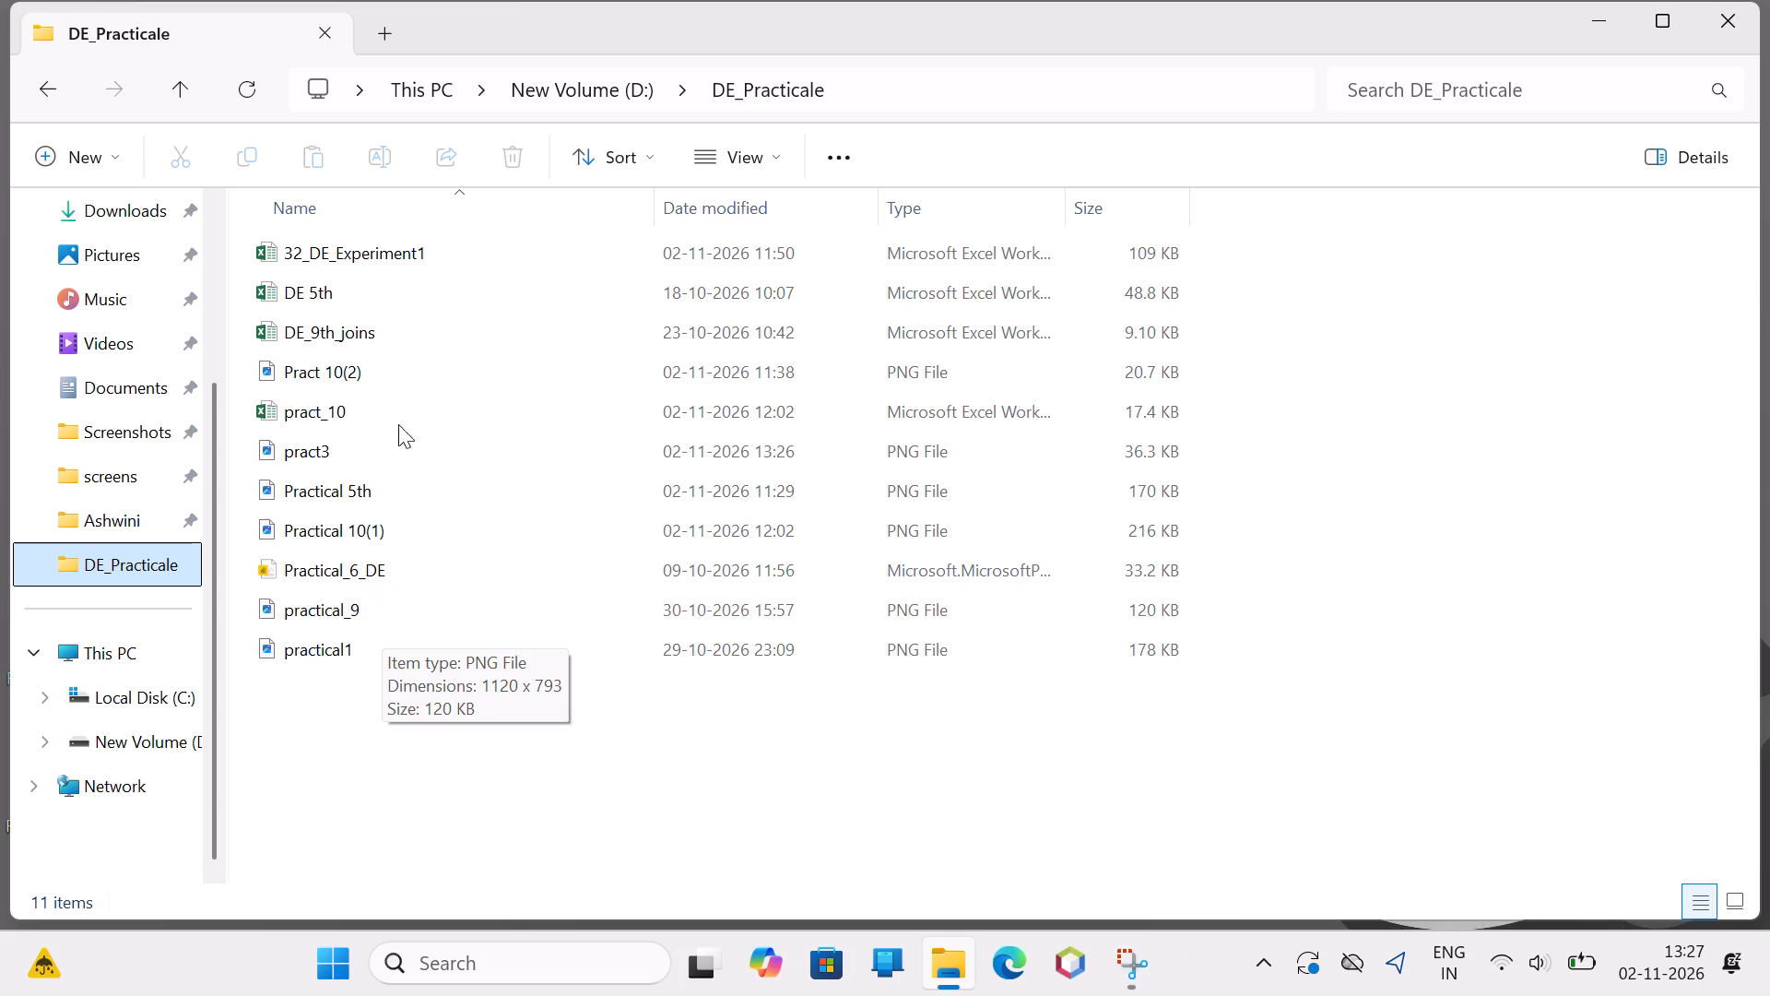
Open the 32_DE_Experiment1 workbook and look through its formulas_sheet, Analysis, Raw_Data and Employee sheets.
{"action": "double_click", "coordinate": [457, 261]}
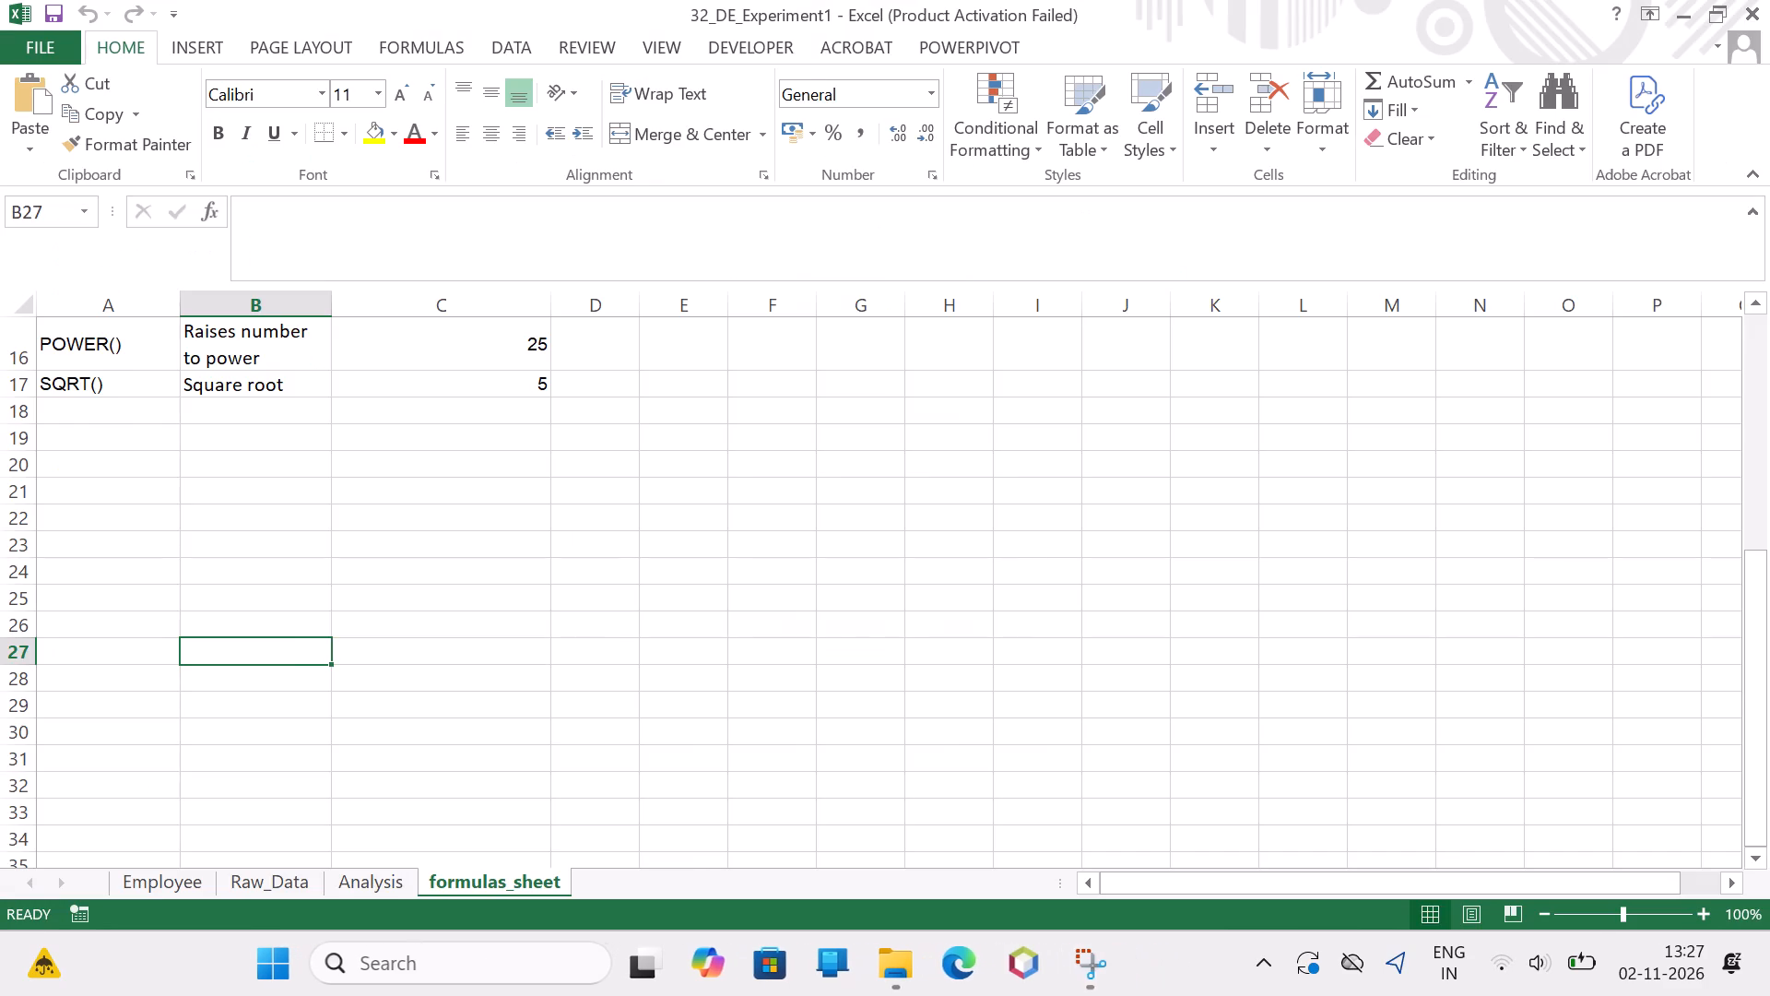
{"action": "scroll", "coordinate": [393, 476], "scroll_direction": "up", "scroll_amount": 1}
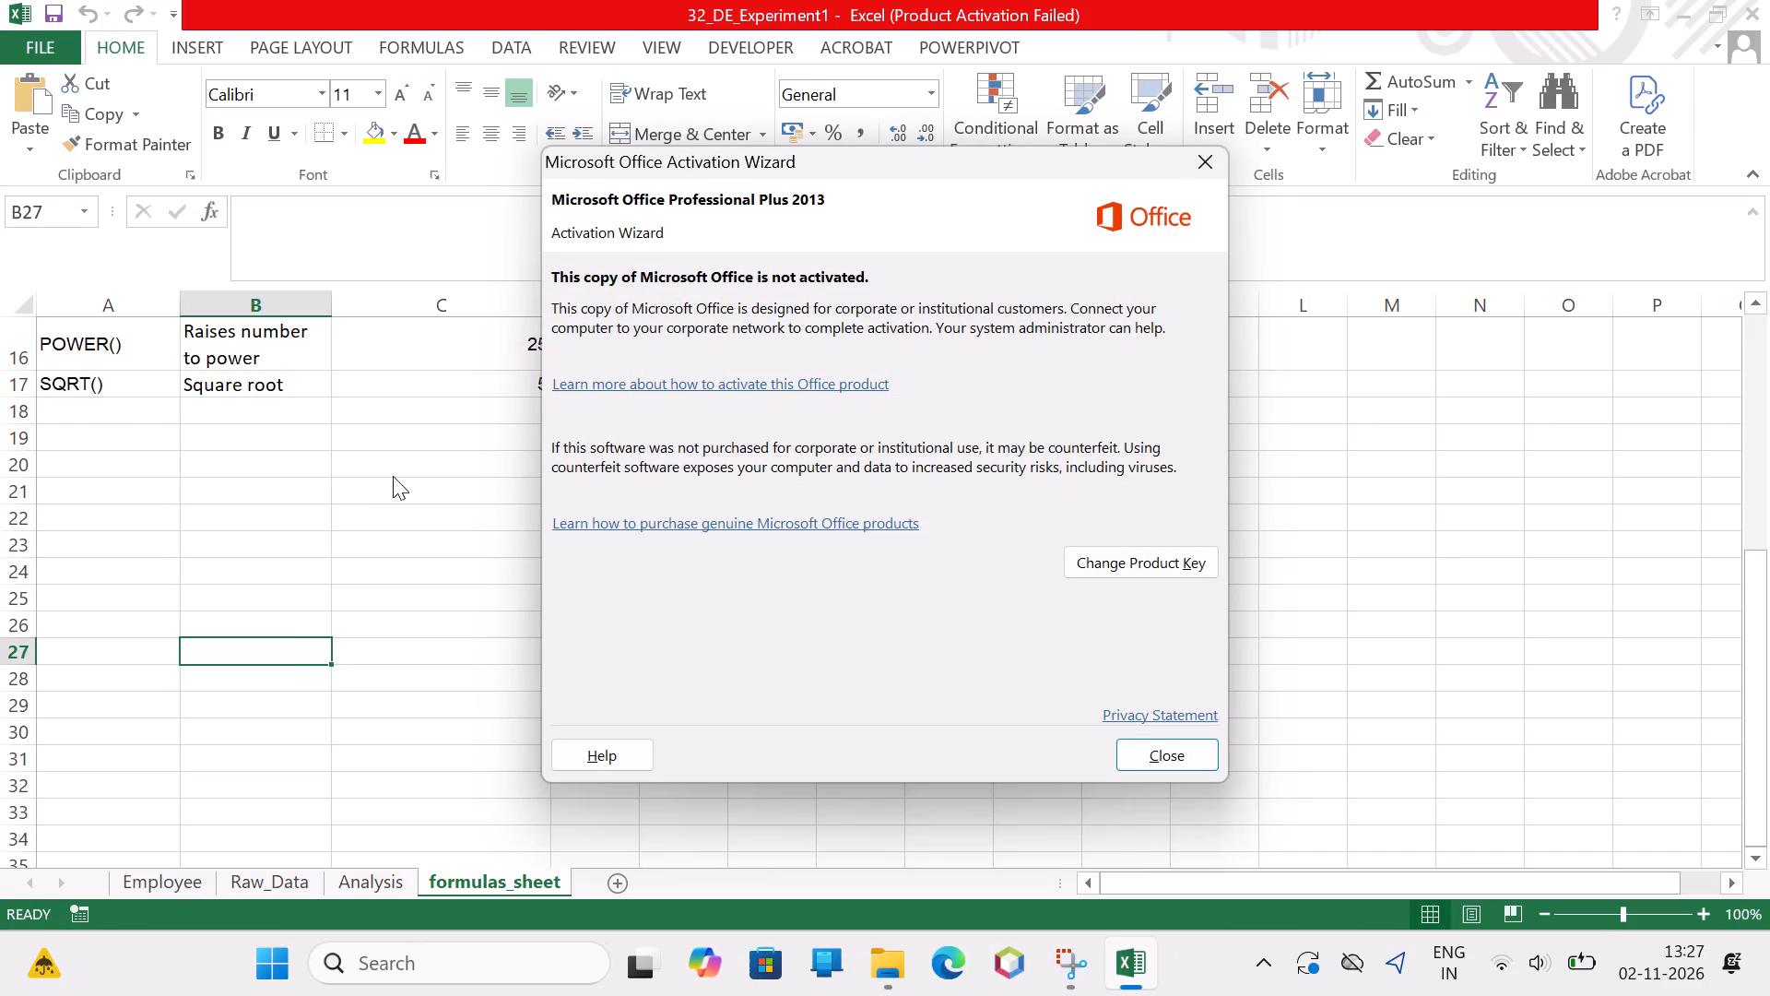
{"action": "left_click", "coordinate": [1223, 166]}
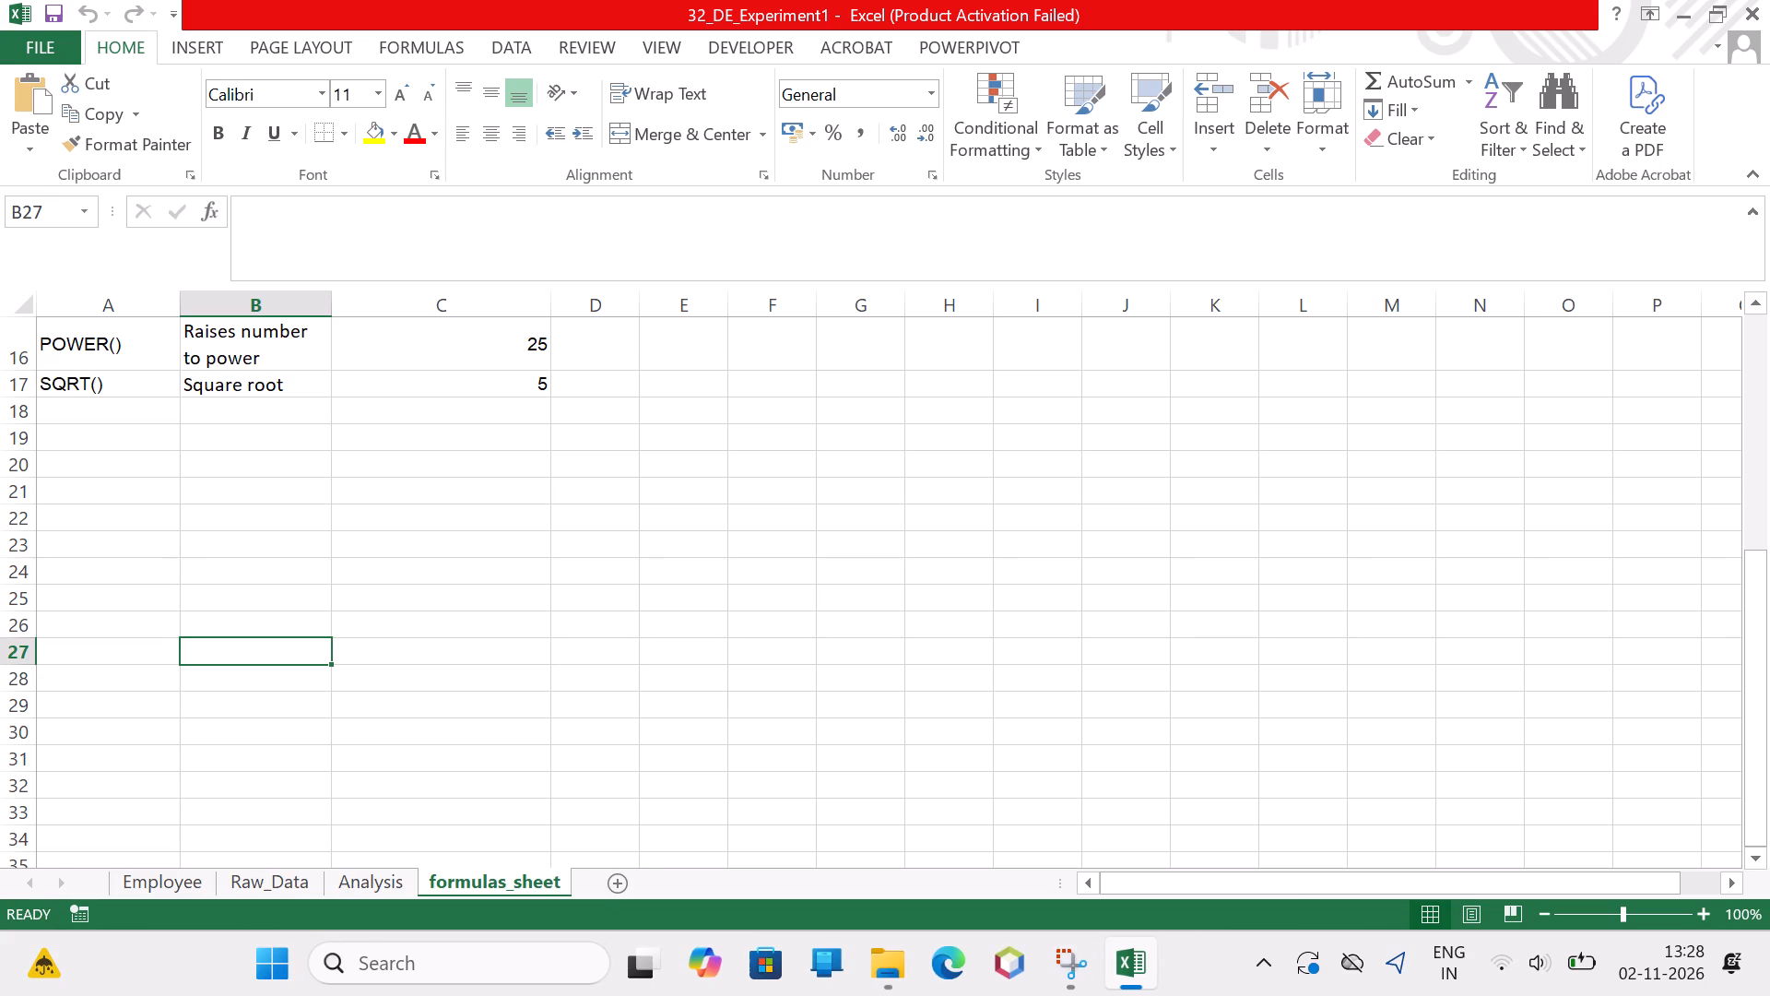
{"action": "scroll", "coordinate": [457, 622], "scroll_direction": "up", "scroll_amount": 6}
{"action": "scroll", "coordinate": [457, 622], "scroll_direction": "up", "scroll_amount": 16}
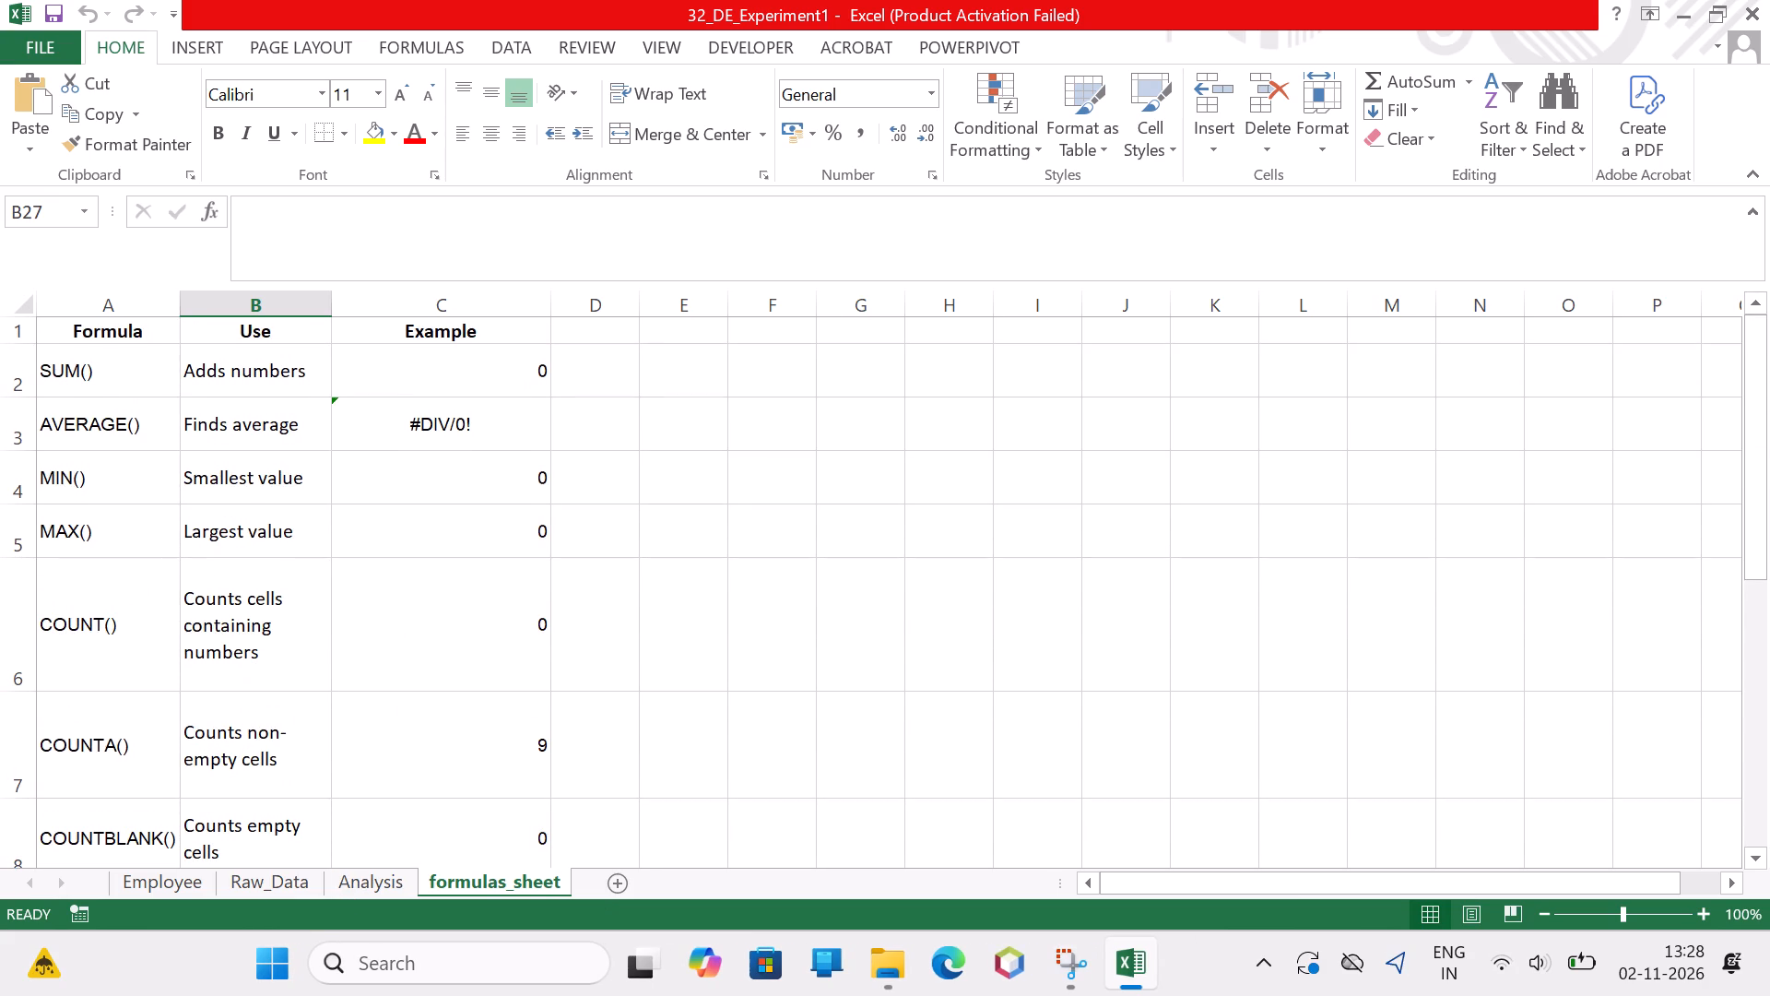
{"action": "left_click", "coordinate": [372, 881]}
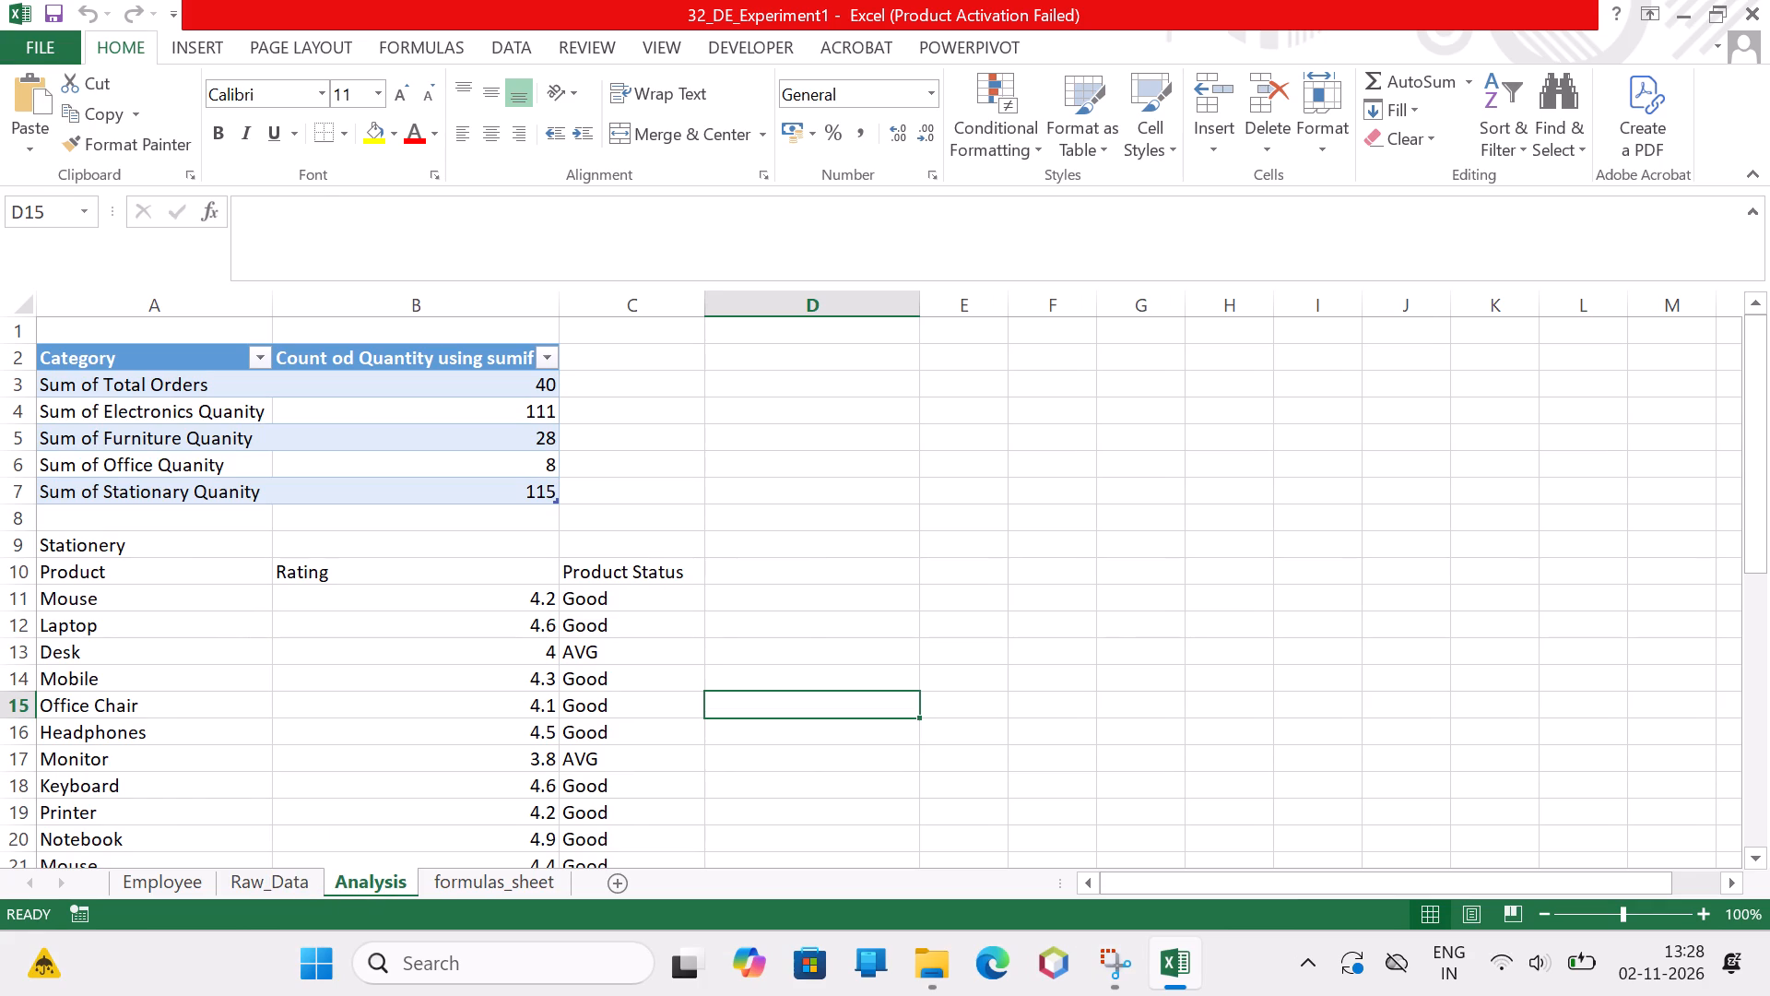
{"action": "left_click", "coordinate": [372, 746]}
{"action": "left_click", "coordinate": [646, 733]}
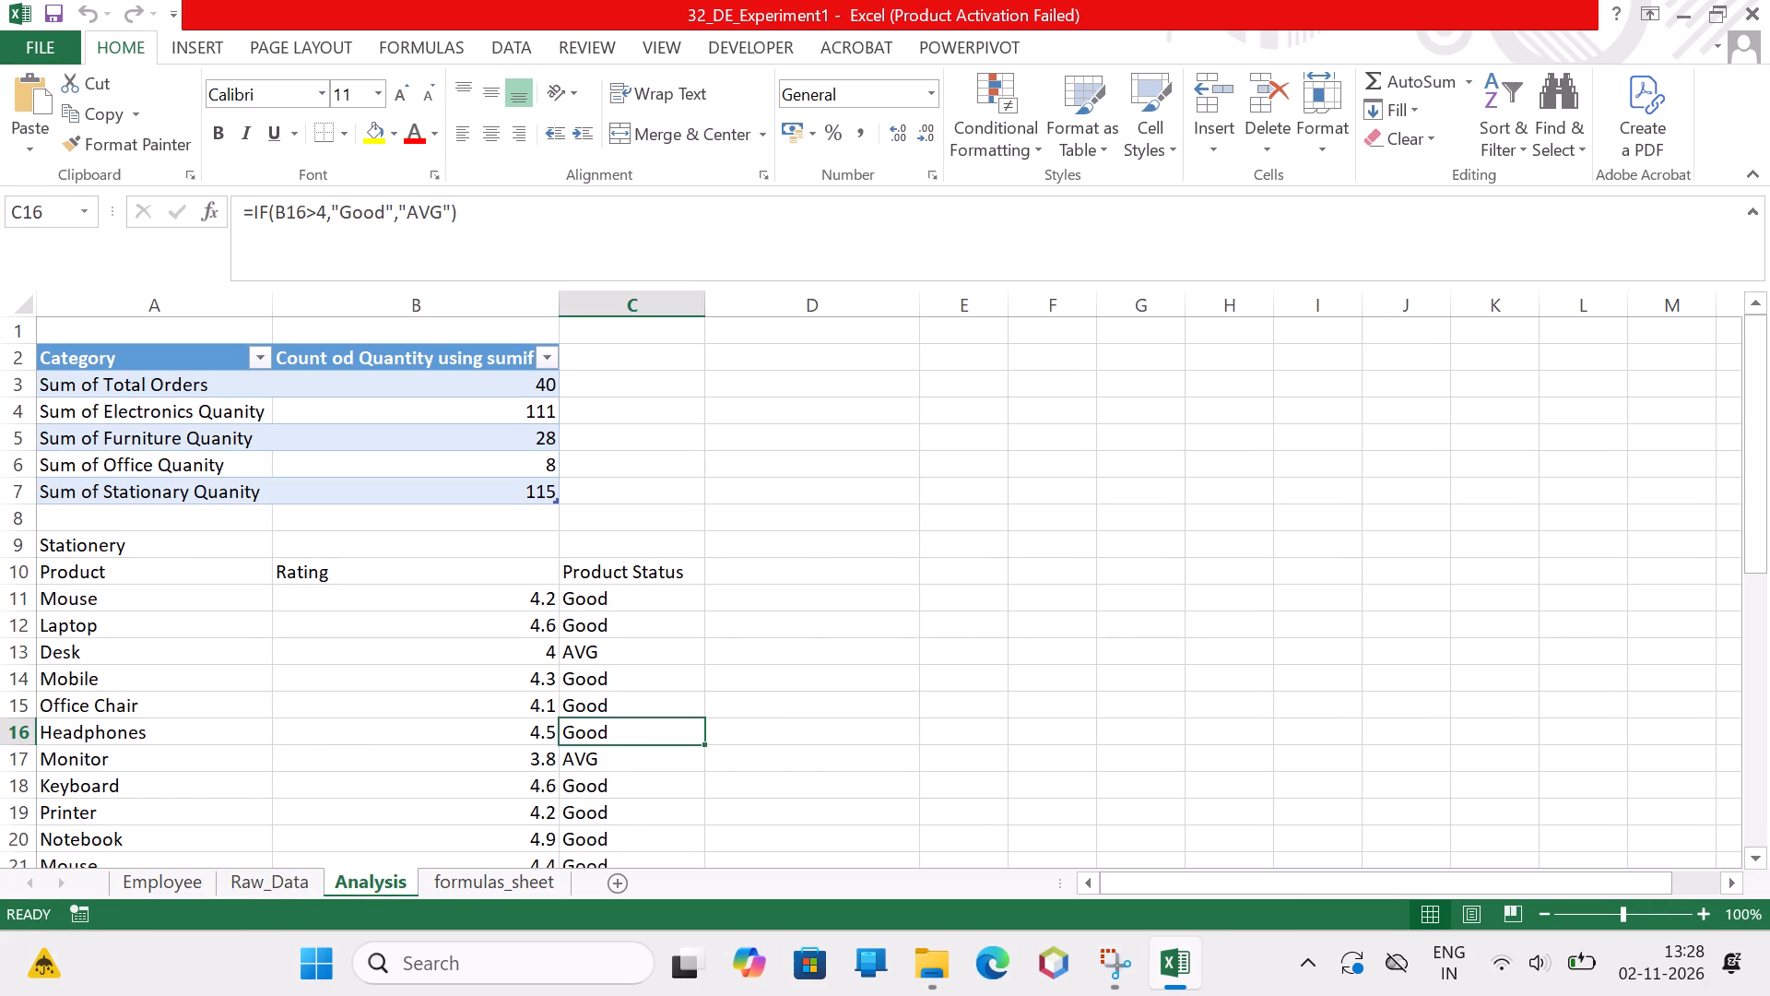
{"action": "scroll", "coordinate": [430, 715], "scroll_direction": "down", "scroll_amount": 3}
{"action": "scroll", "coordinate": [430, 715], "scroll_direction": "up", "scroll_amount": 6}
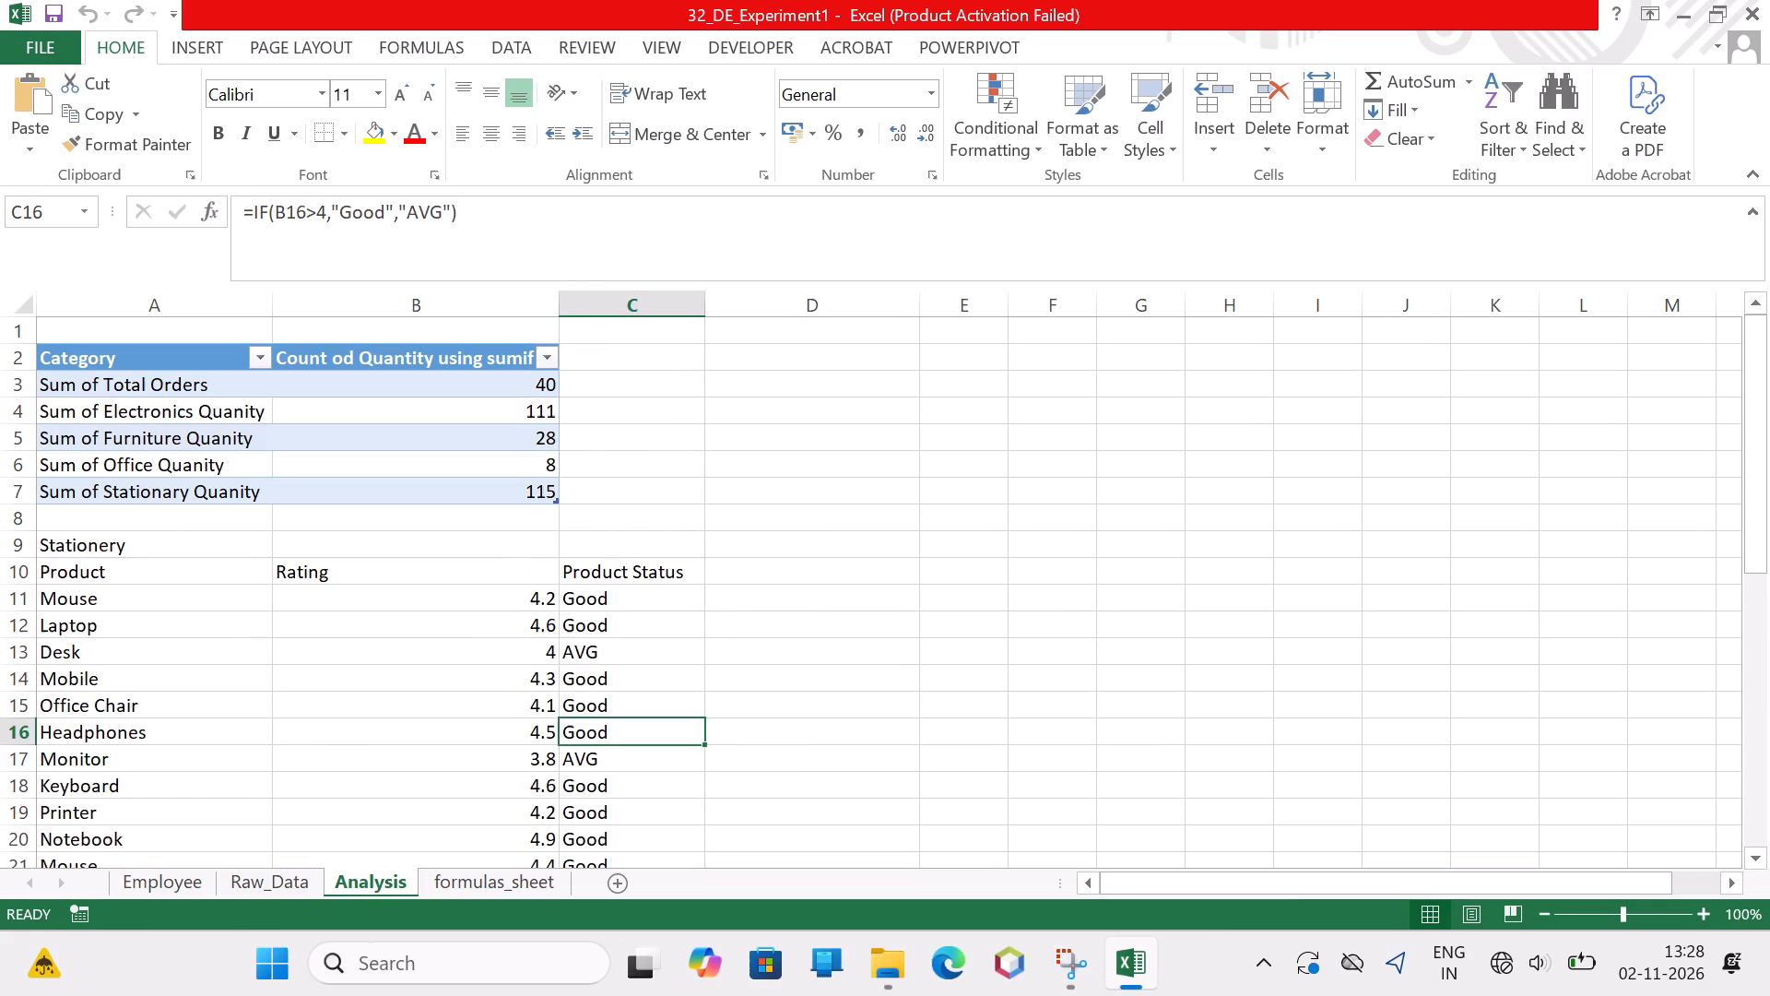
{"action": "left_click", "coordinate": [282, 874]}
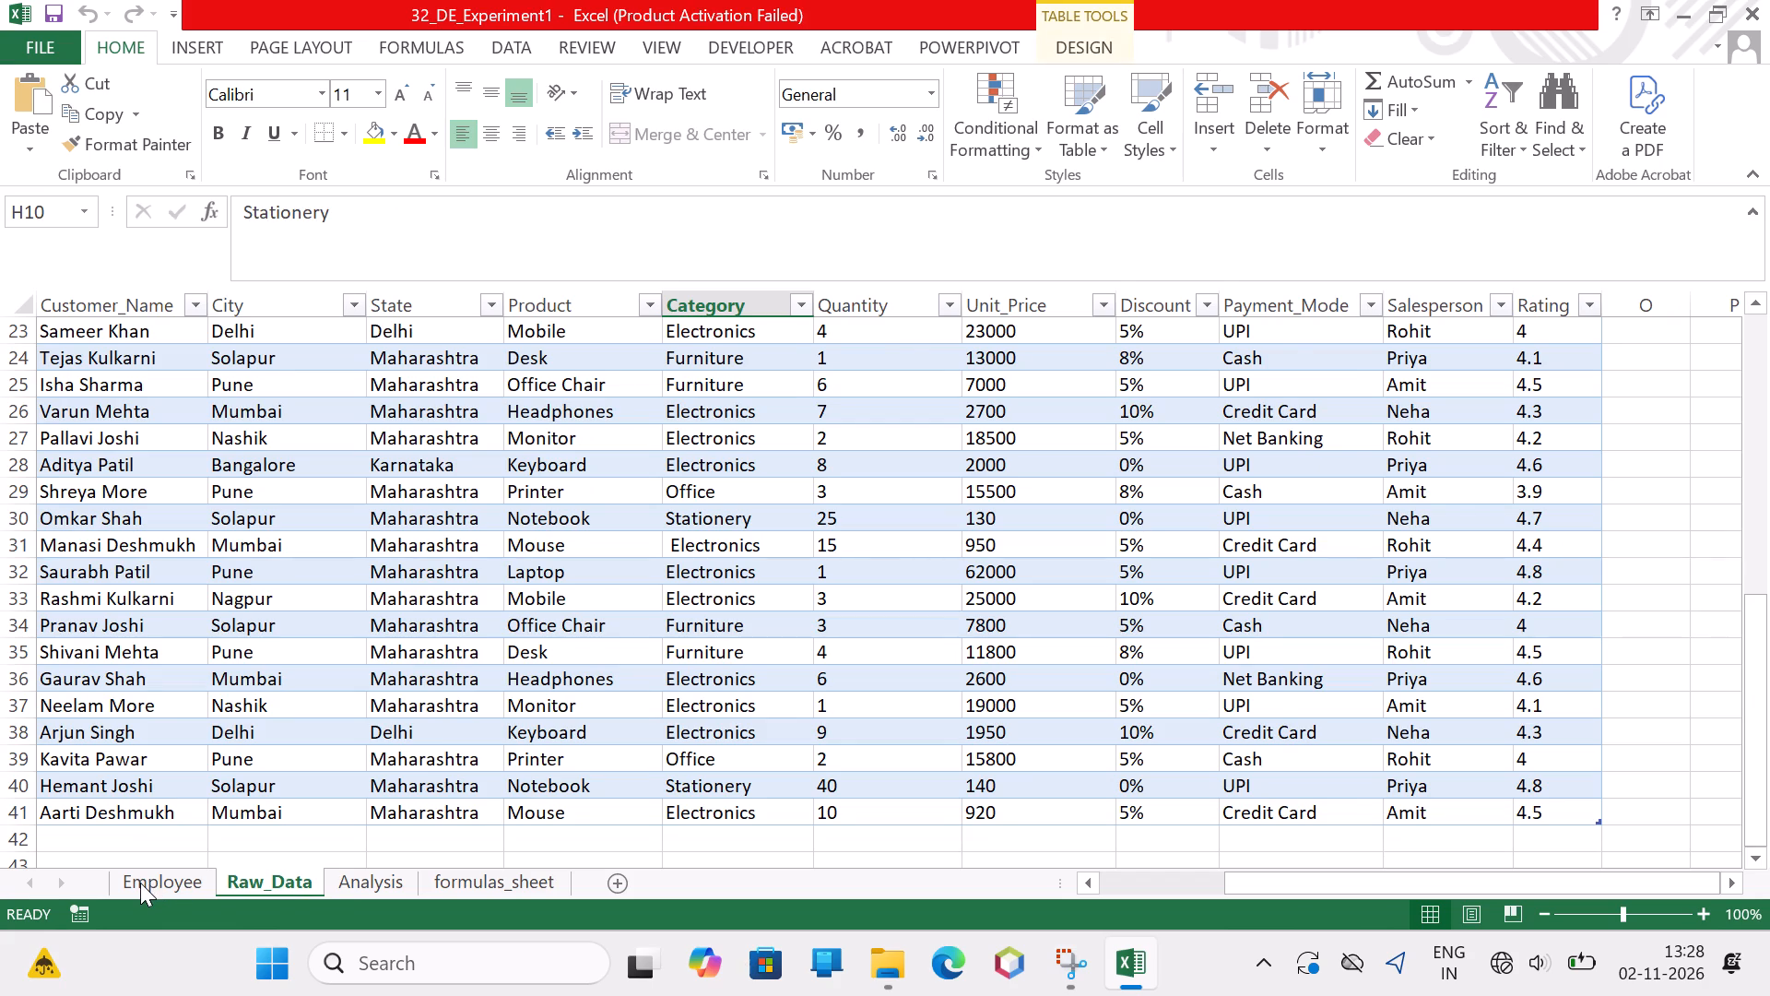
{"action": "left_click", "coordinate": [140, 883]}
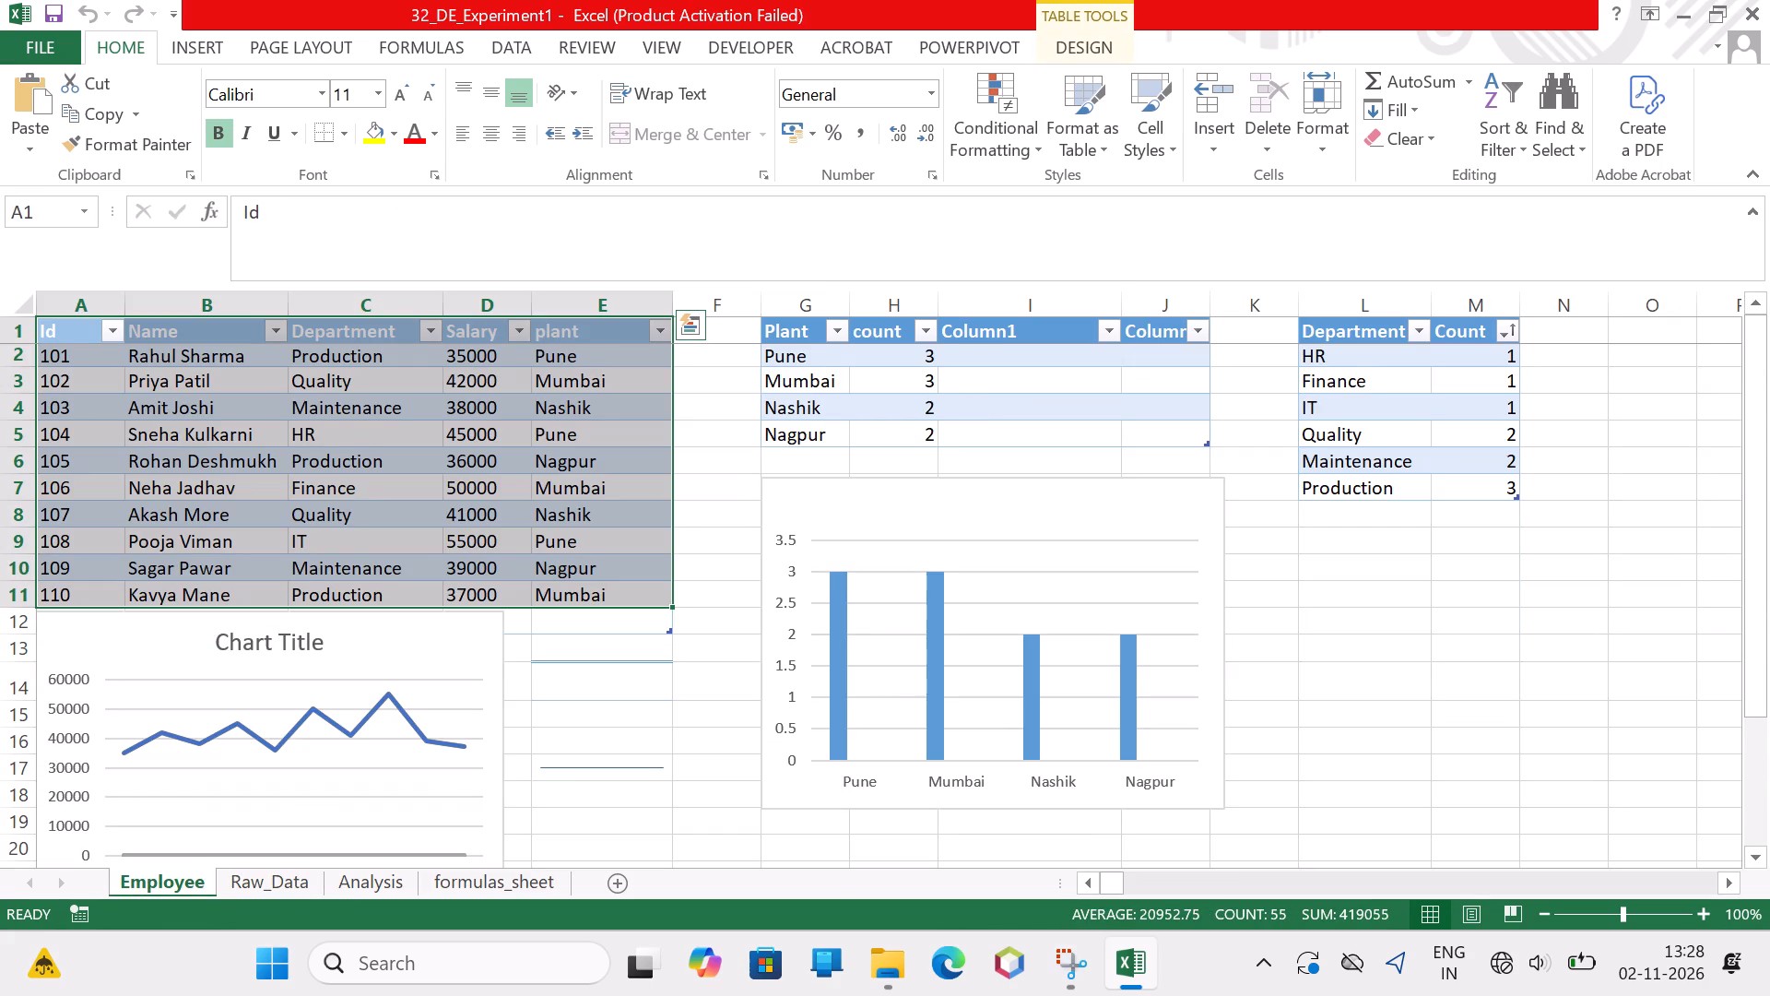
{"action": "scroll", "coordinate": [665, 734], "scroll_direction": "up", "scroll_amount": 5}
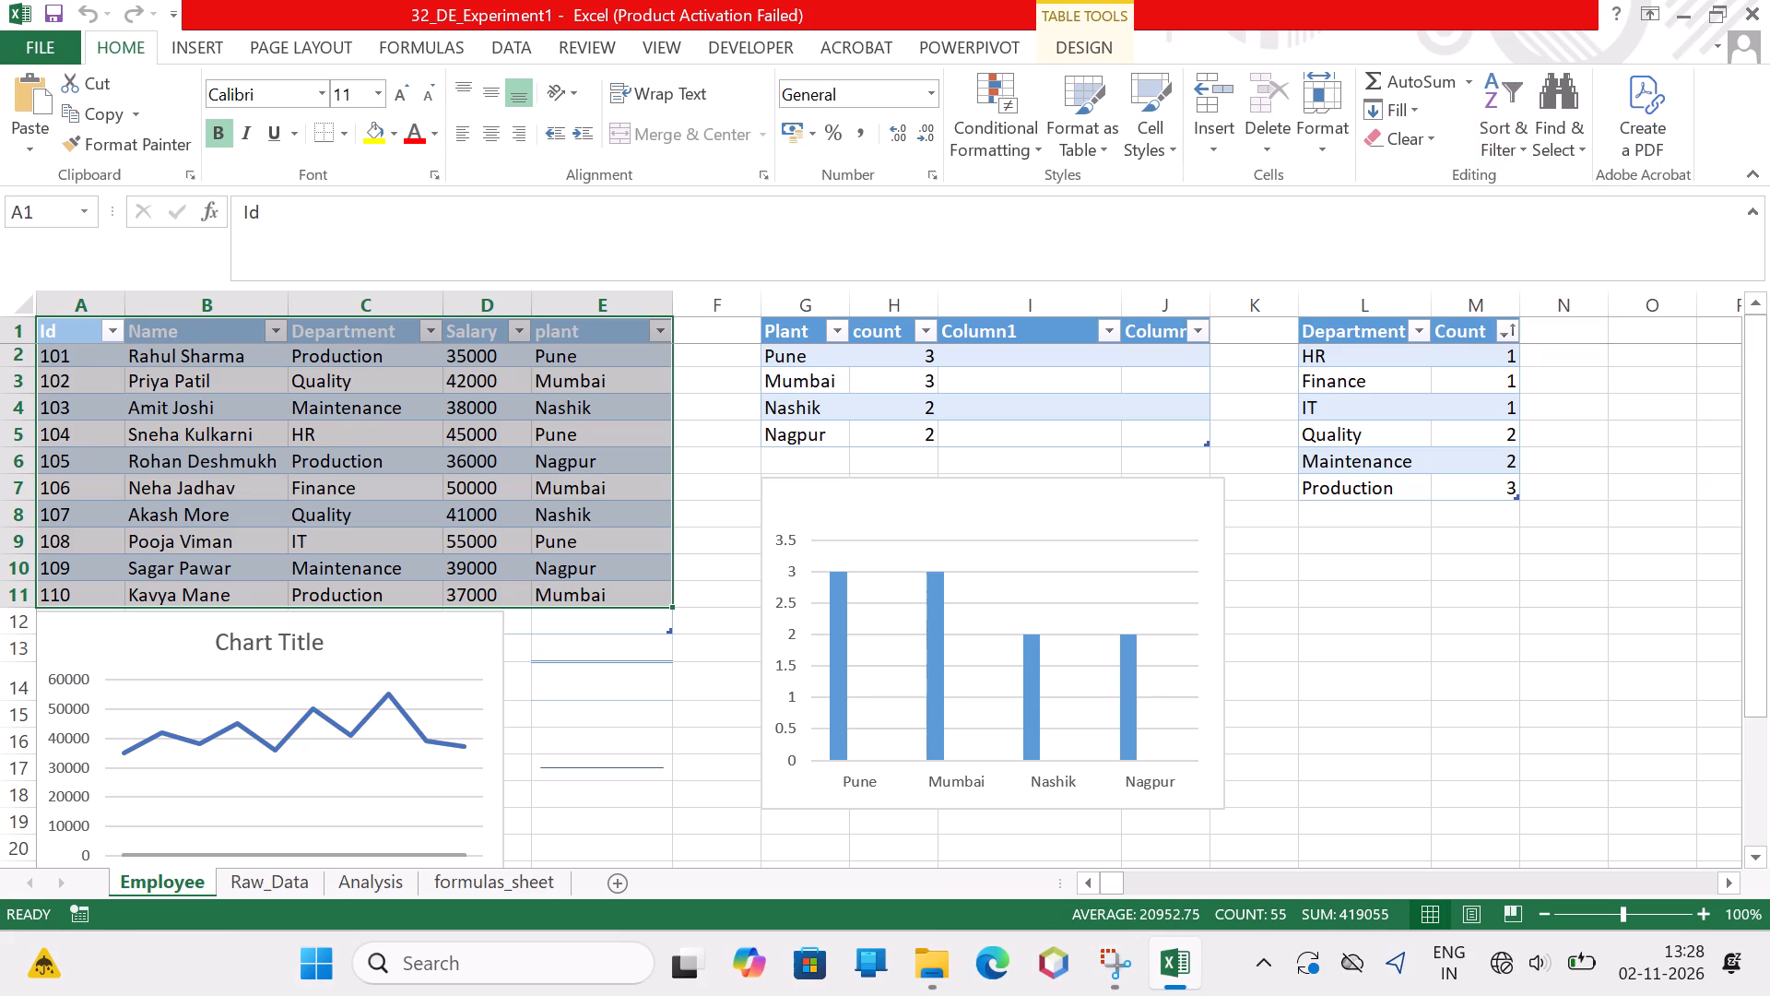
Open the DE 5th workbook from the DE_Practicale folder to view its sales dashboard.
{"action": "left_click", "coordinate": [882, 971]}
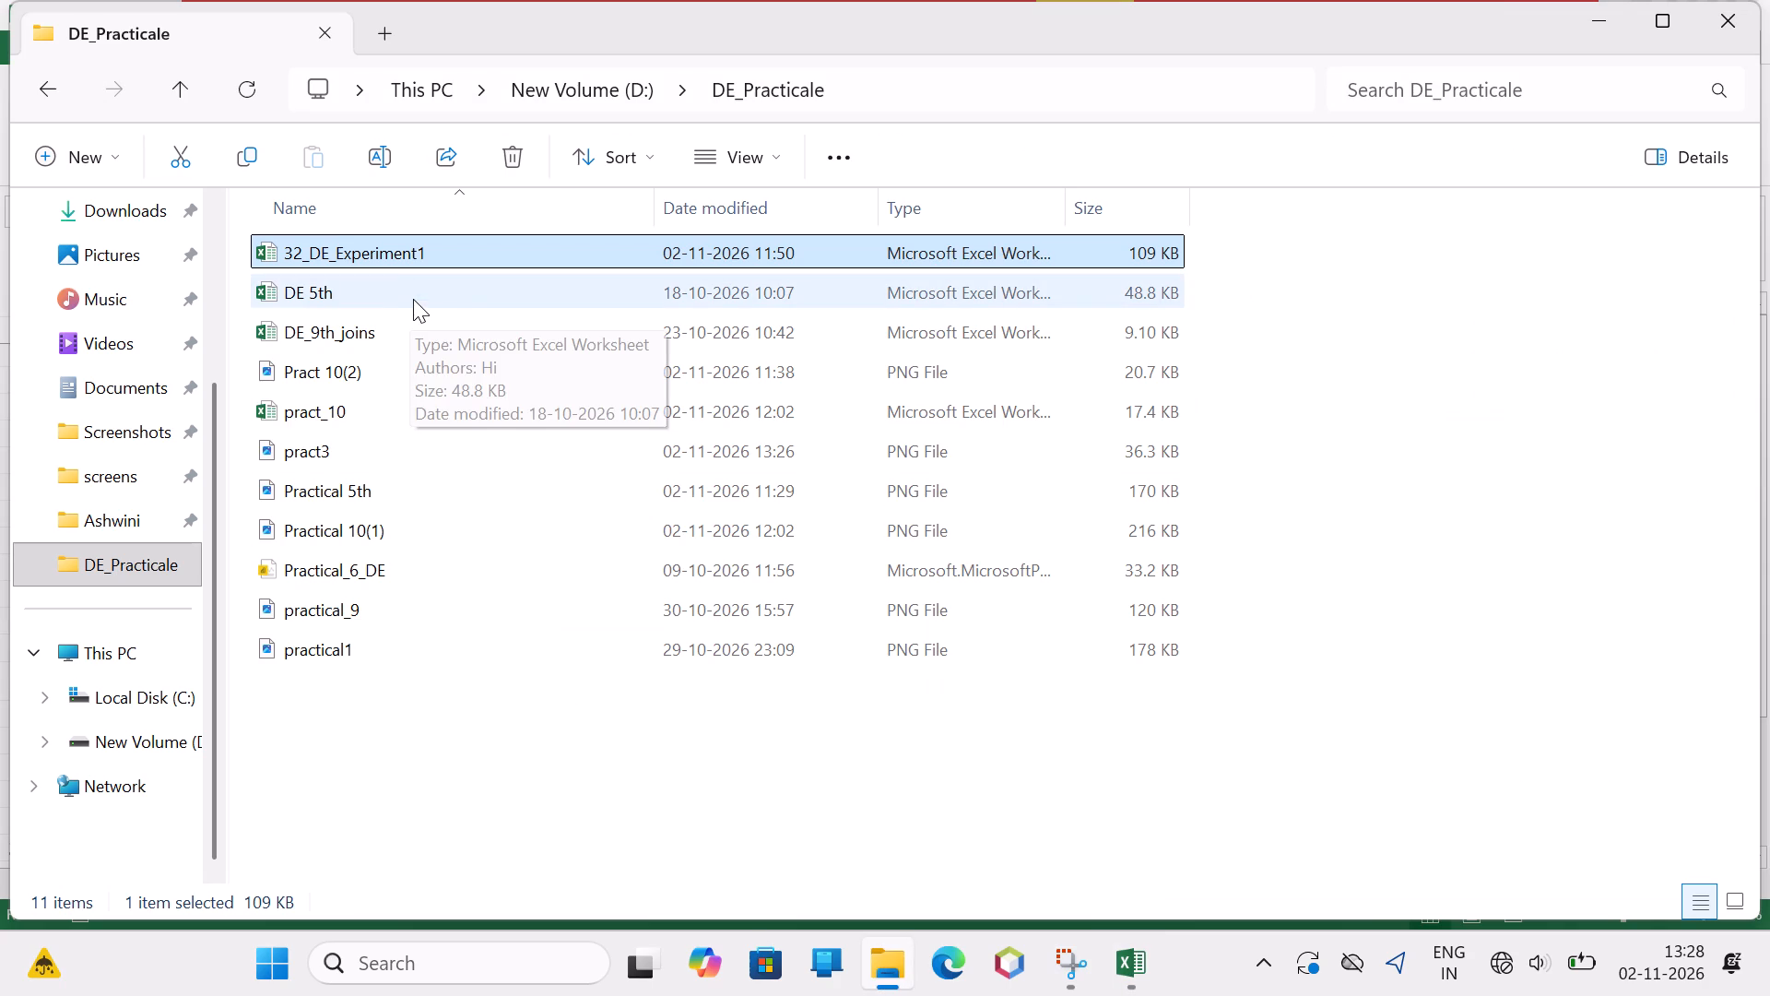
{"action": "left_click_drag", "start_coordinate": [503, 307], "coordinate": [489, 290]}
{"action": "double_click", "coordinate": [489, 290]}
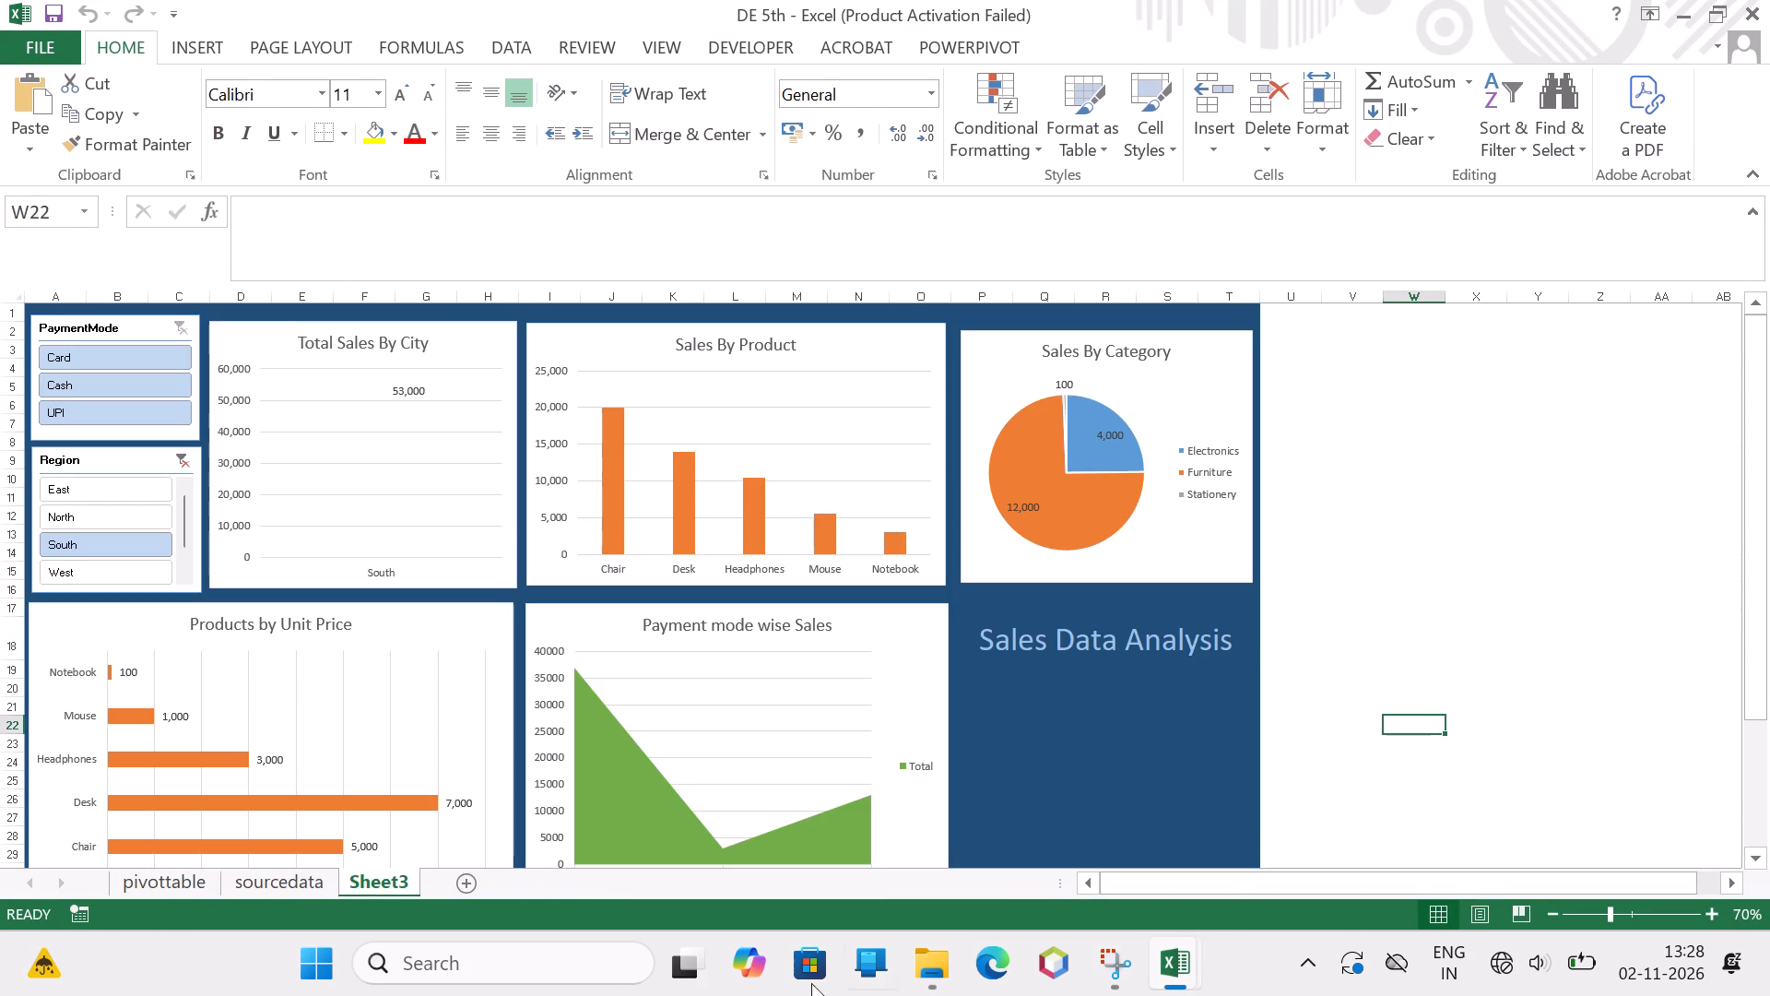
Open the Practical_6_DE report from the DE_Practicale folder in Power BI Desktop and dismiss the sign-in notice.
{"action": "left_click", "coordinate": [917, 978]}
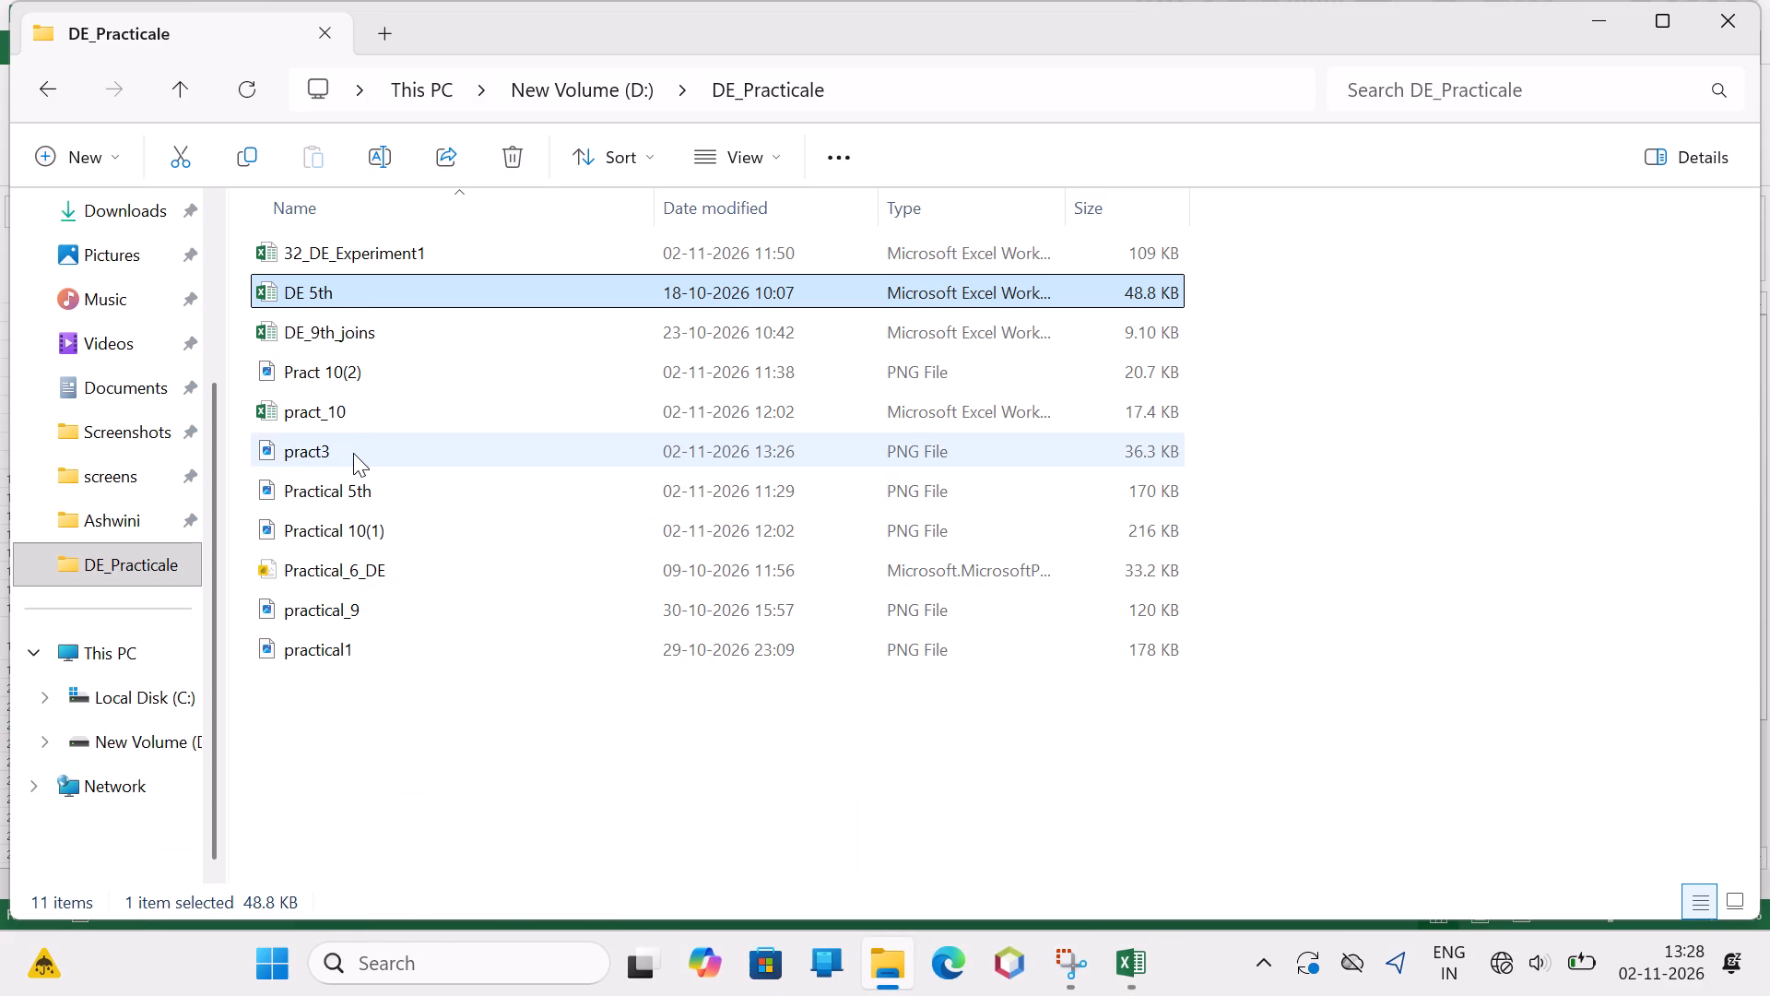
{"action": "double_click", "coordinate": [410, 563]}
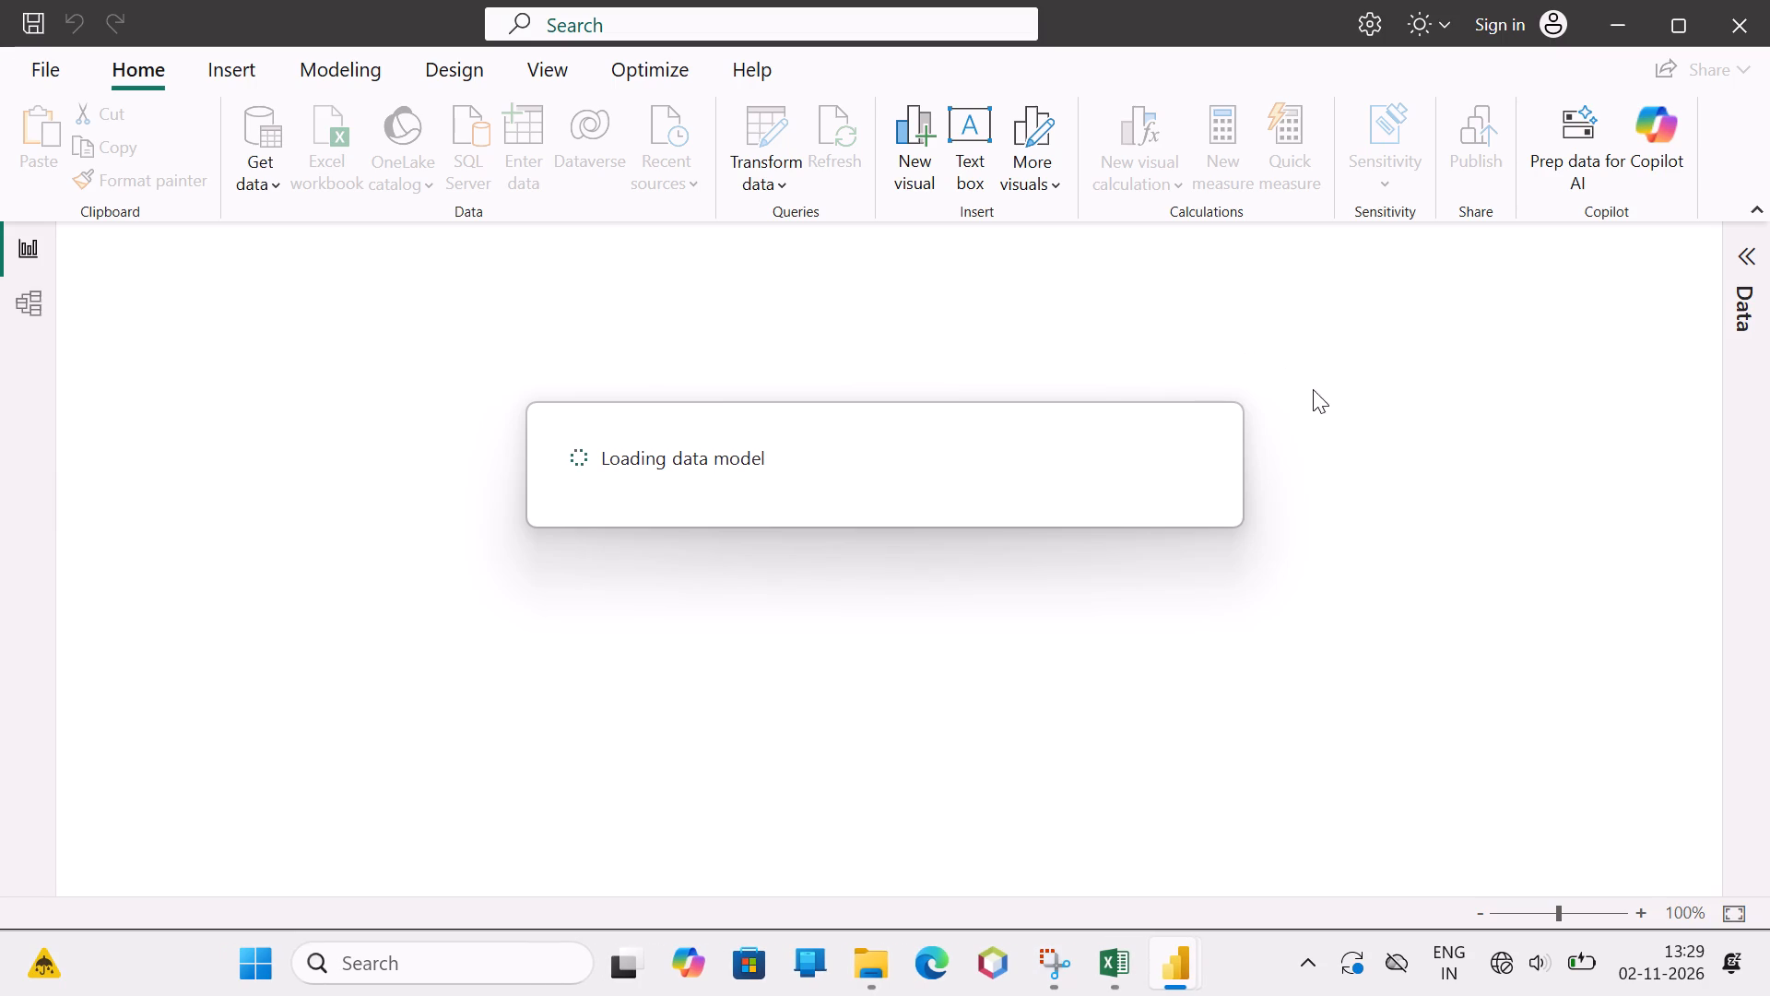
{"action": "left_click", "coordinate": [852, 978]}
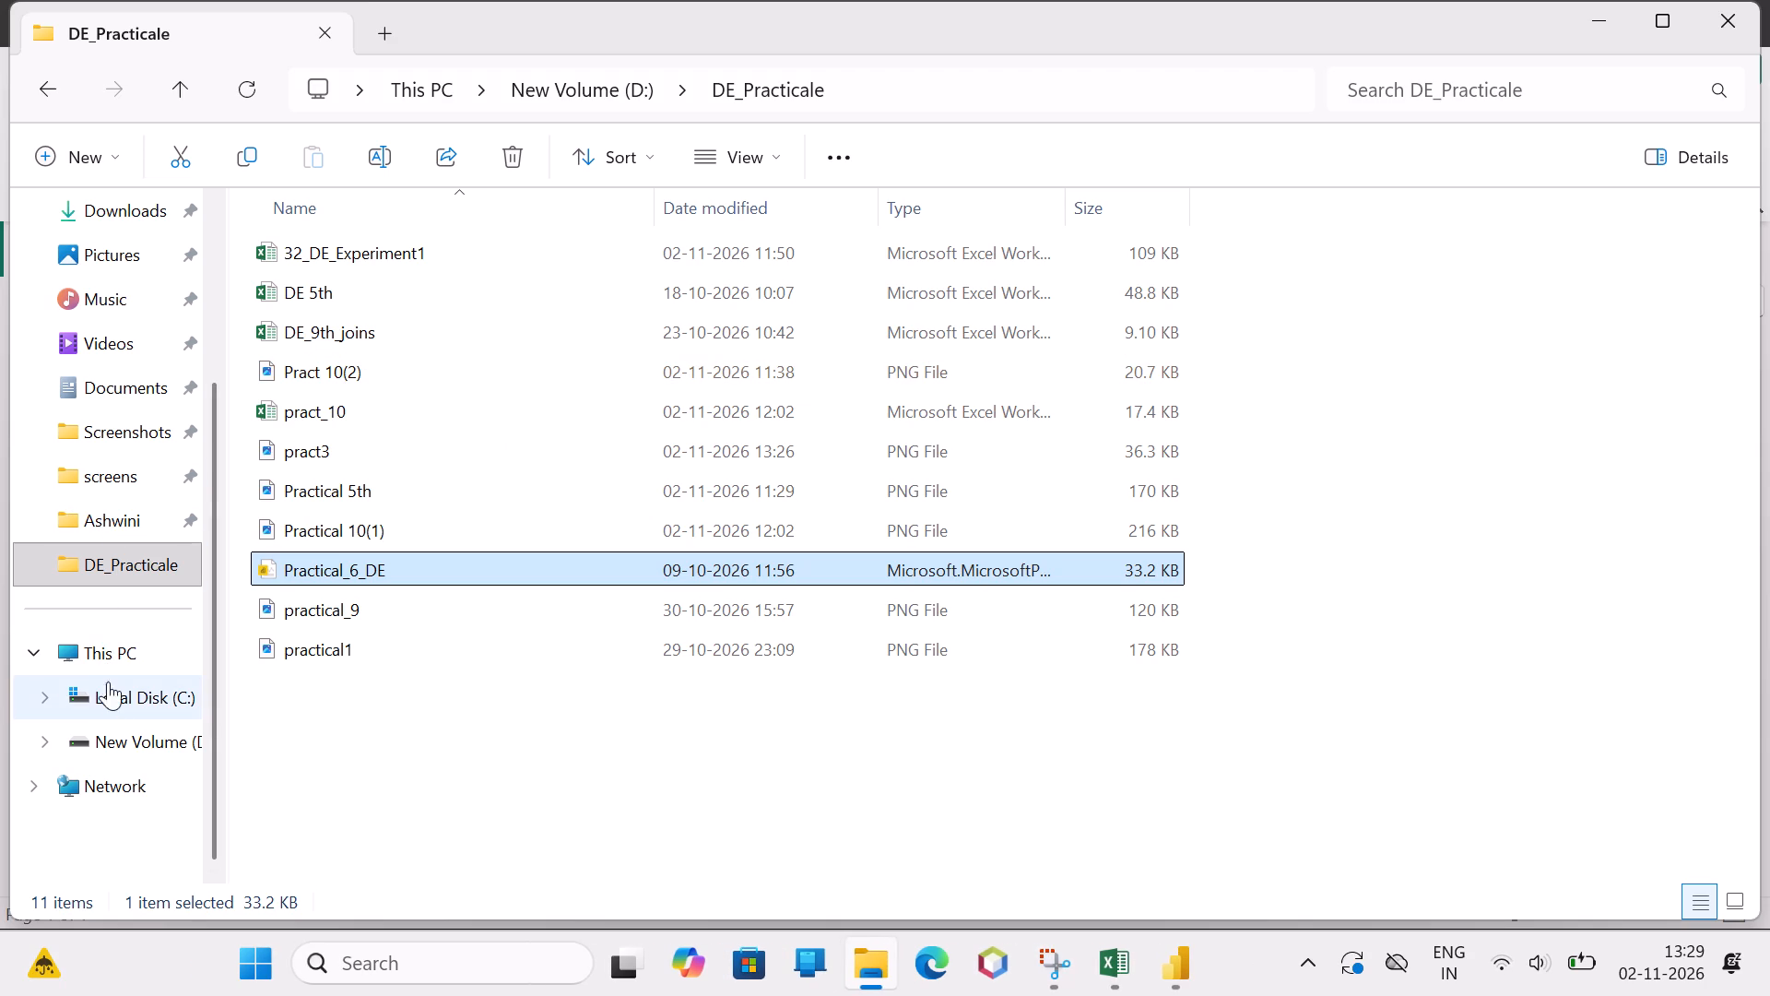
{"action": "left_click", "coordinate": [1569, 19]}
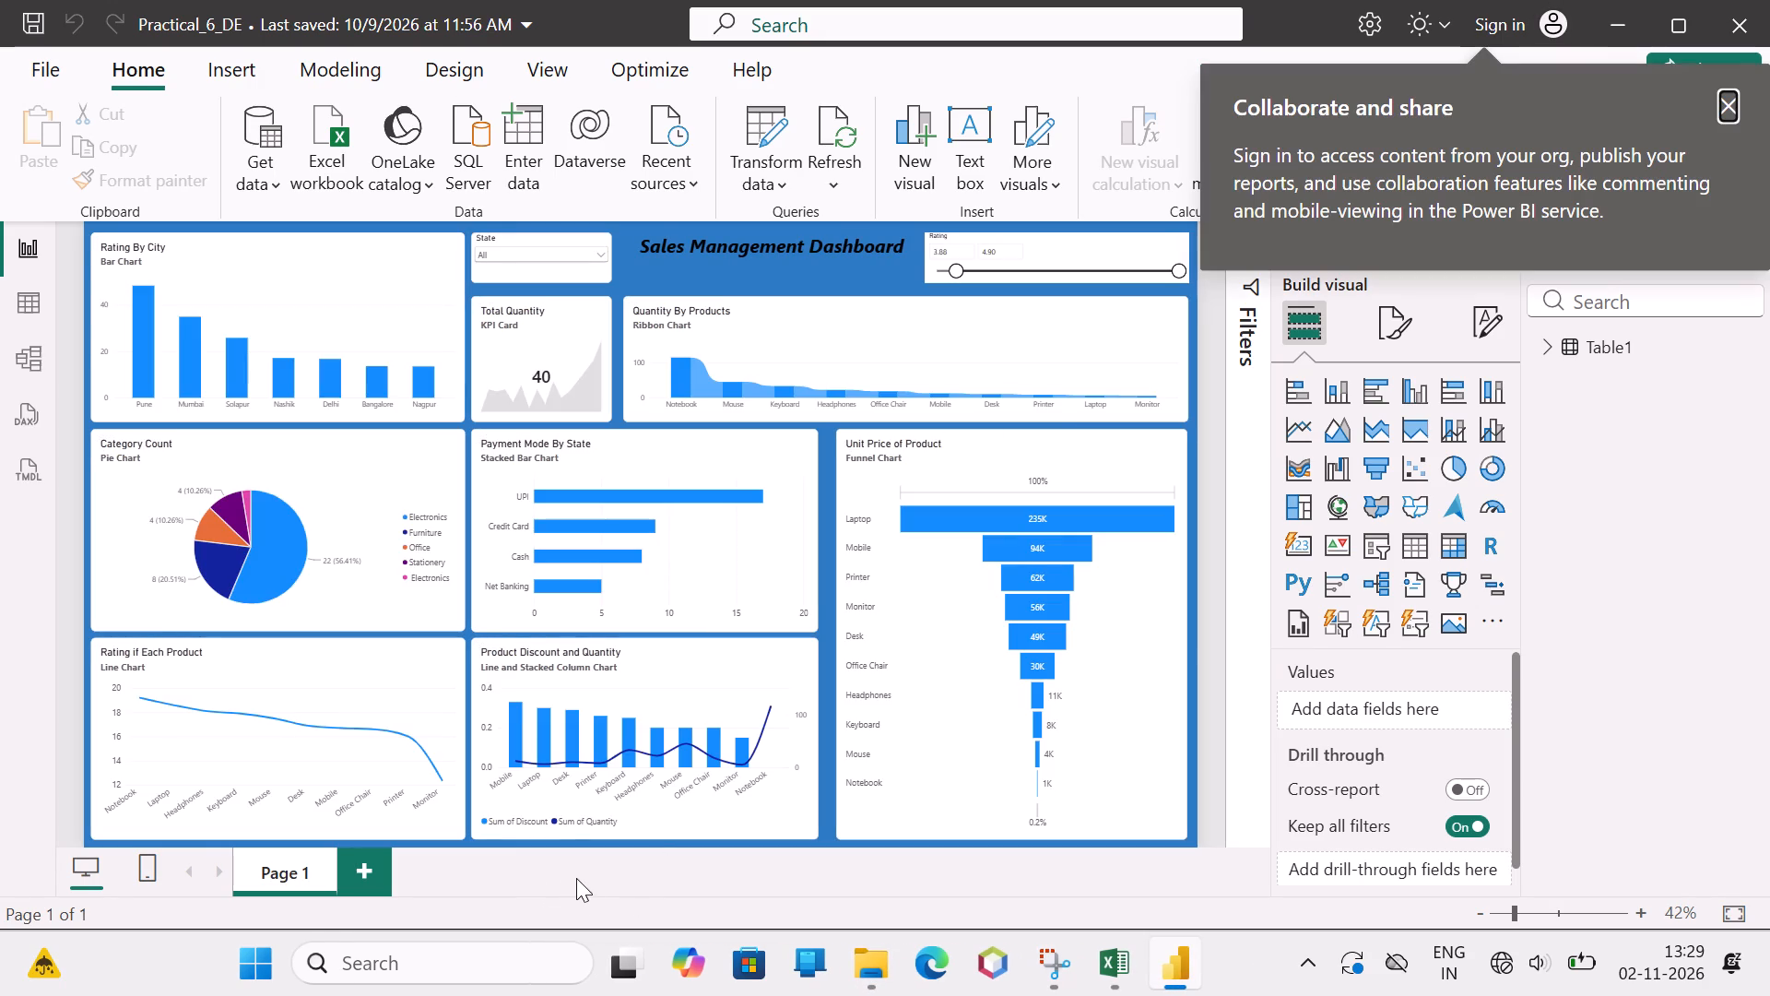
{"action": "left_click", "coordinate": [1727, 100]}
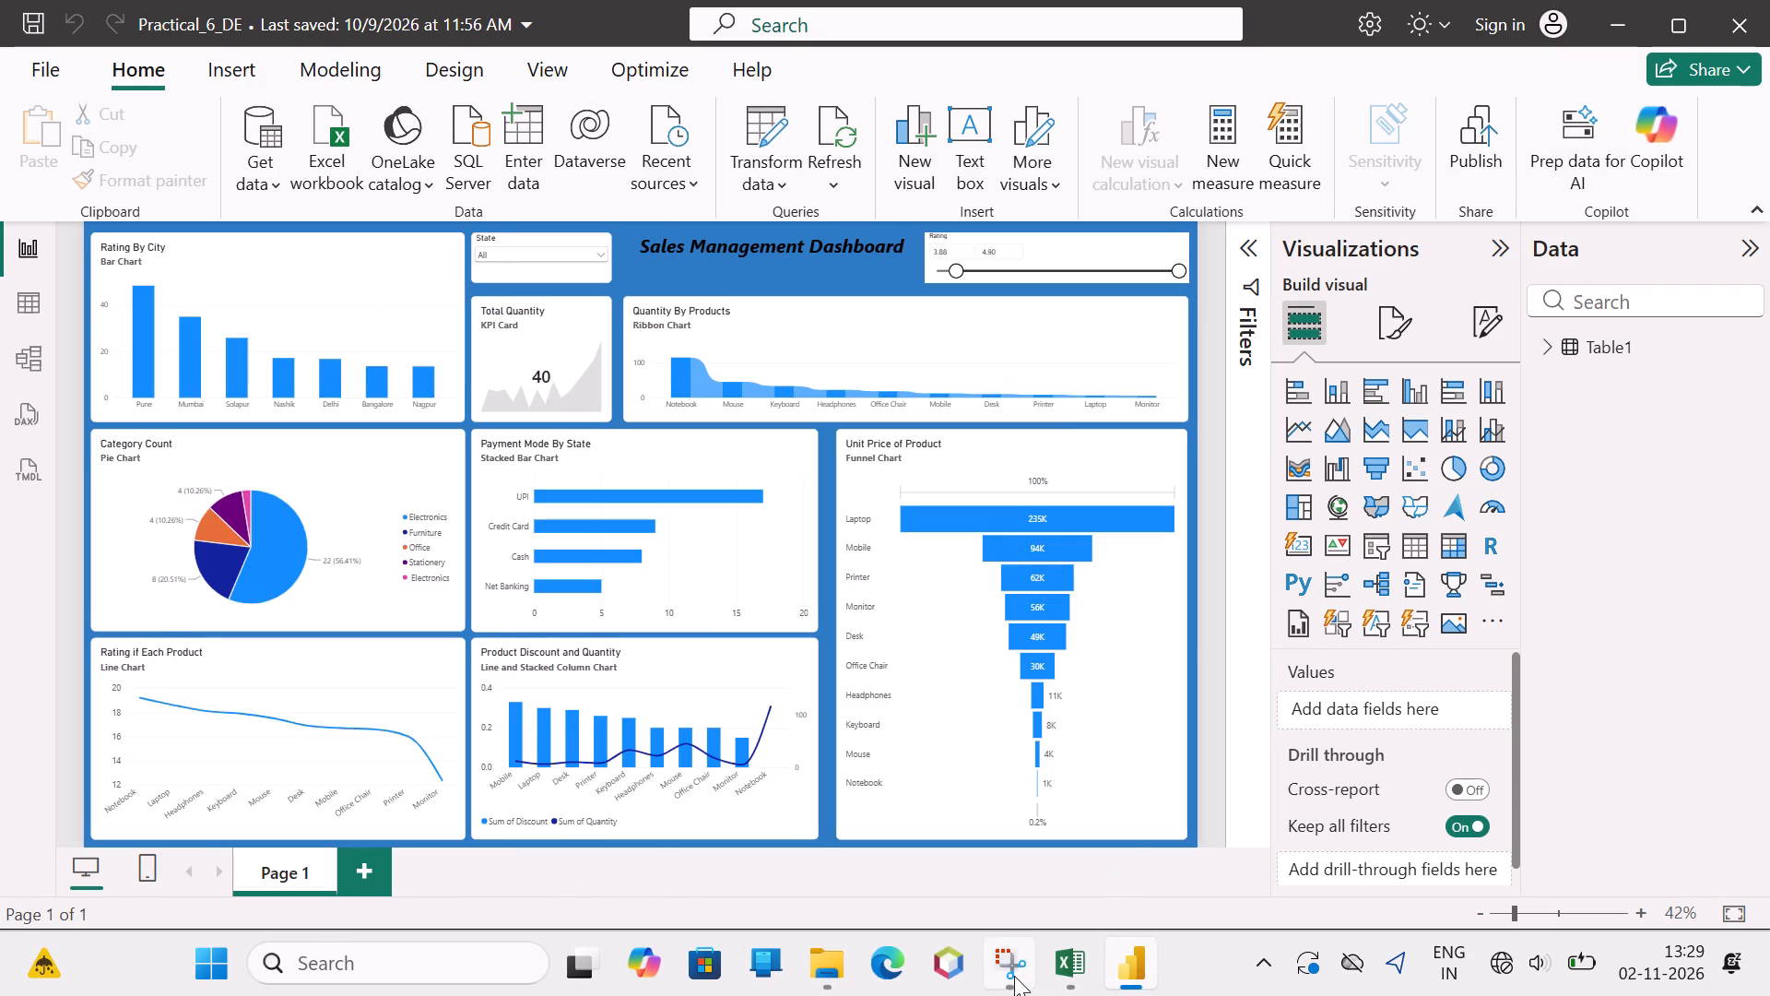
Capture a rectangular snip of the whole Sales Management Dashboard with the Snipping Tool.
{"action": "left_click", "coordinate": [1014, 973]}
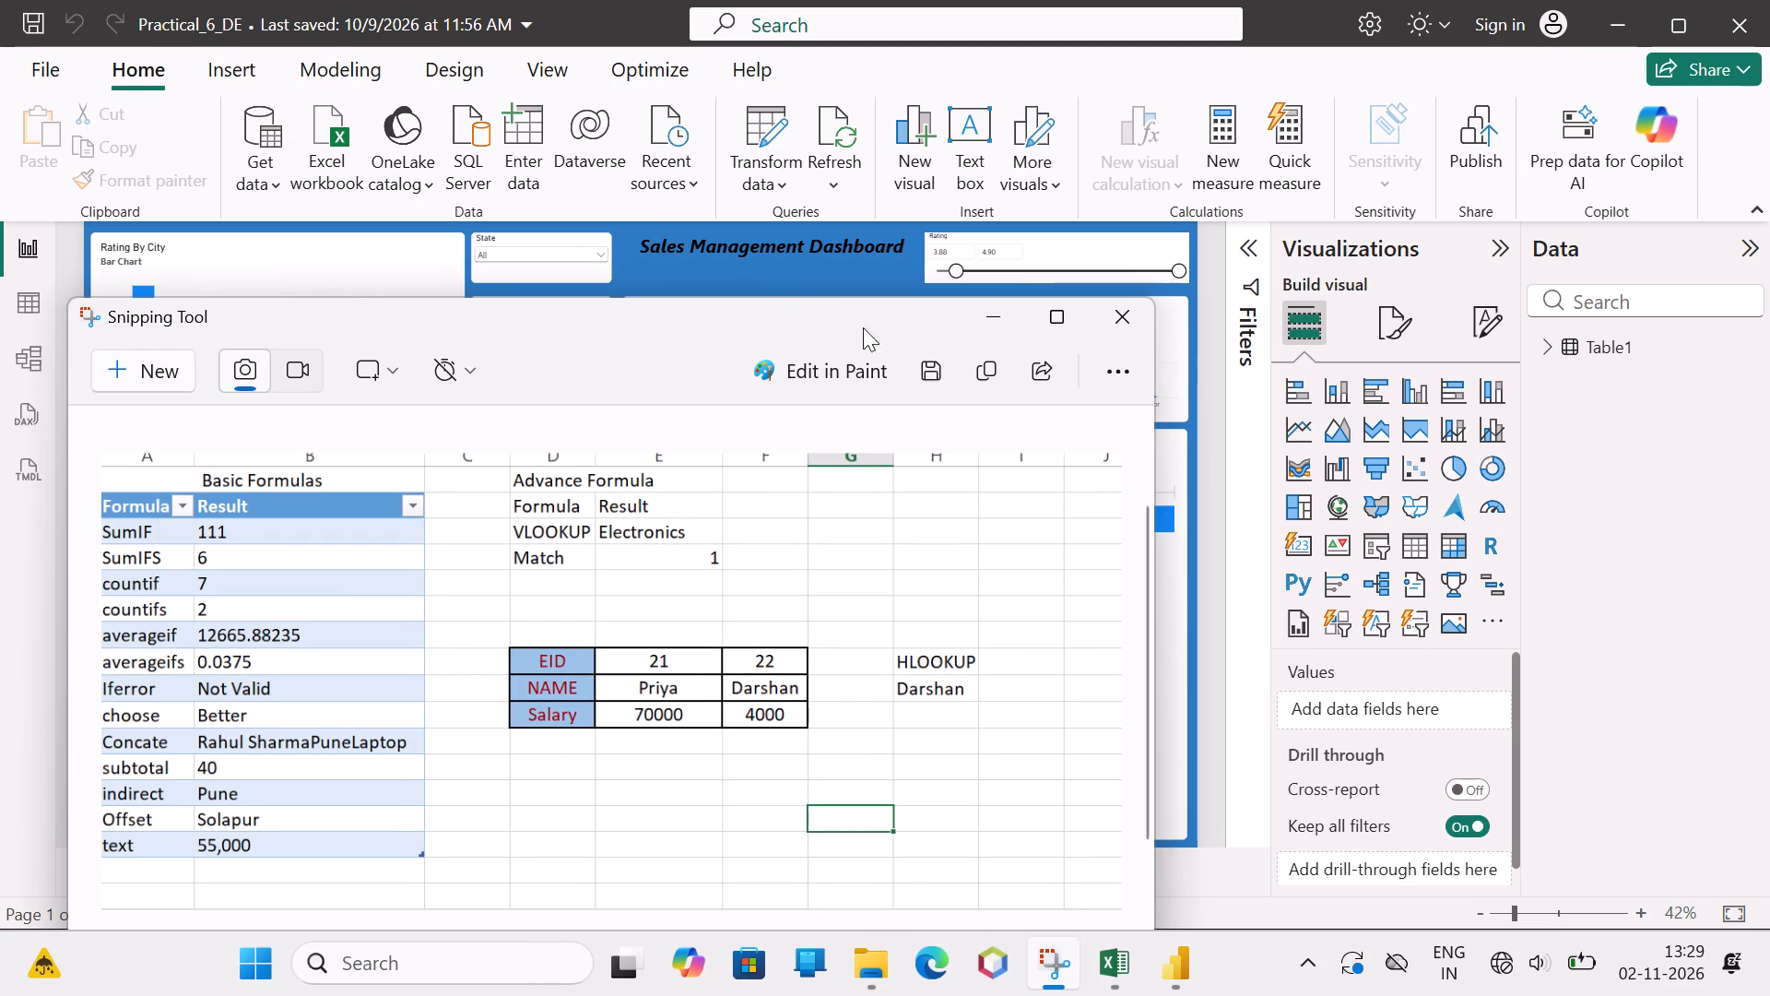
{"action": "left_click", "coordinate": [139, 371]}
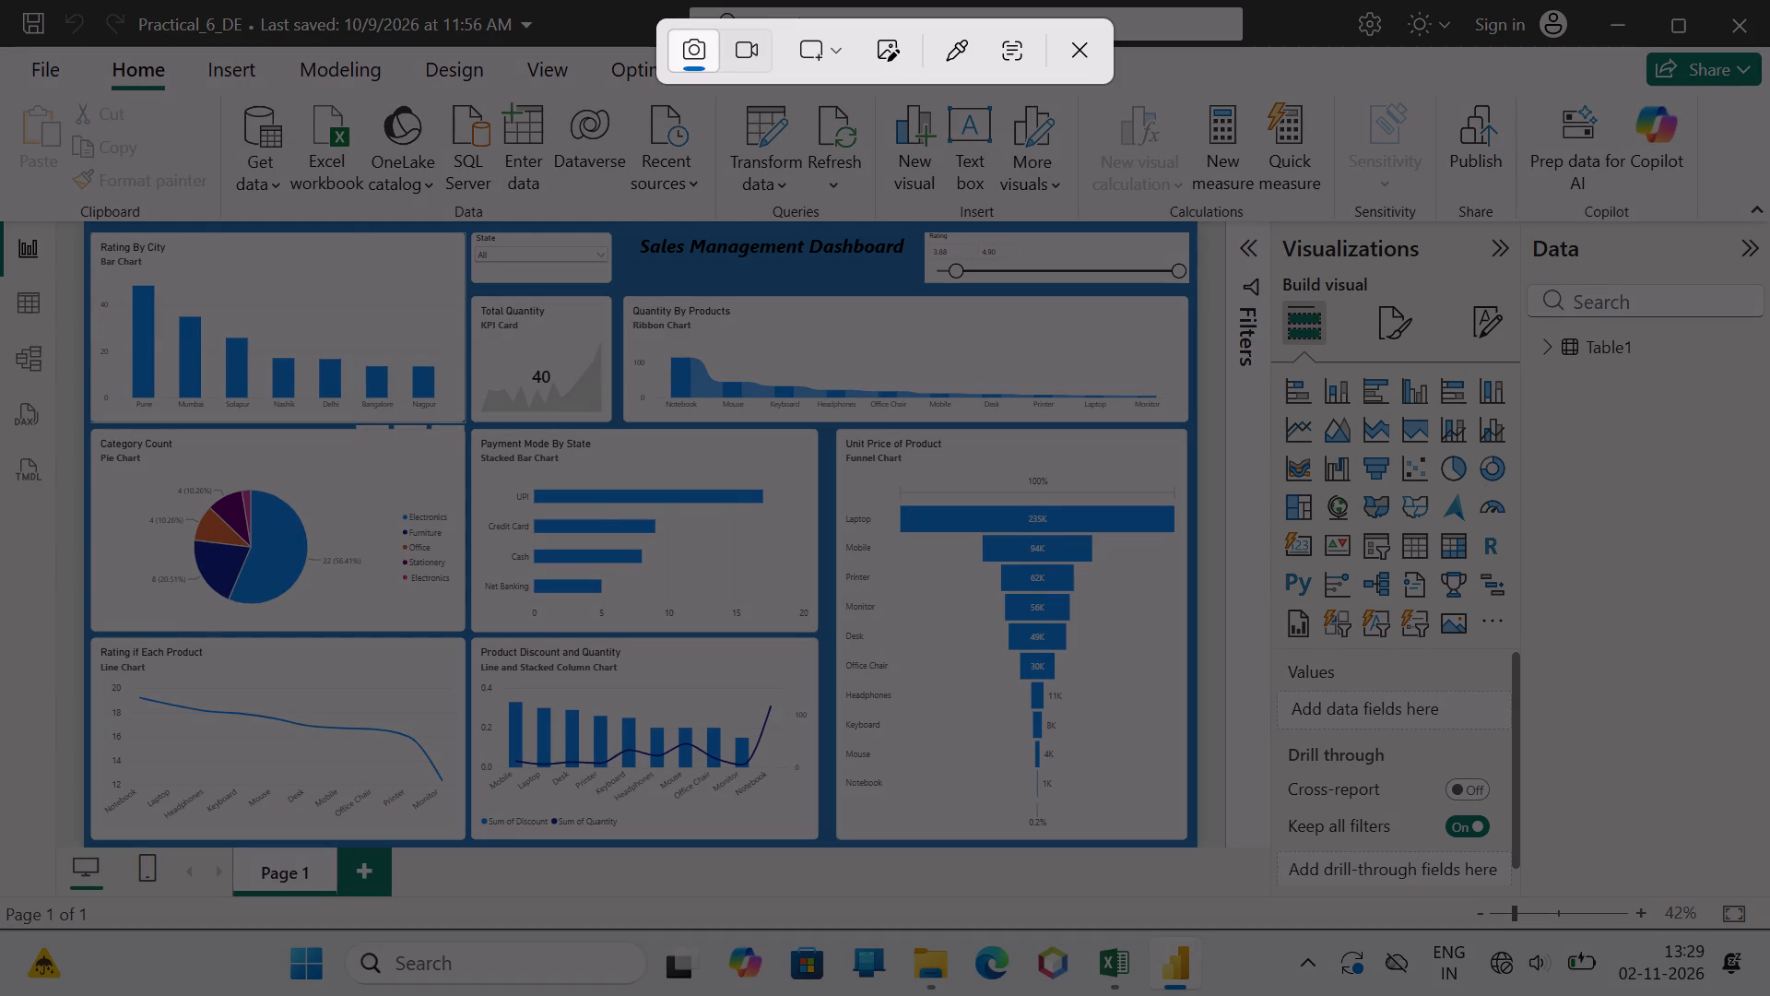
{"action": "left_click_drag", "start_coordinate": [68, 196], "coordinate": [1132, 834]}
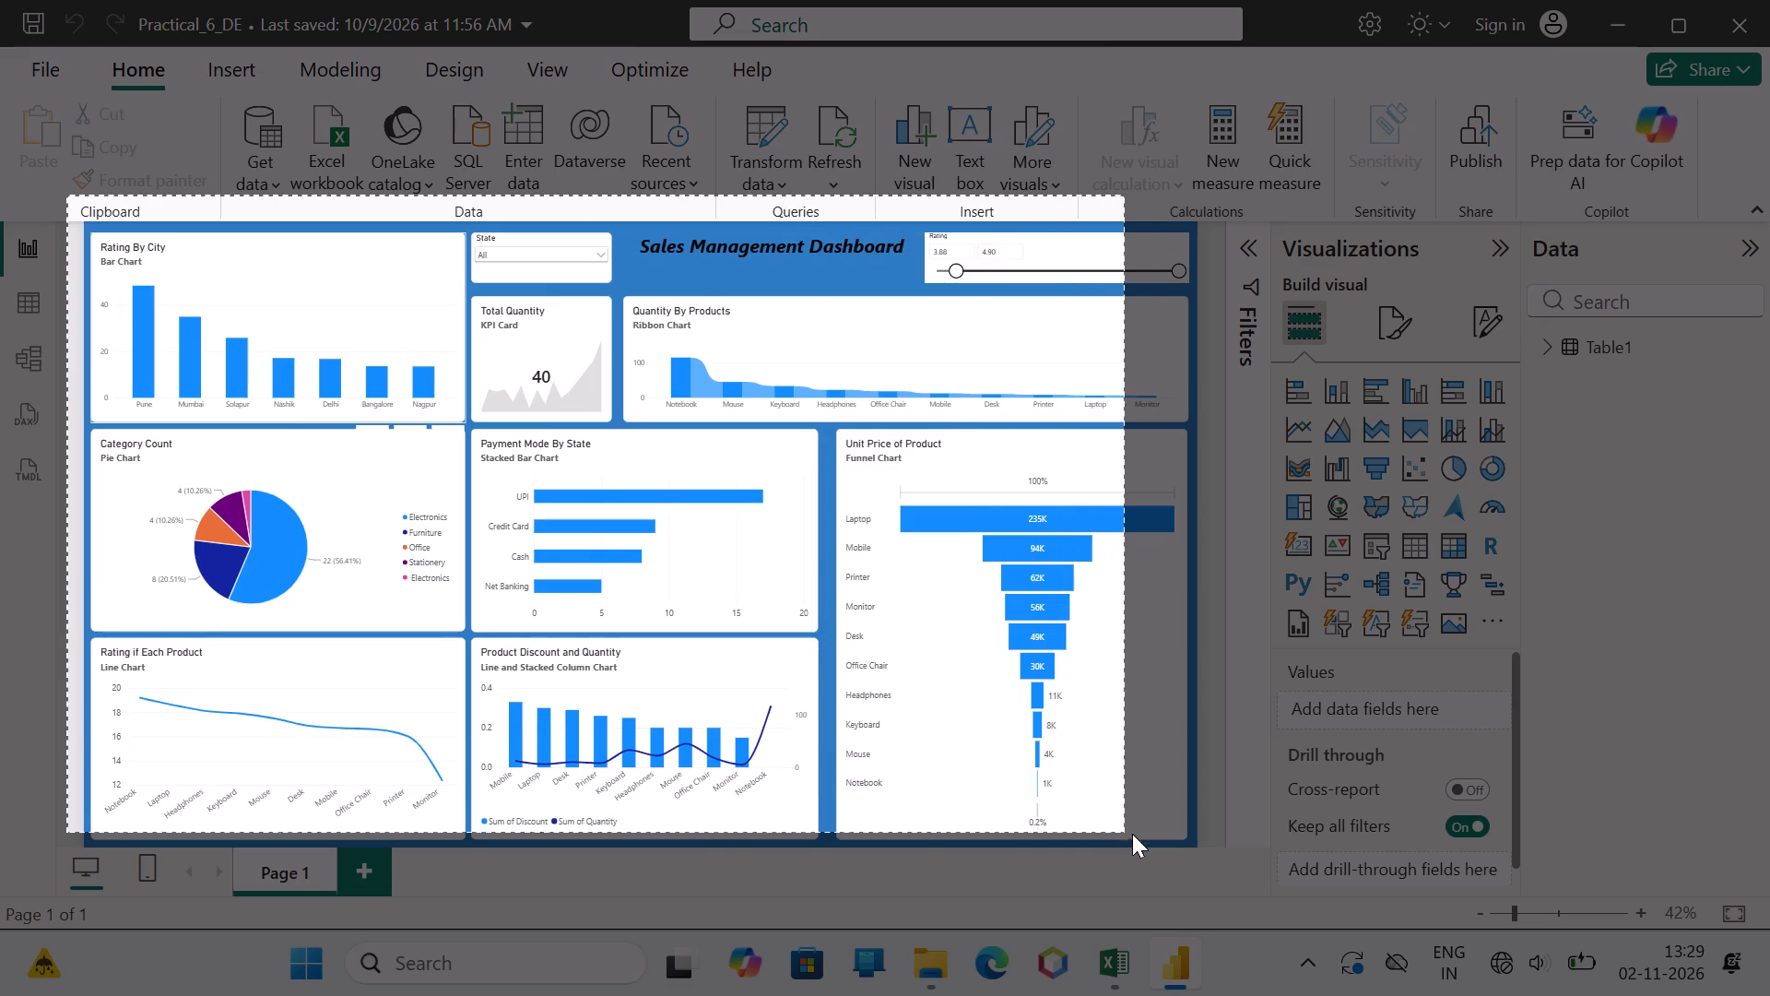
{"action": "left_click_drag", "start_coordinate": [1132, 834], "coordinate": [1215, 848]}
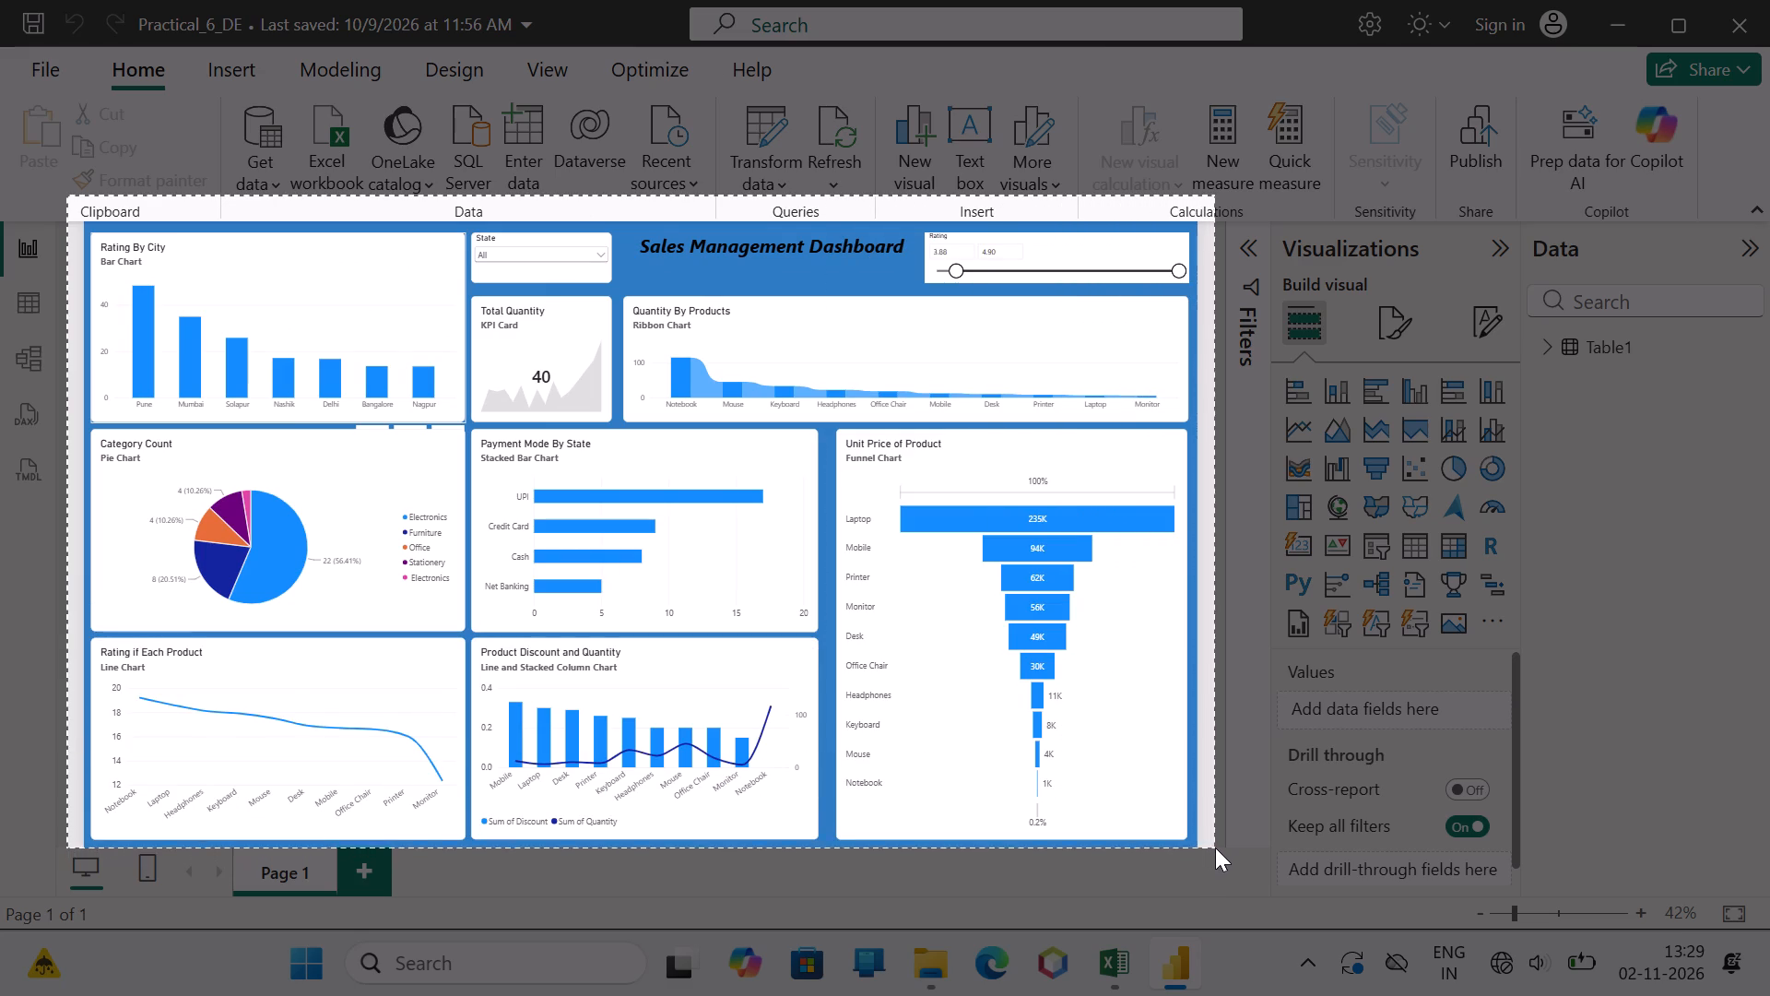
{"action": "left_click_drag", "start_coordinate": [1215, 848], "coordinate": [1218, 852]}
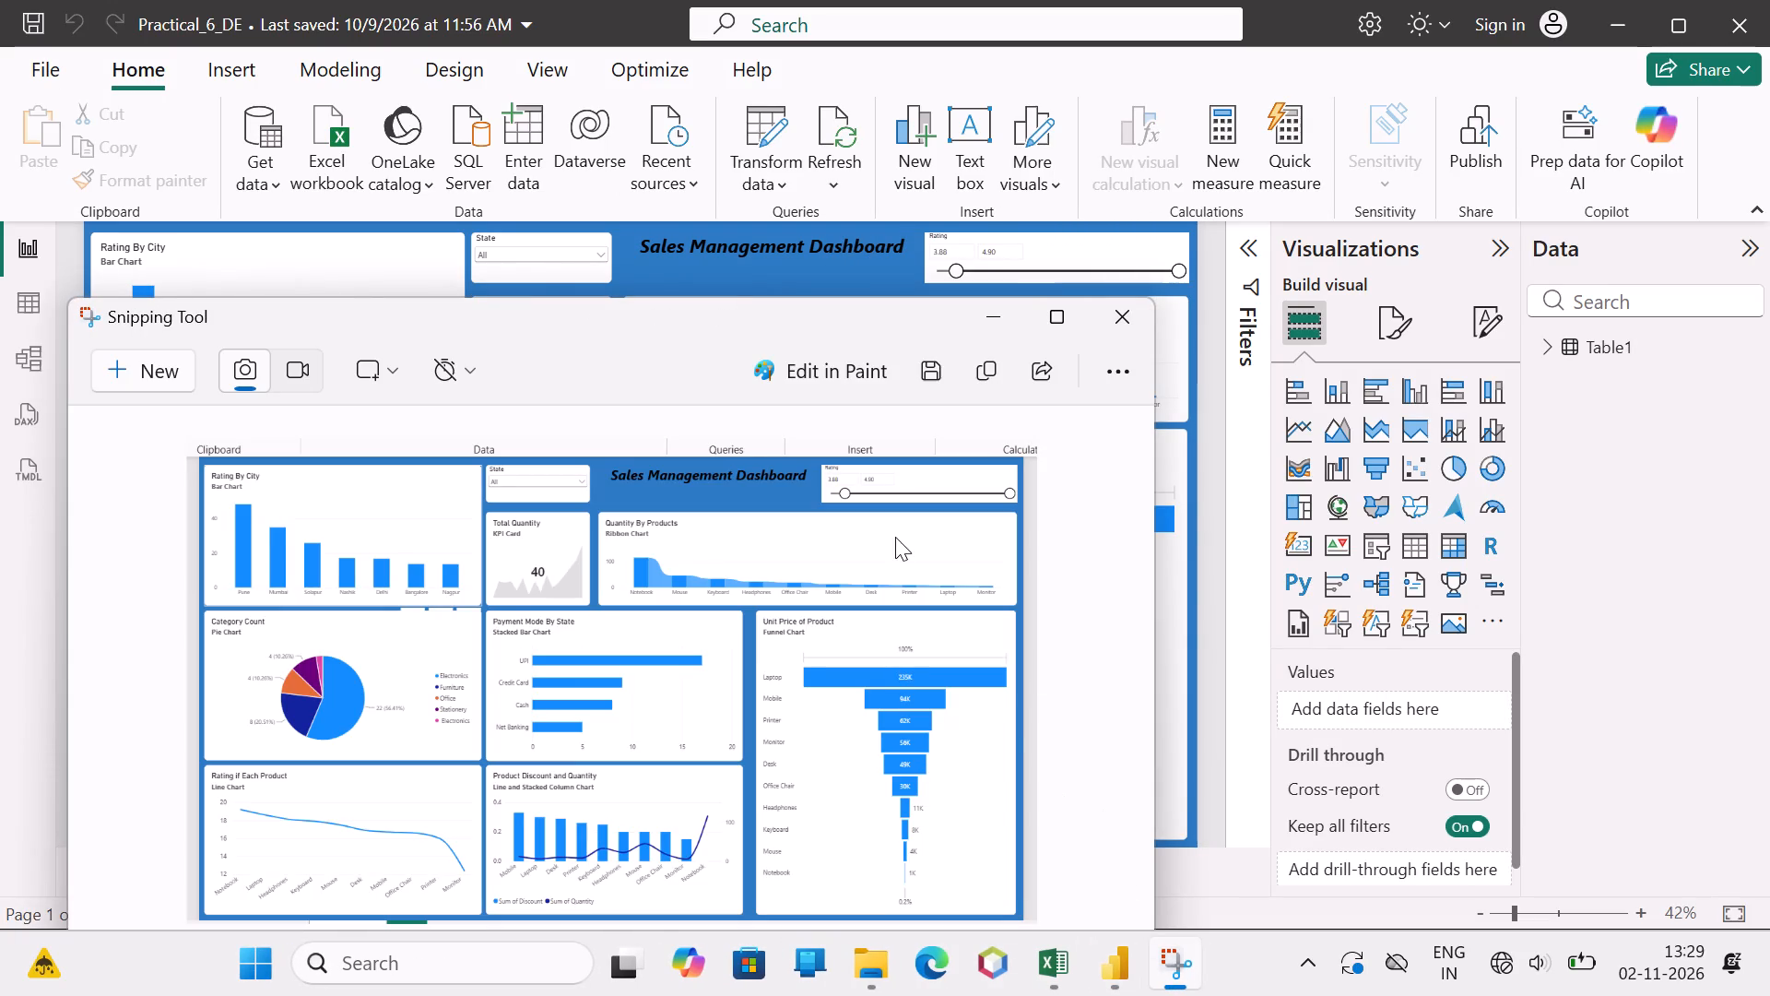
Save the snip as a PNG named 6th in the DE_Practicale folder and minimize the Snipping Tool.
{"action": "left_click", "coordinate": [925, 381]}
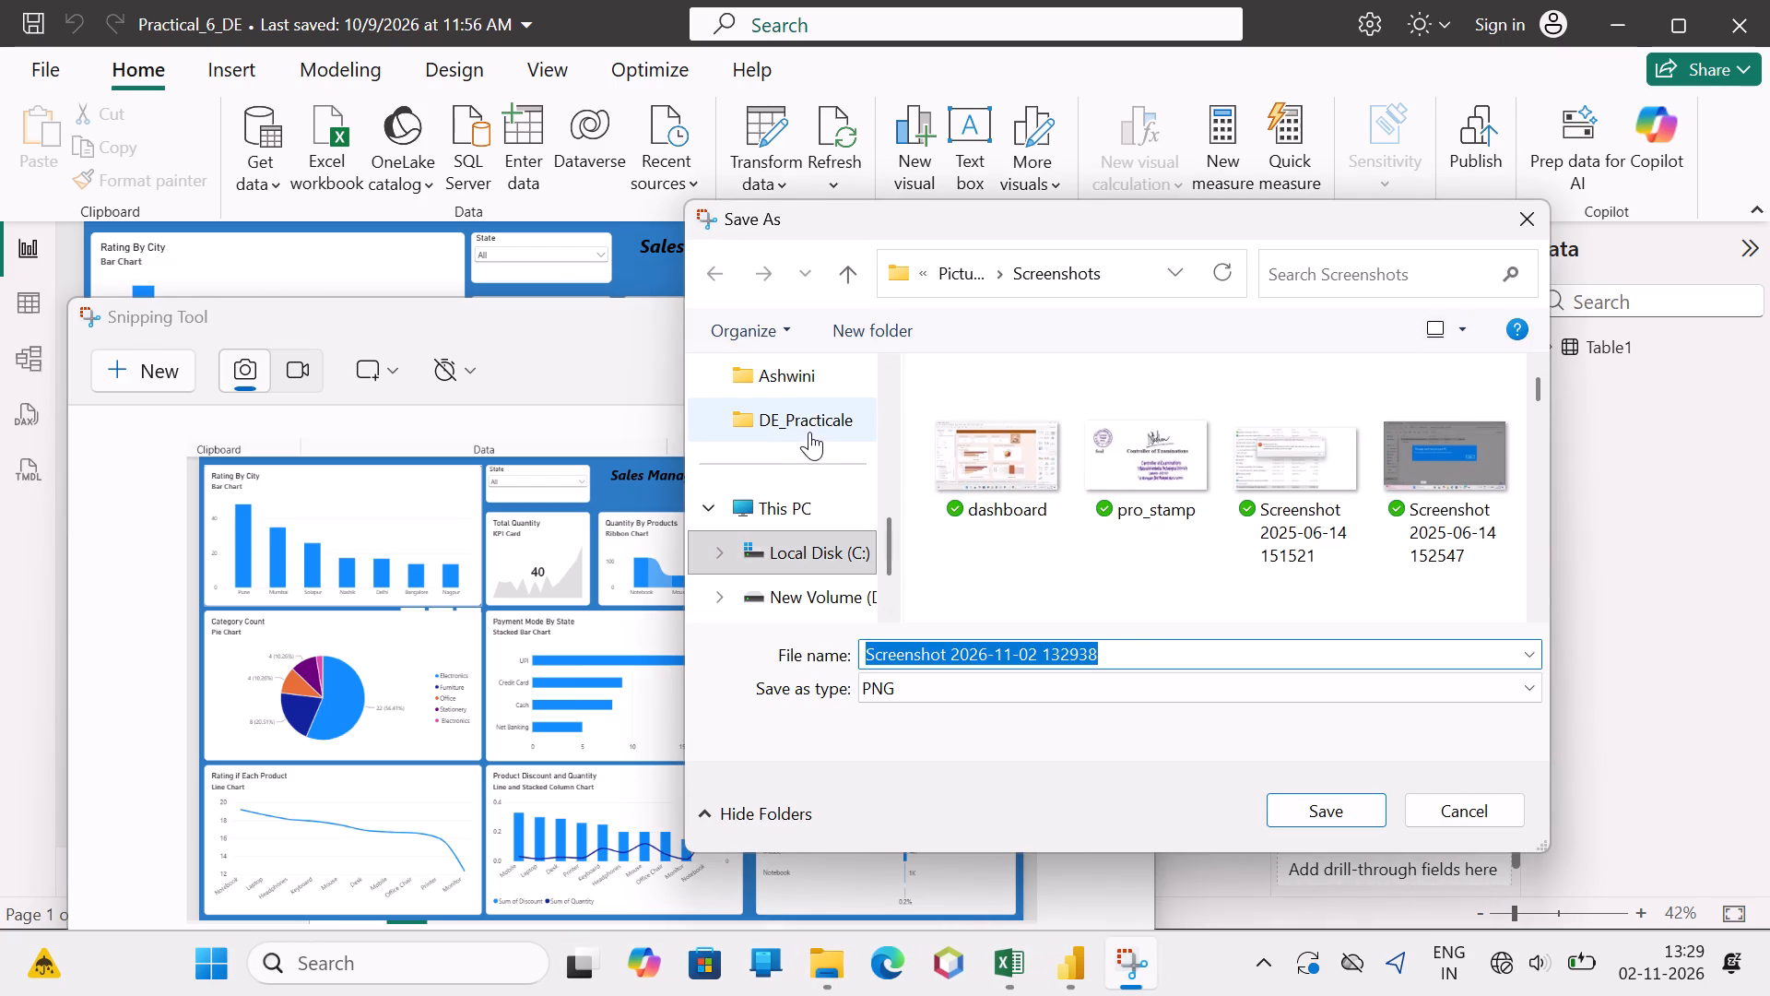
{"action": "left_click", "coordinate": [811, 418]}
{"action": "left_click", "coordinate": [1099, 654]}
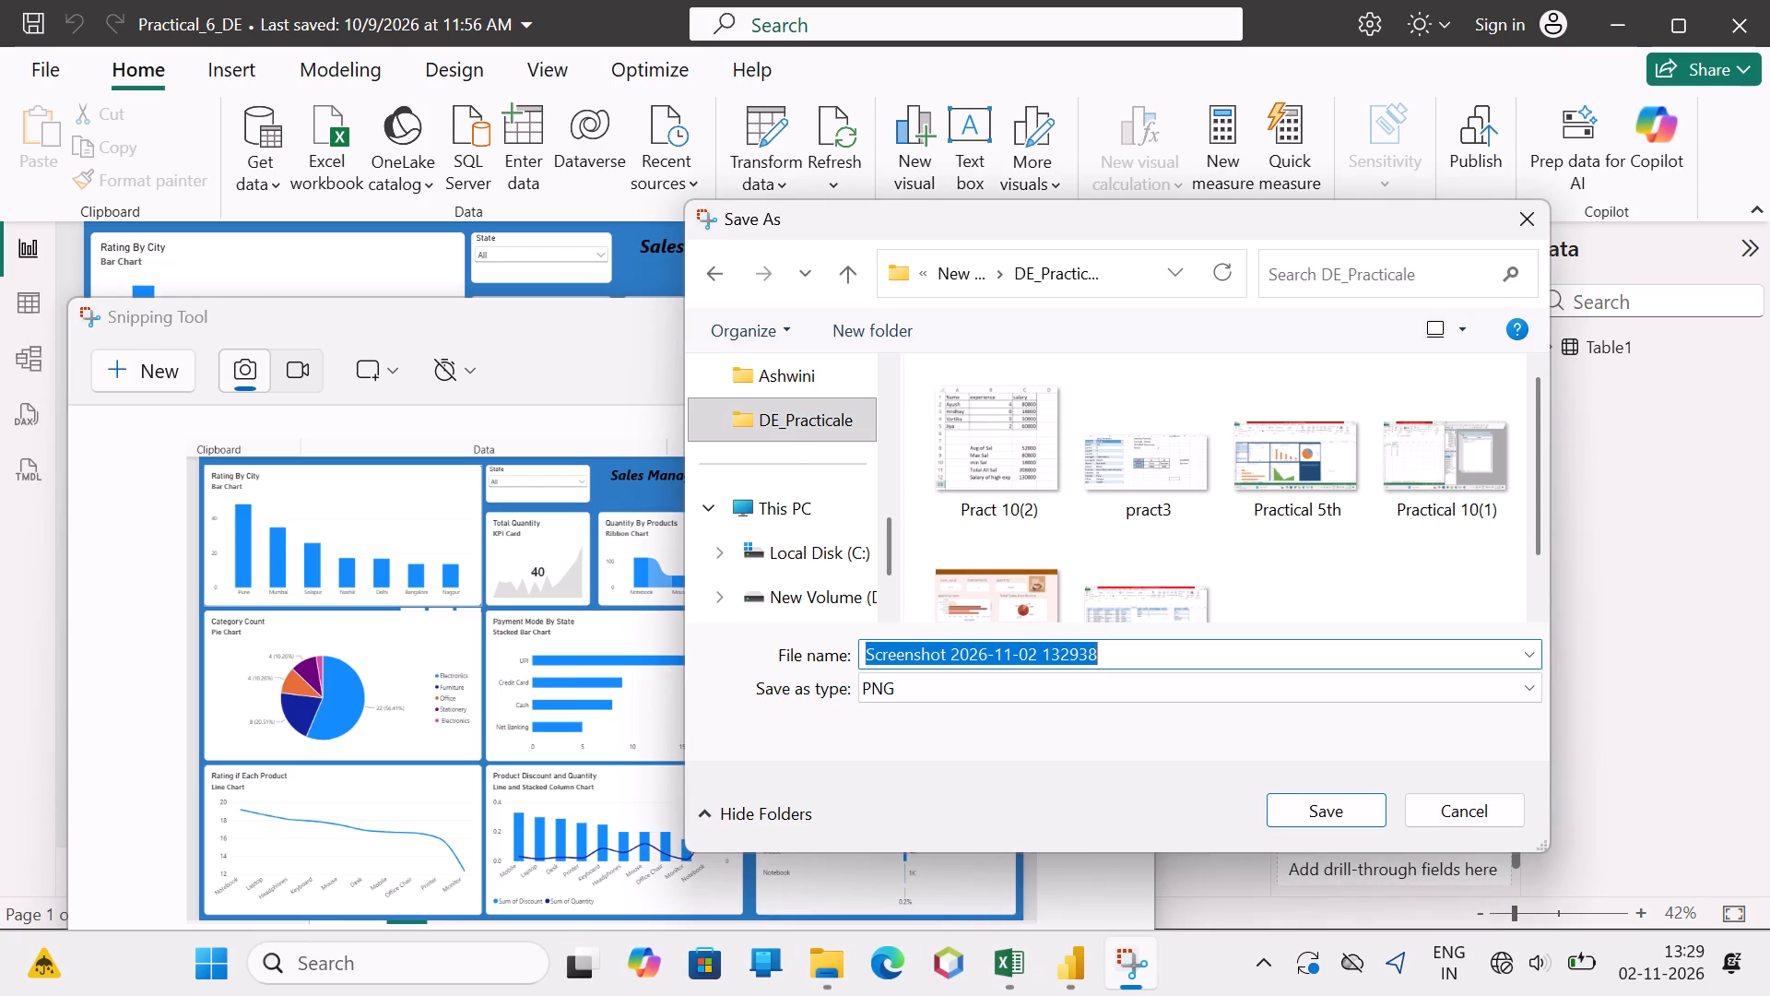
{"action": "type", "text": "6th"}
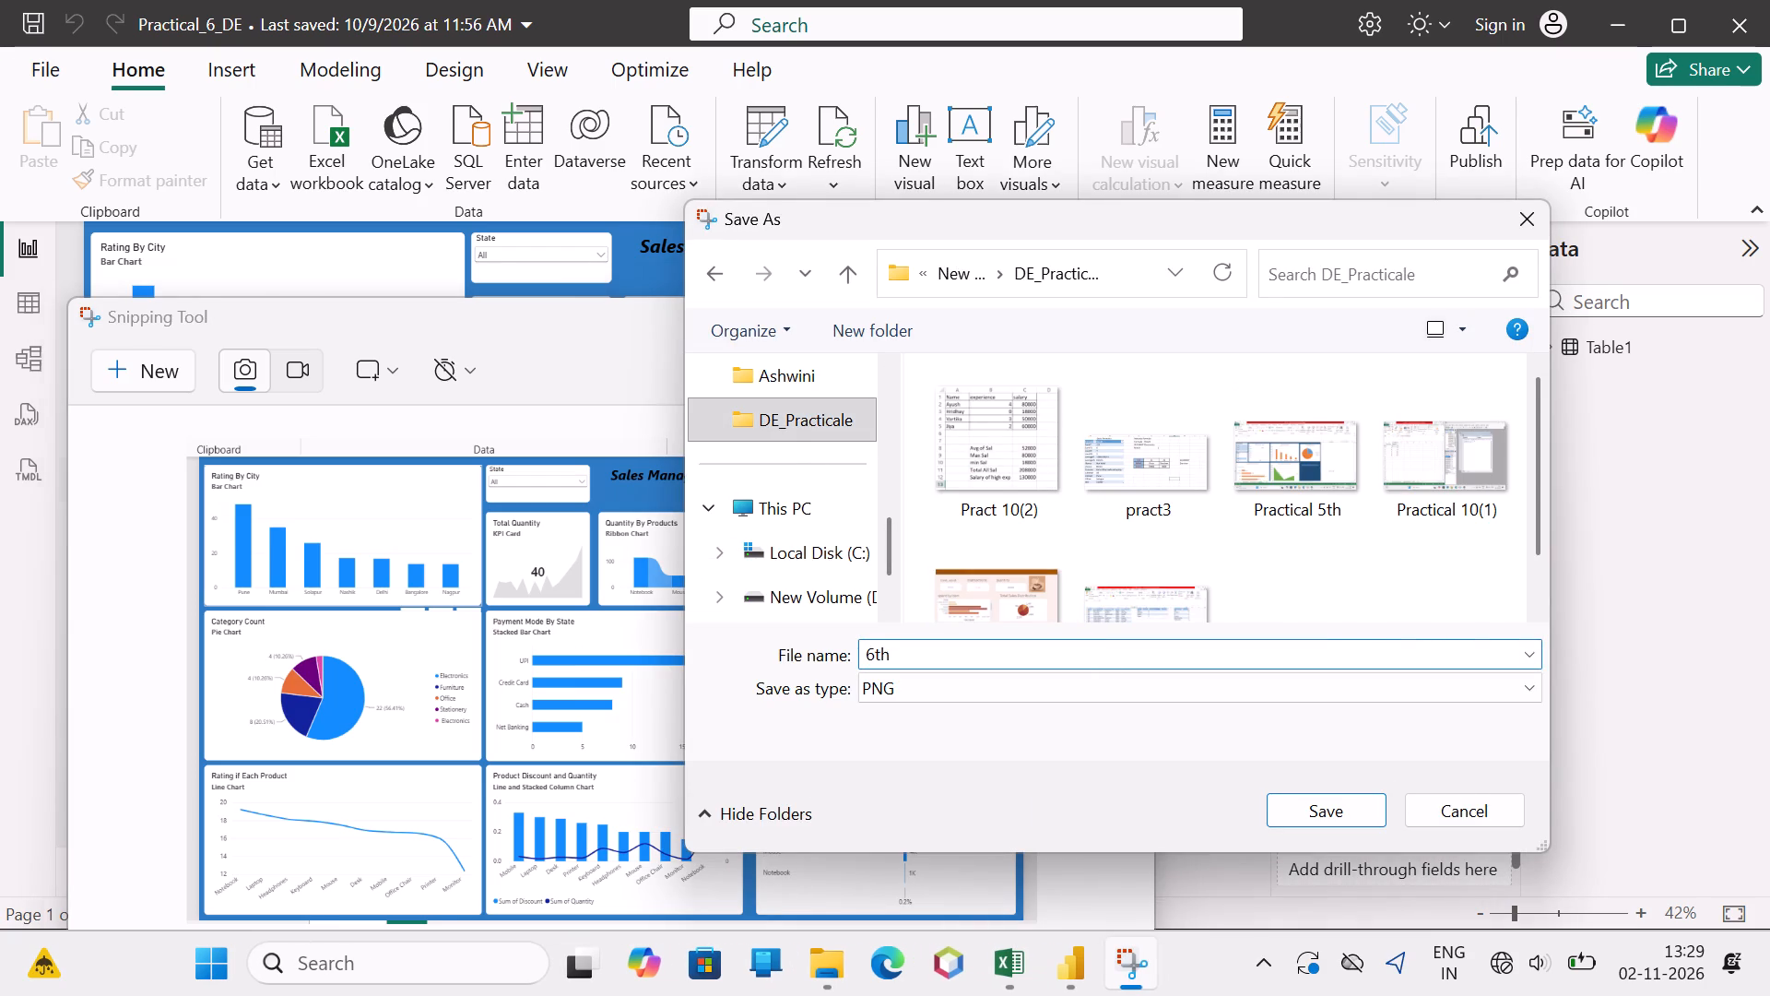
{"action": "key", "text": "Return"}
{"action": "left_click", "coordinate": [999, 315]}
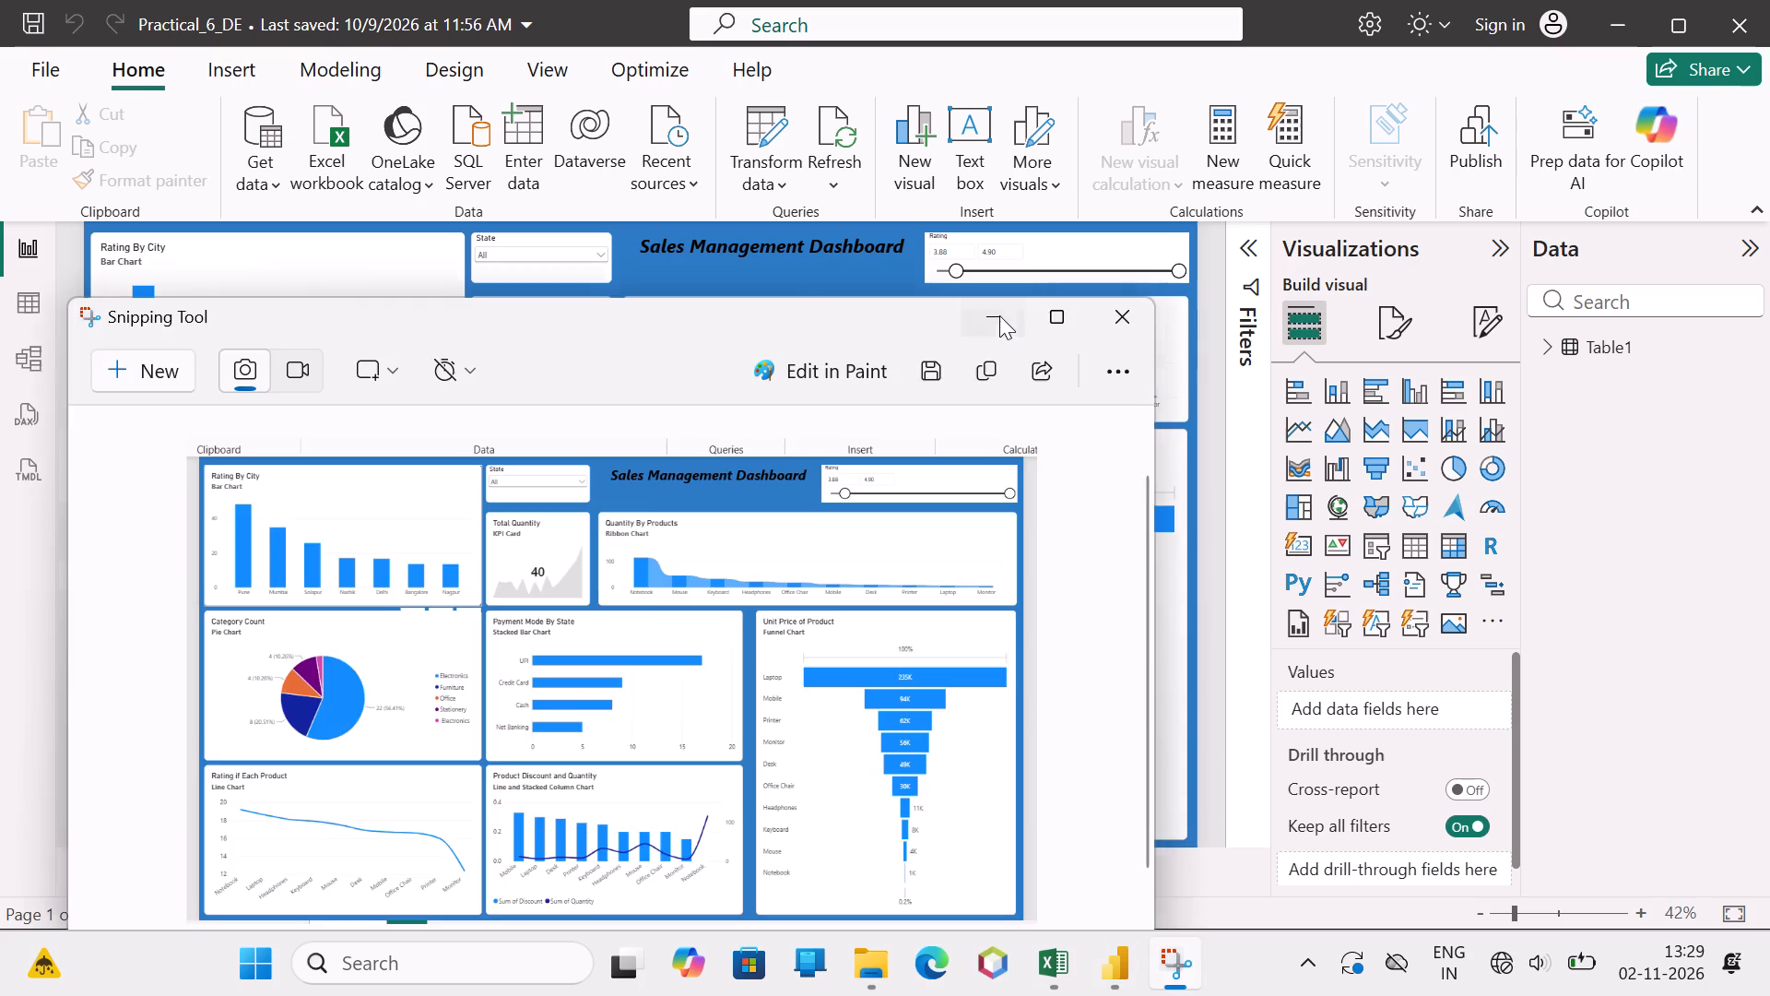
Close the Practical_6_DE report in Power BI Desktop and the DE 5th workbook in Excel.
{"action": "left_click", "coordinate": [1769, 1]}
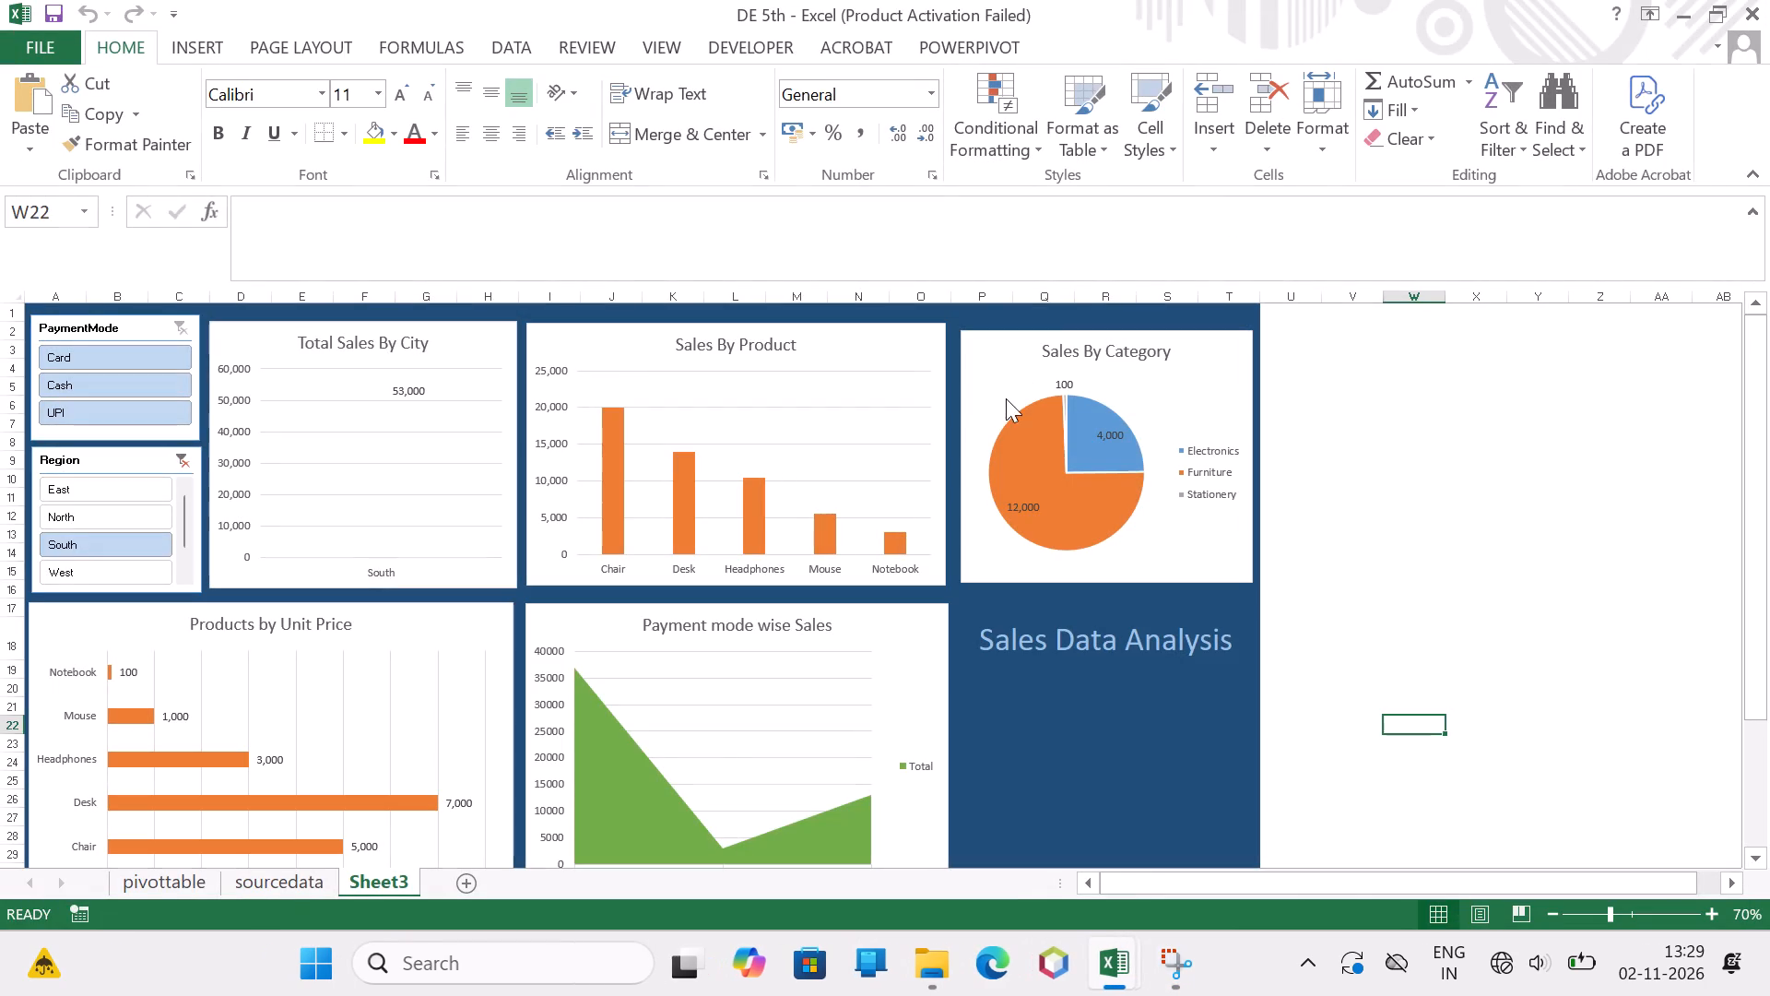
{"action": "left_click", "coordinate": [1753, 5]}
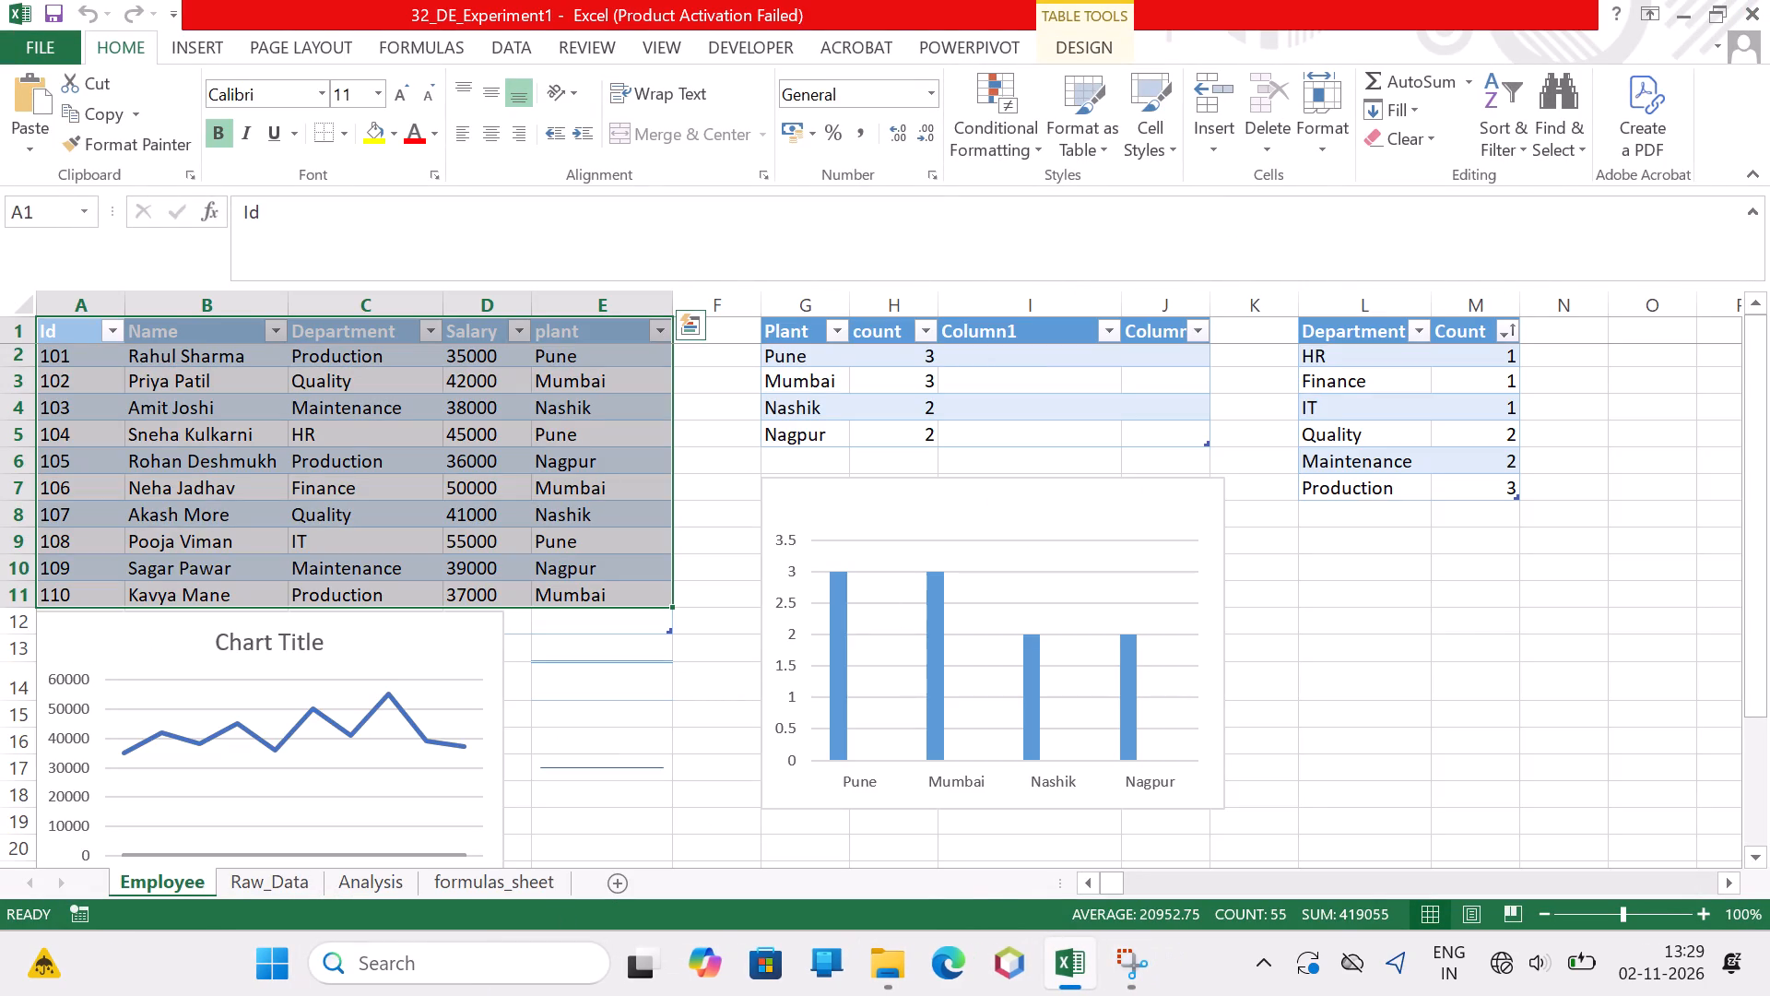
Check the DE_Practicale folder in File Explorer, and look through the e-commerce folder on the D: drive.
{"action": "left_click", "coordinate": [881, 977]}
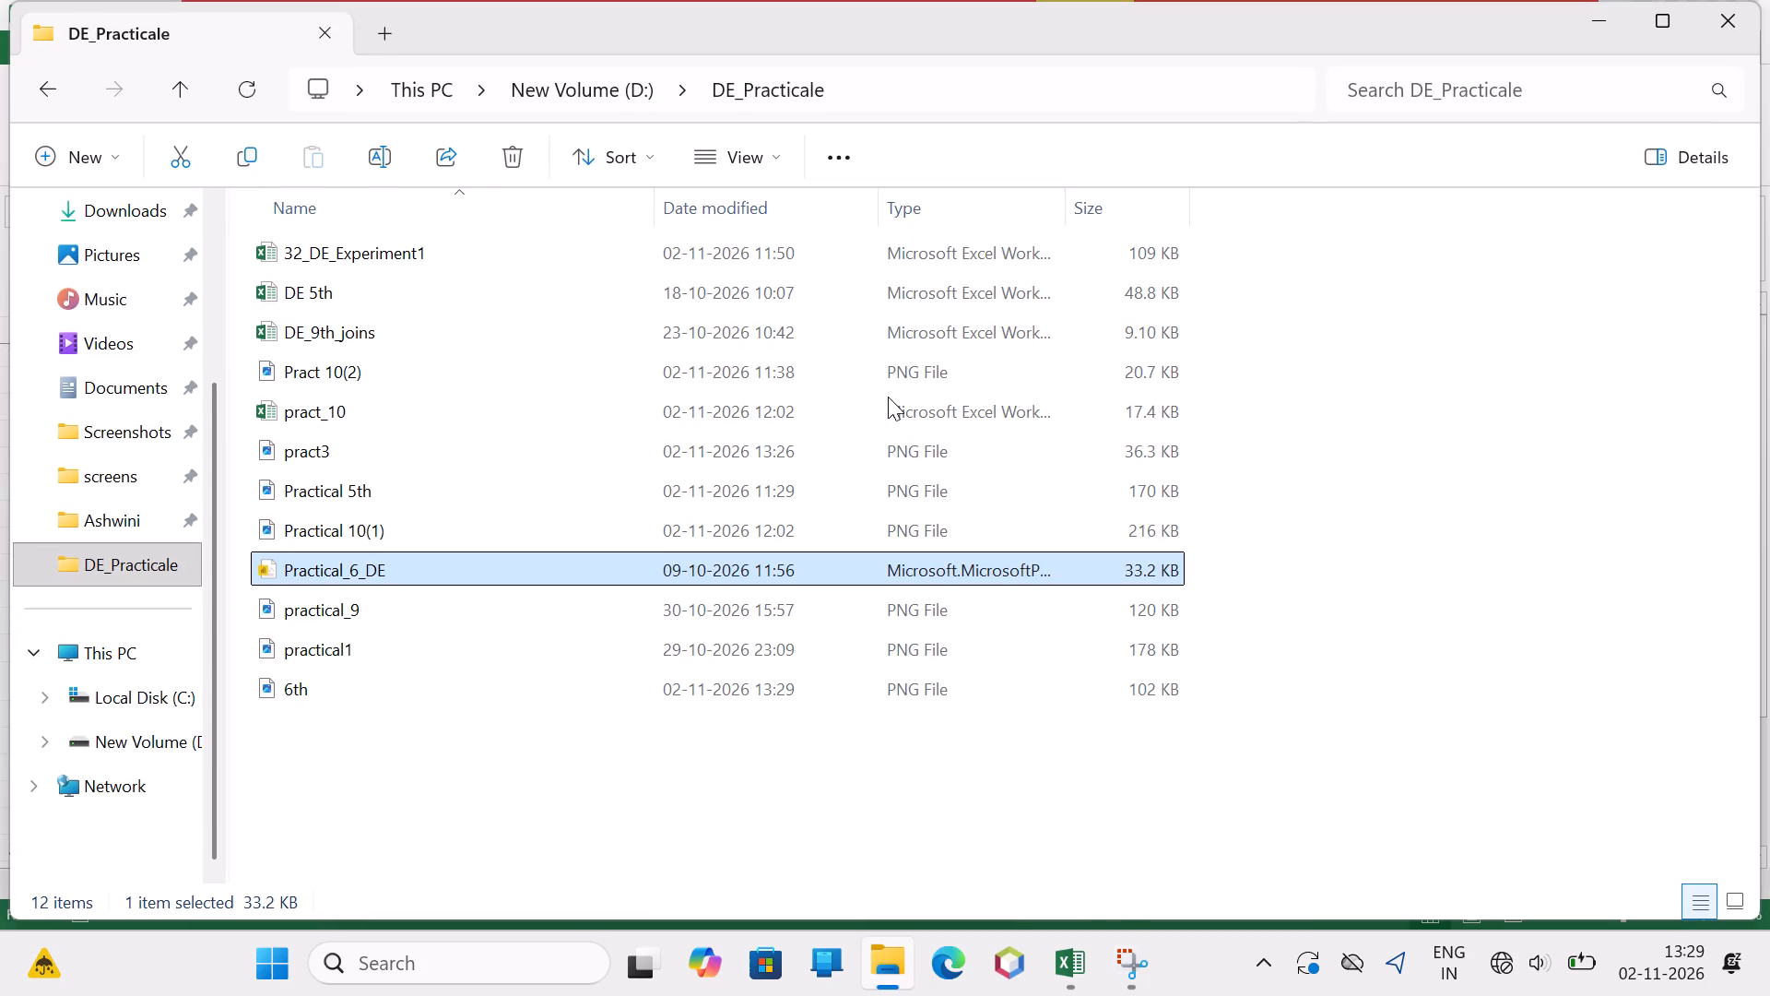
{"action": "left_click", "coordinate": [592, 104]}
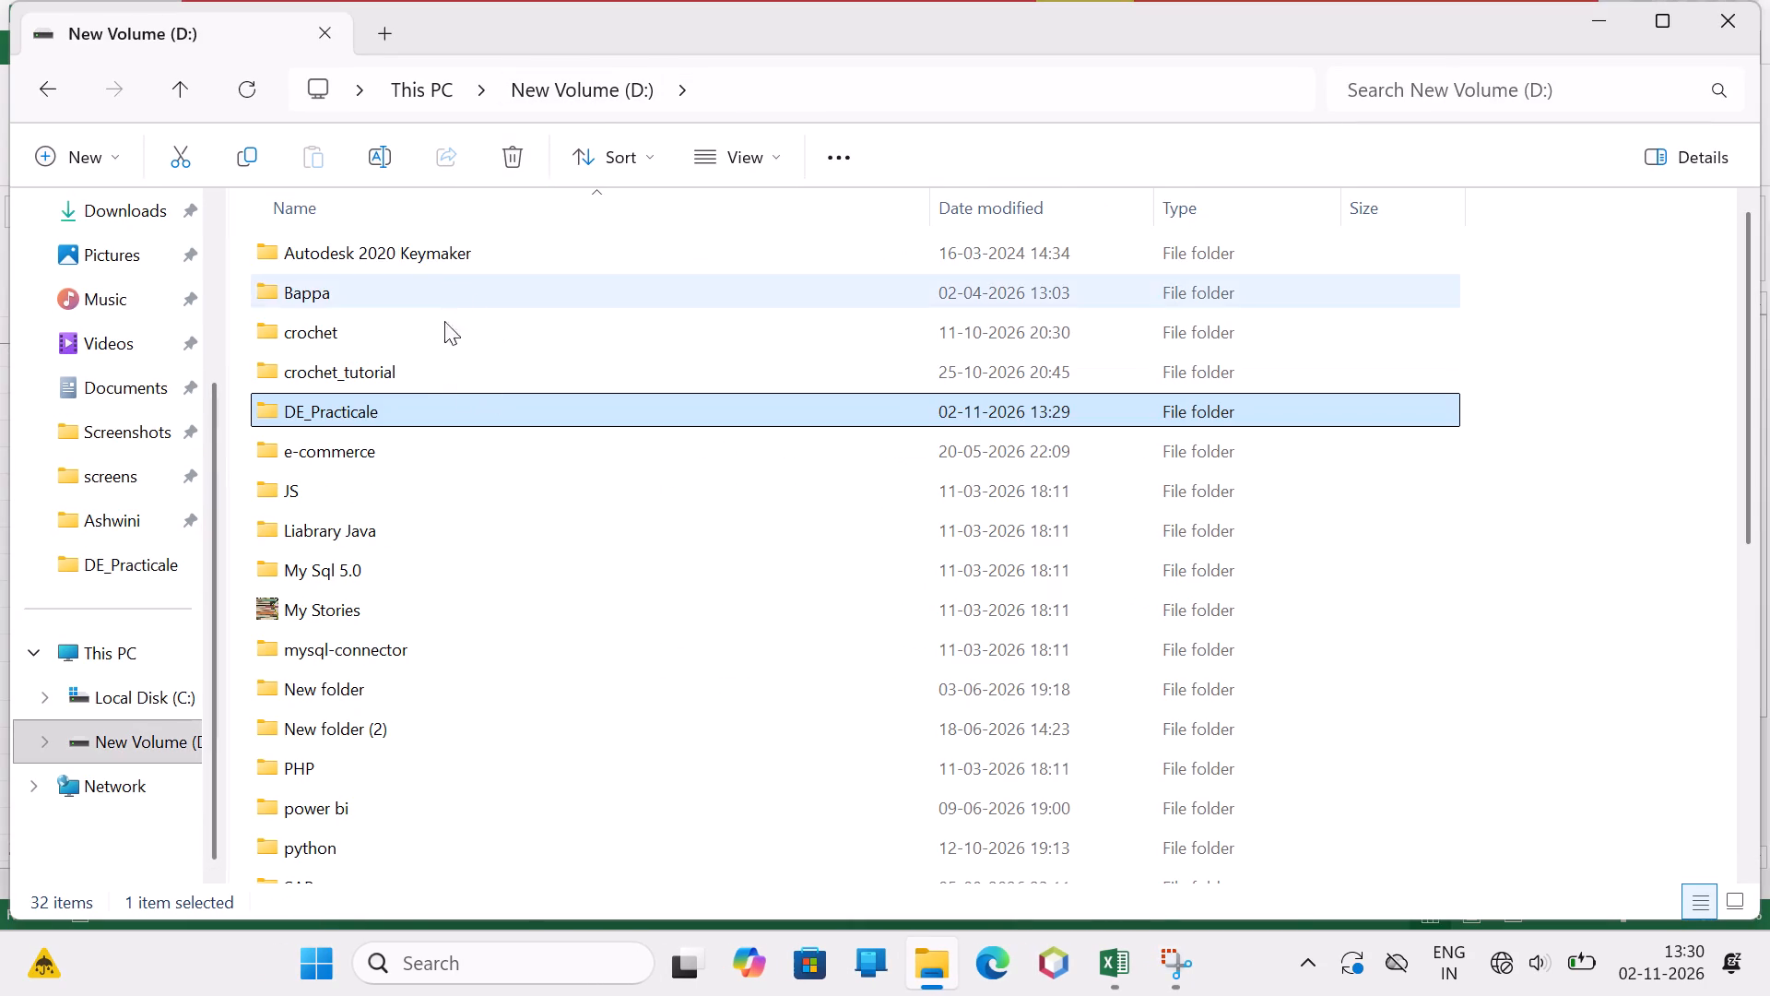
{"action": "double_click", "coordinate": [421, 440]}
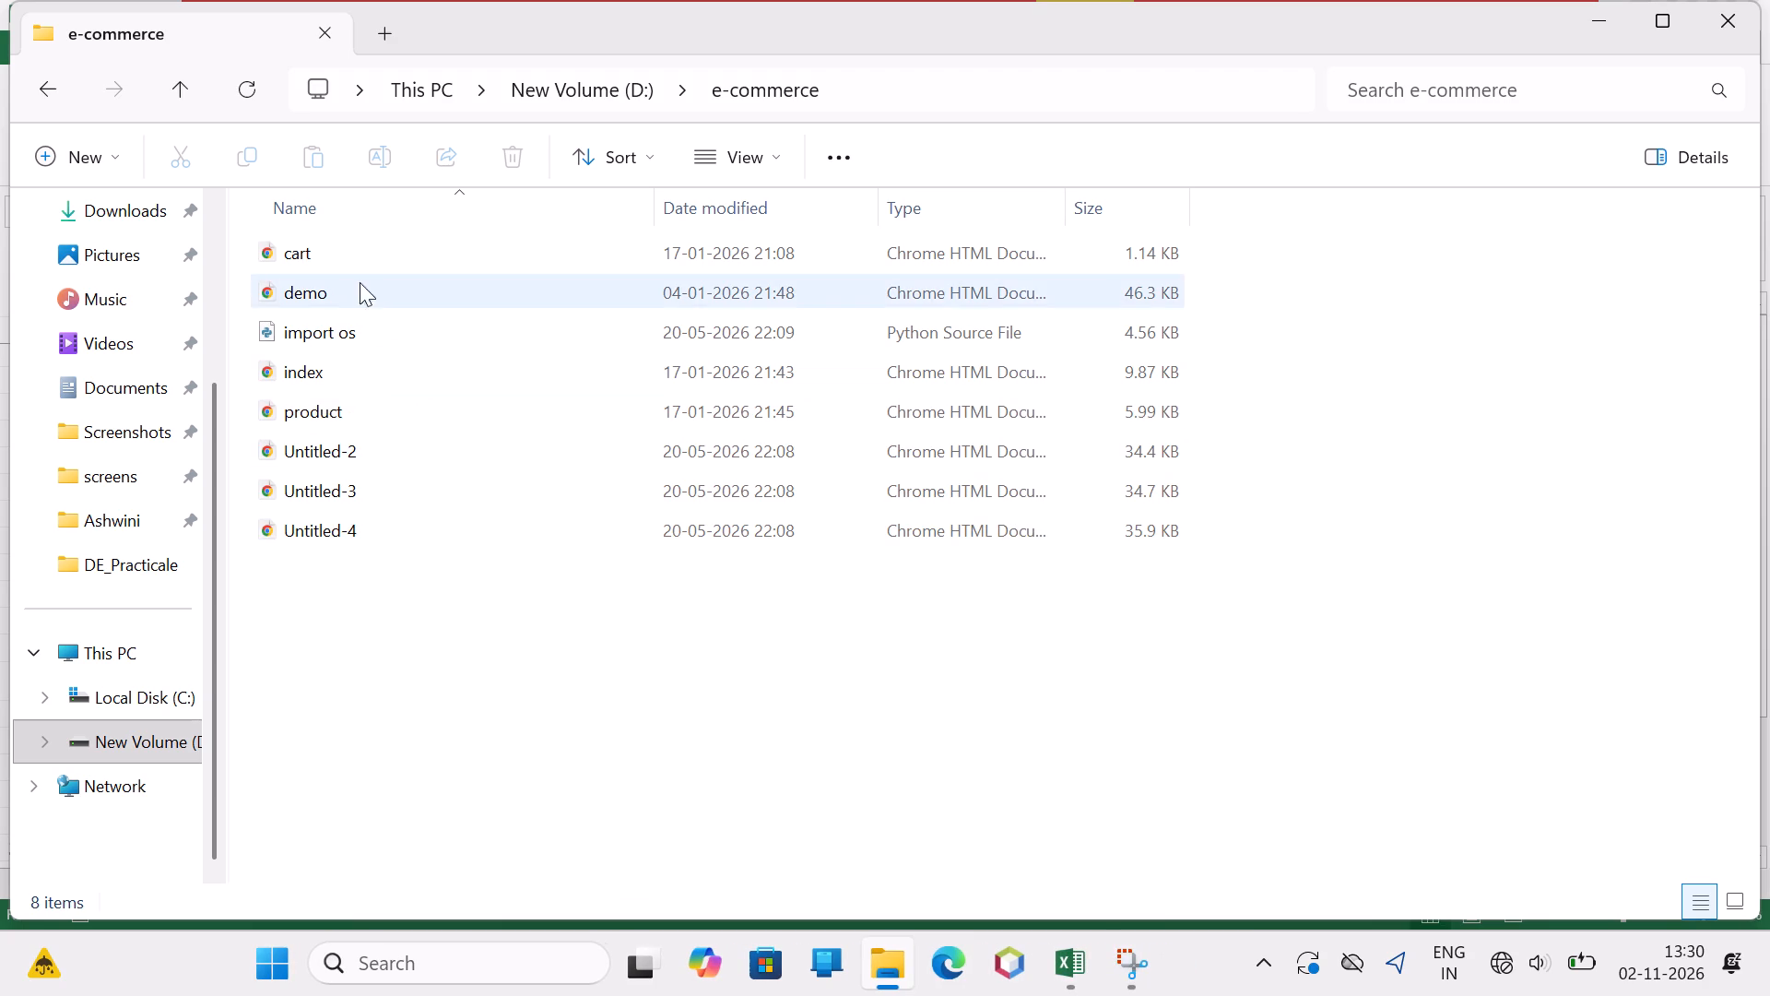
Open the super store folder inside the power bi folder on the D: drive.
{"action": "left_click", "coordinate": [603, 73]}
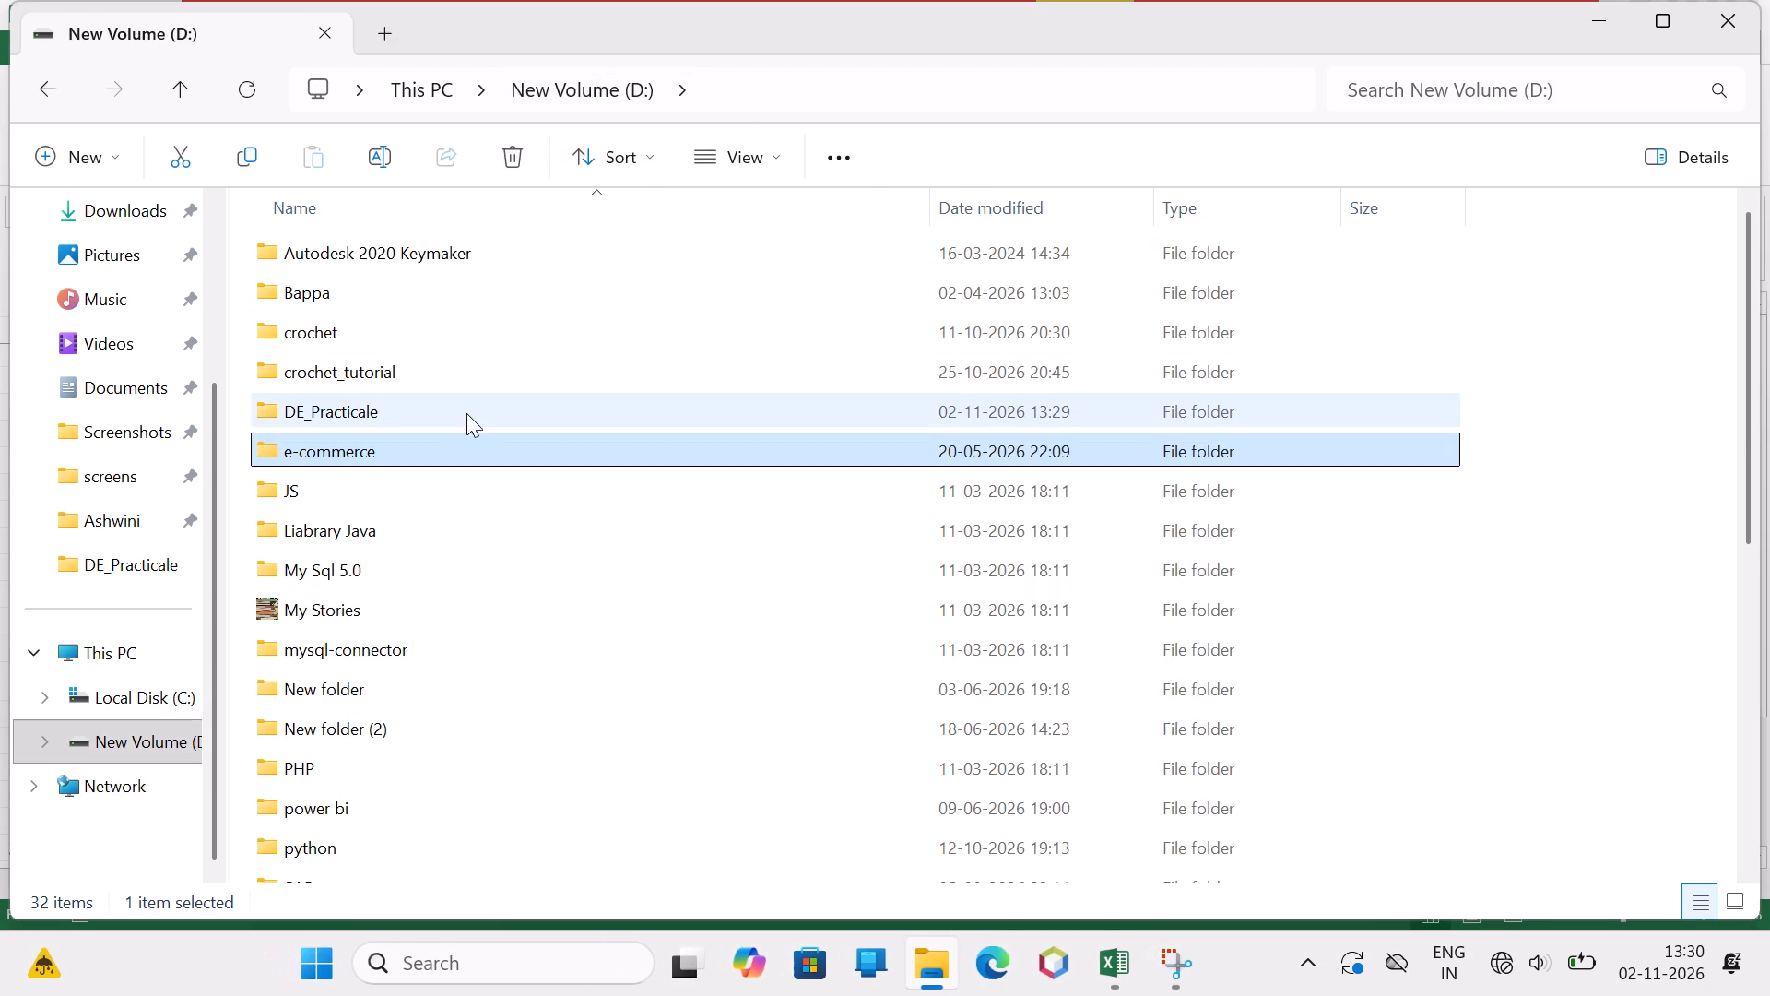
{"action": "scroll", "coordinate": [423, 606], "scroll_direction": "down", "scroll_amount": 1}
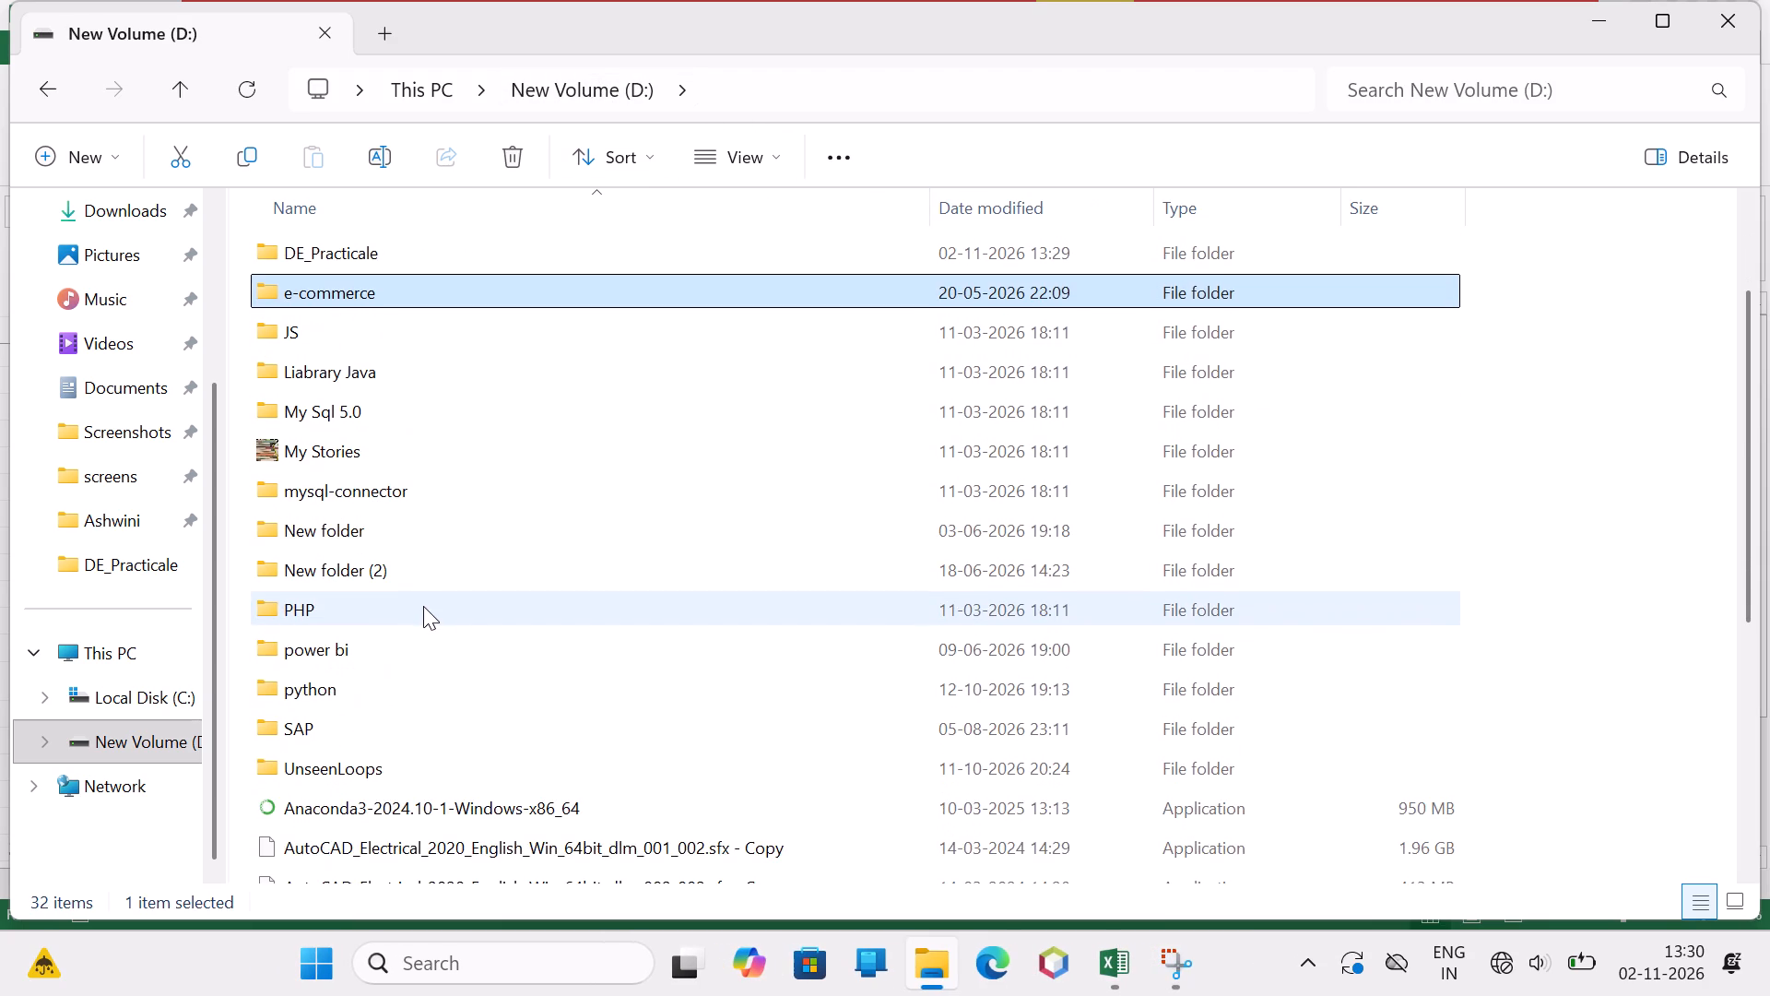
{"action": "double_click", "coordinate": [417, 655]}
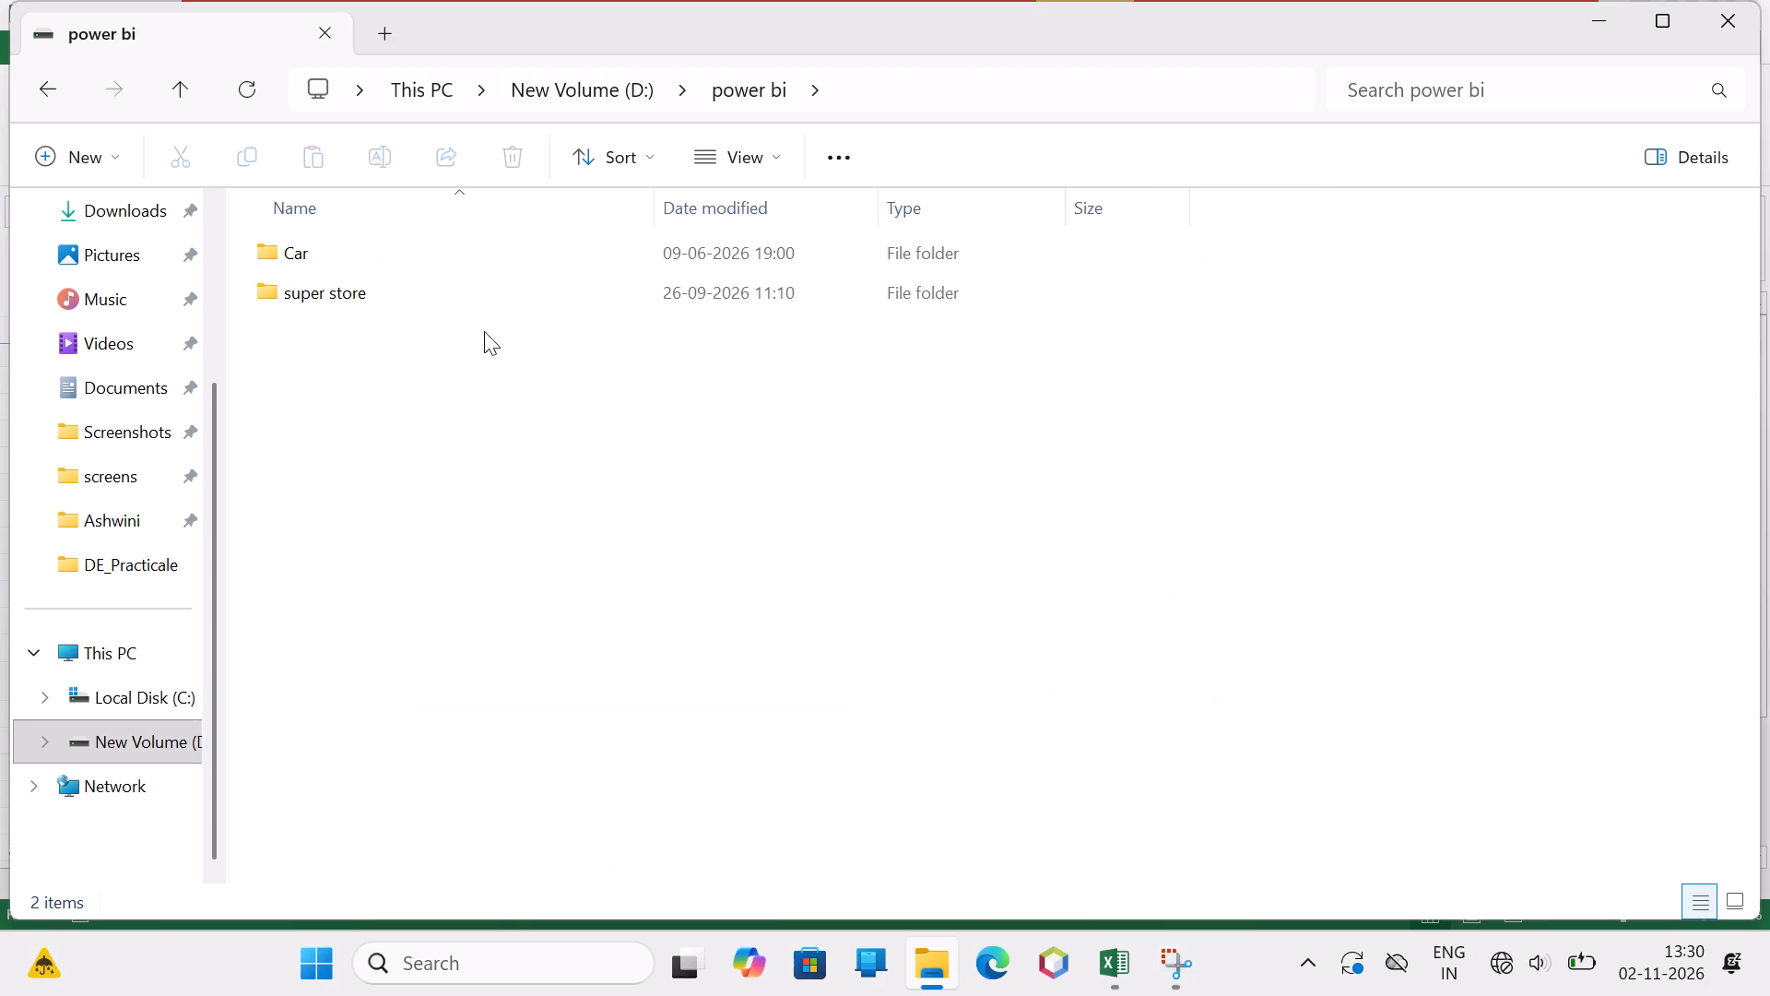
{"action": "double_click", "coordinate": [442, 297]}
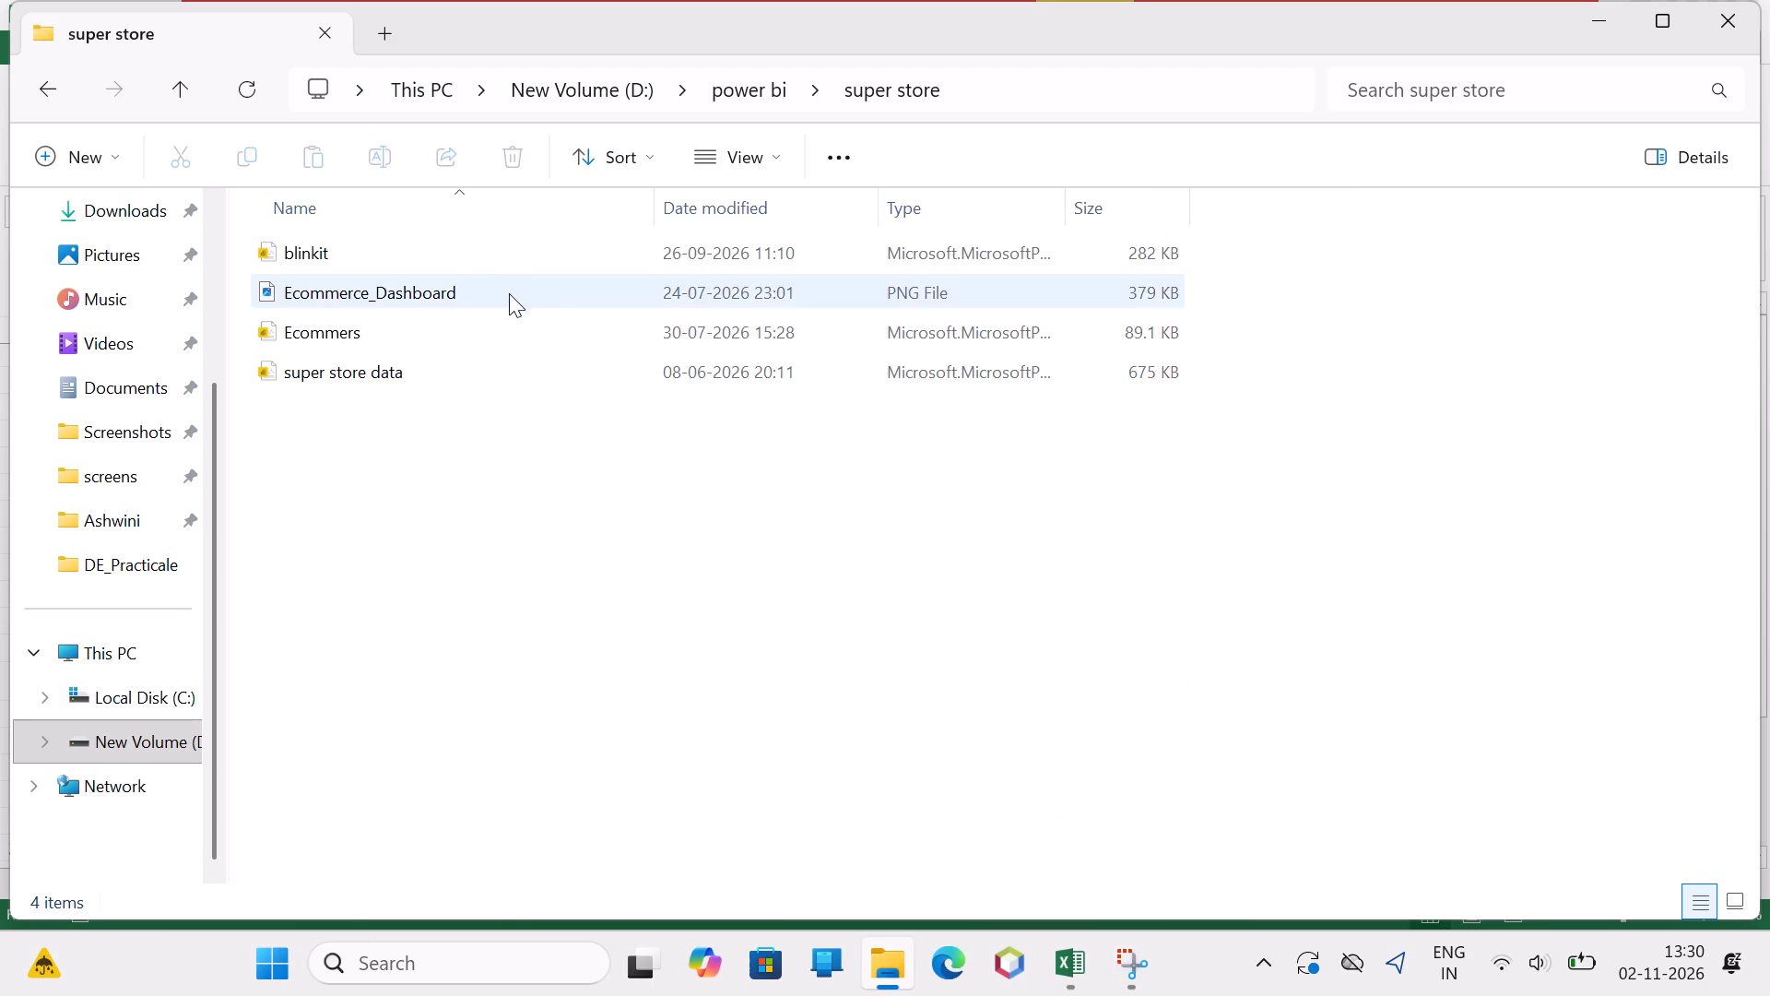
Open the Ecommers report from the super store folder and view the Ecommerce_Dashboard image, minimizing the image viewer when done.
{"action": "double_click", "coordinate": [491, 338]}
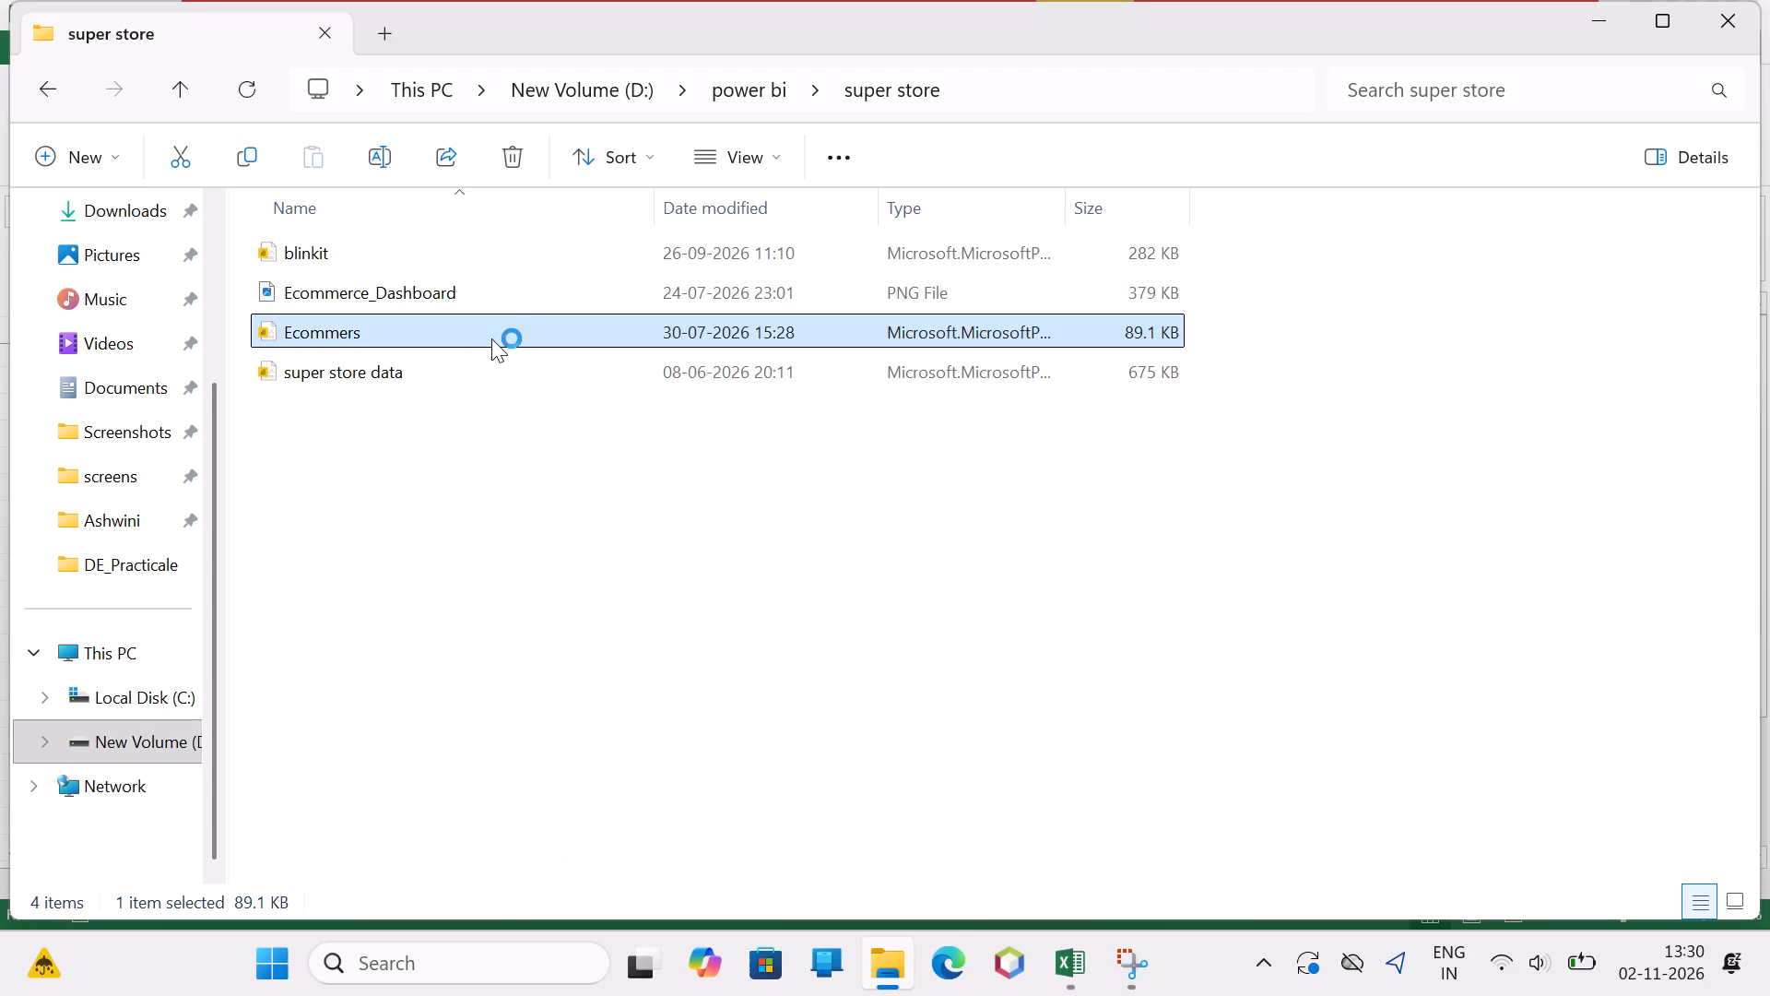
{"action": "double_click", "coordinate": [487, 284]}
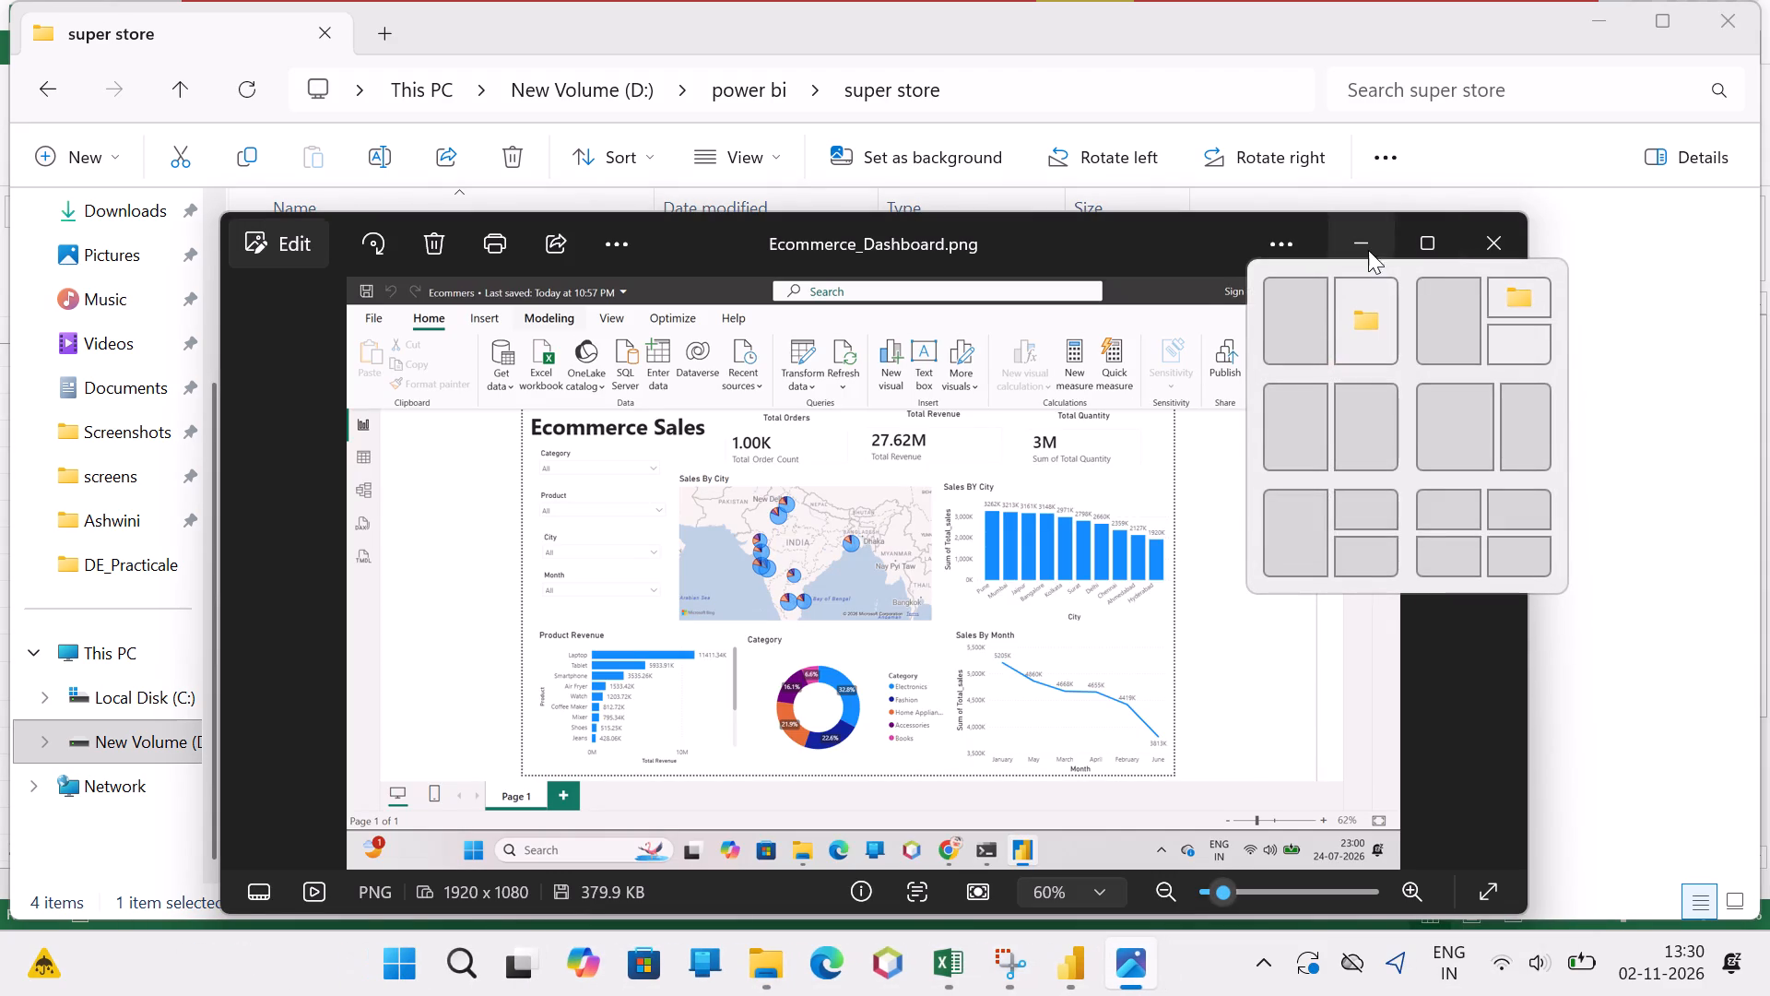
{"action": "left_click", "coordinate": [1367, 249]}
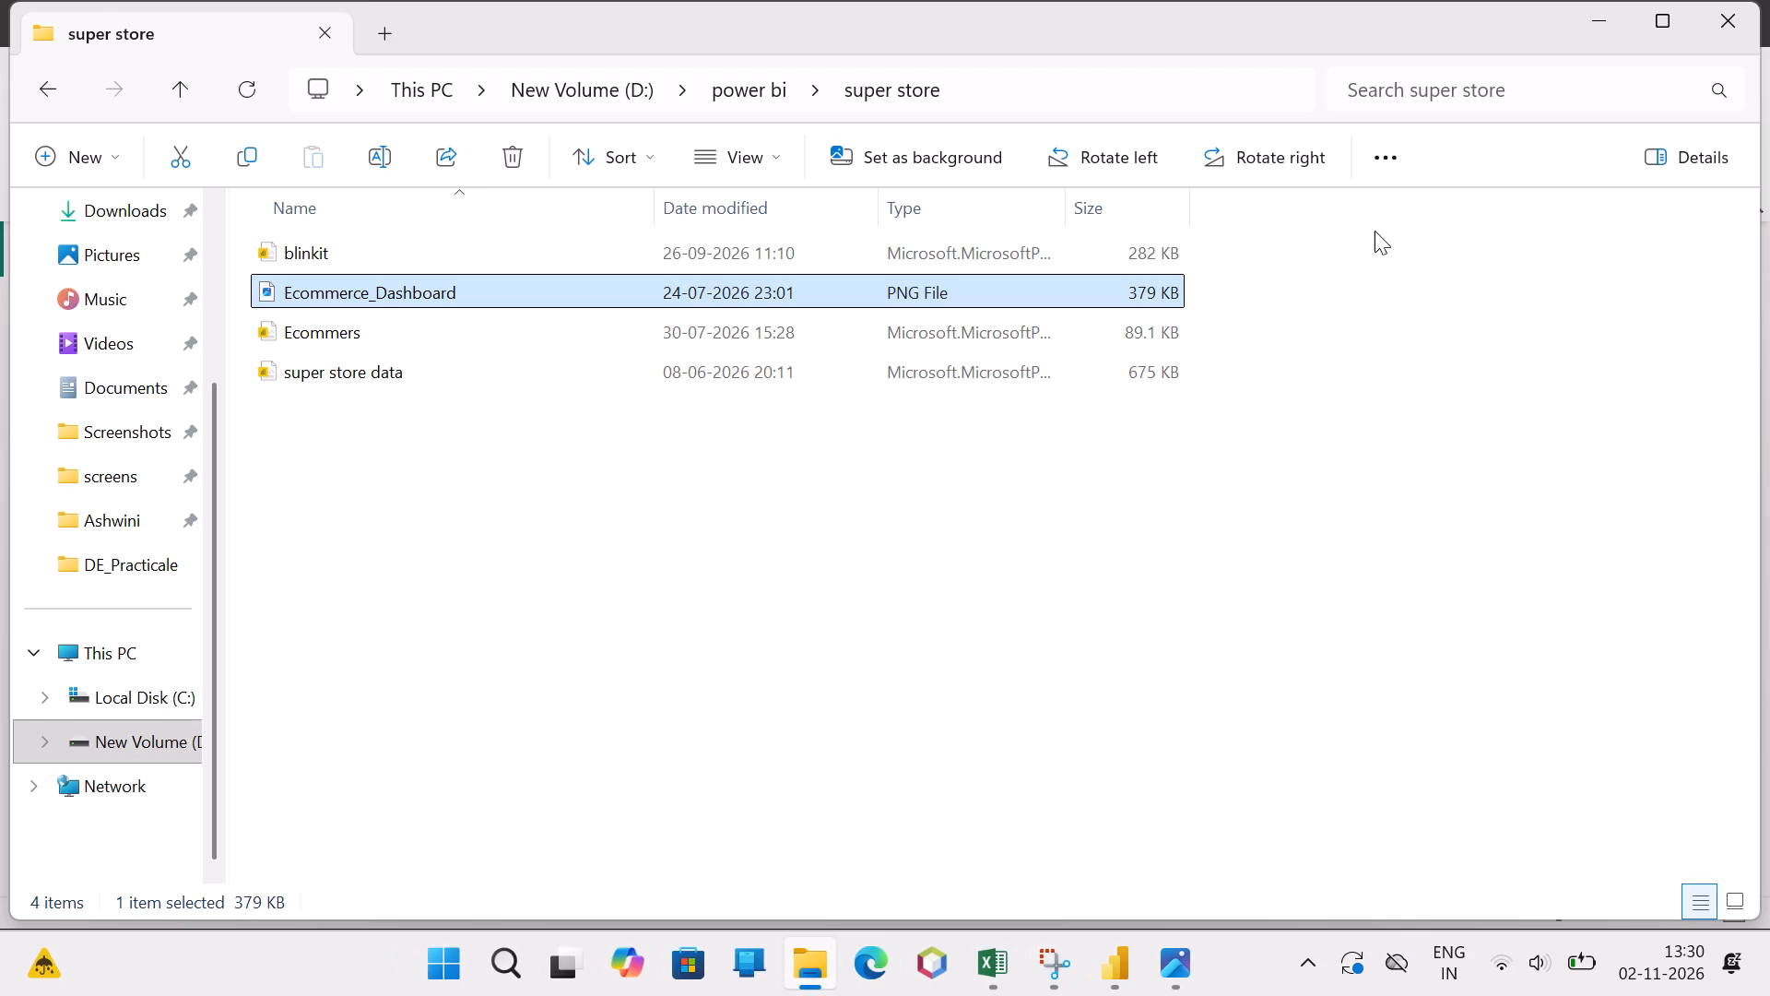
Clear the File Explorer, Power BI Desktop and Excel windows away to reach the desktop.
{"action": "left_click", "coordinate": [1597, 8]}
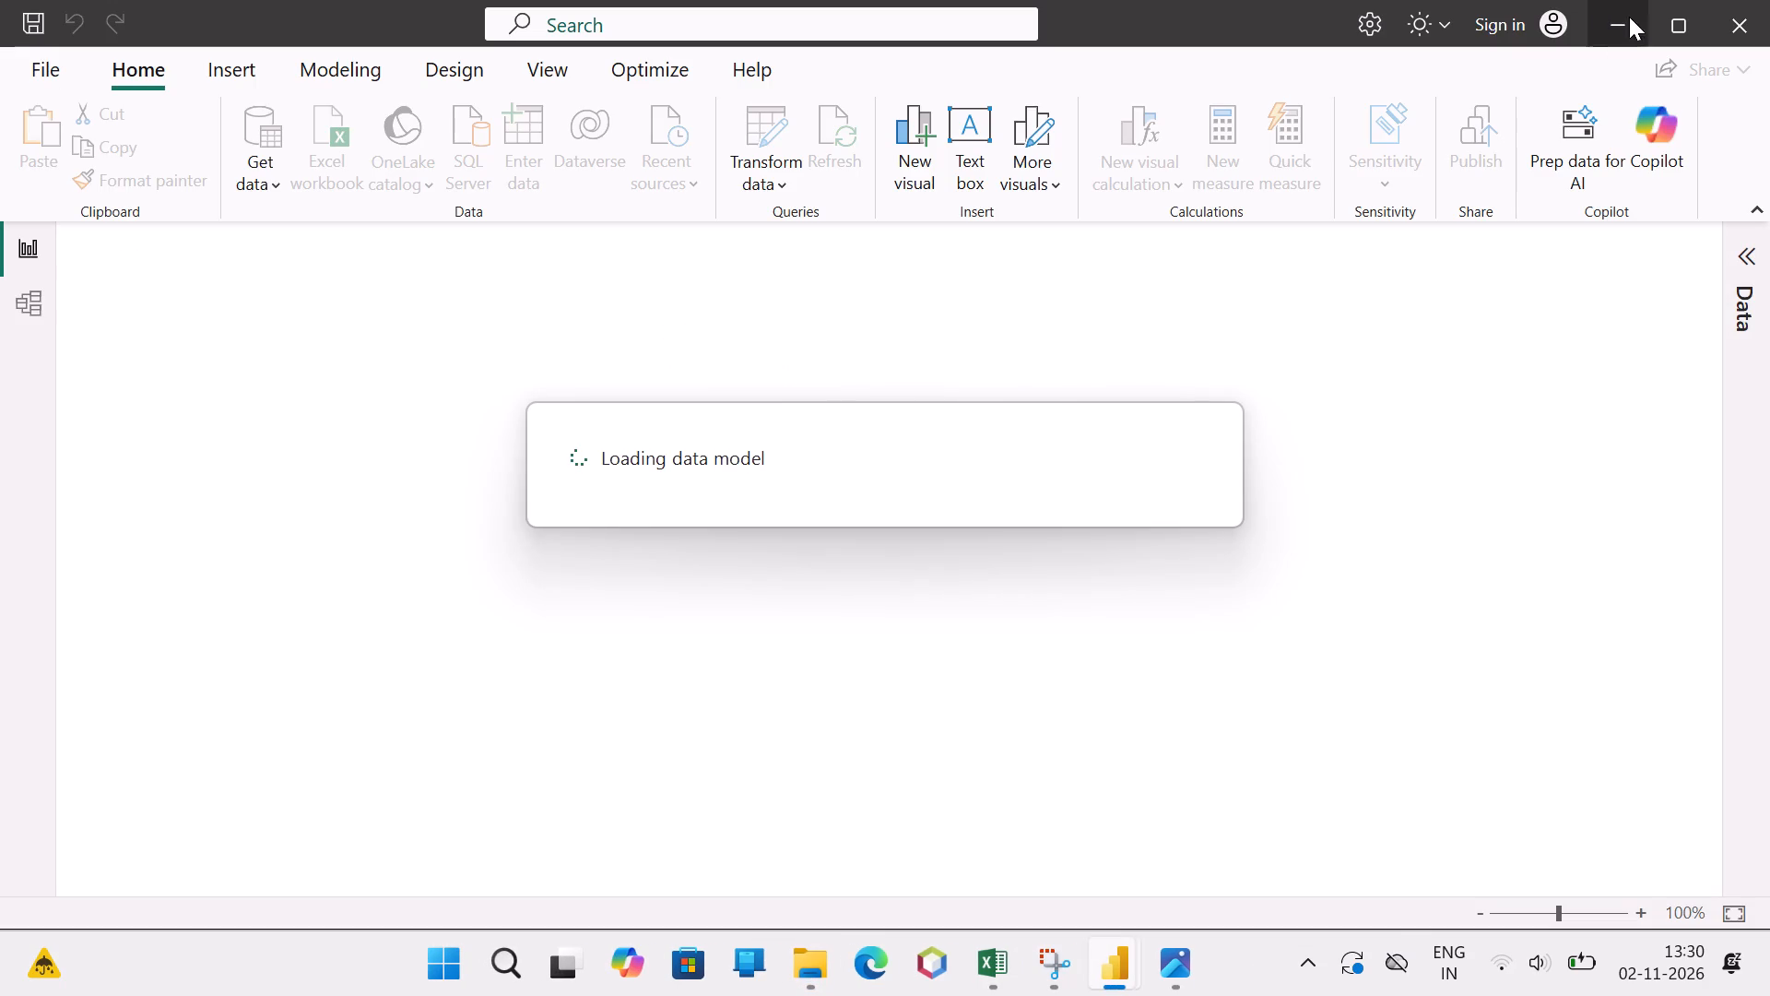
{"action": "left_click", "coordinate": [1755, 1]}
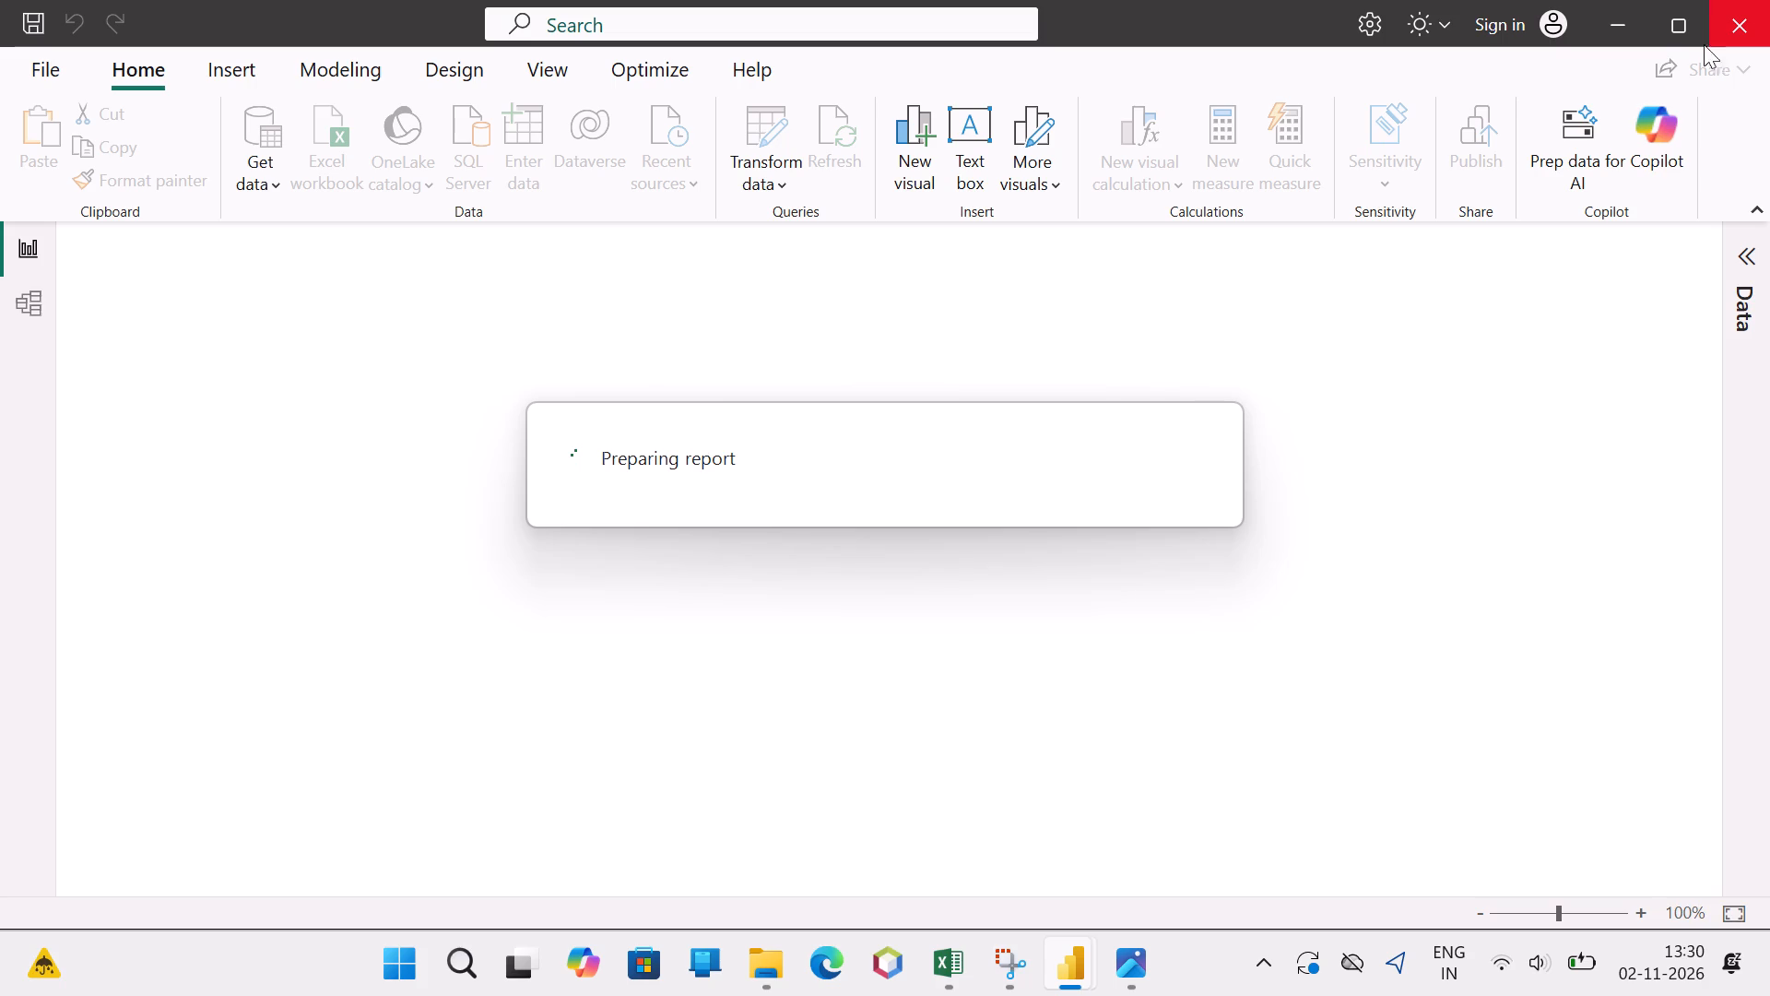
{"action": "left_click", "coordinate": [1626, 18]}
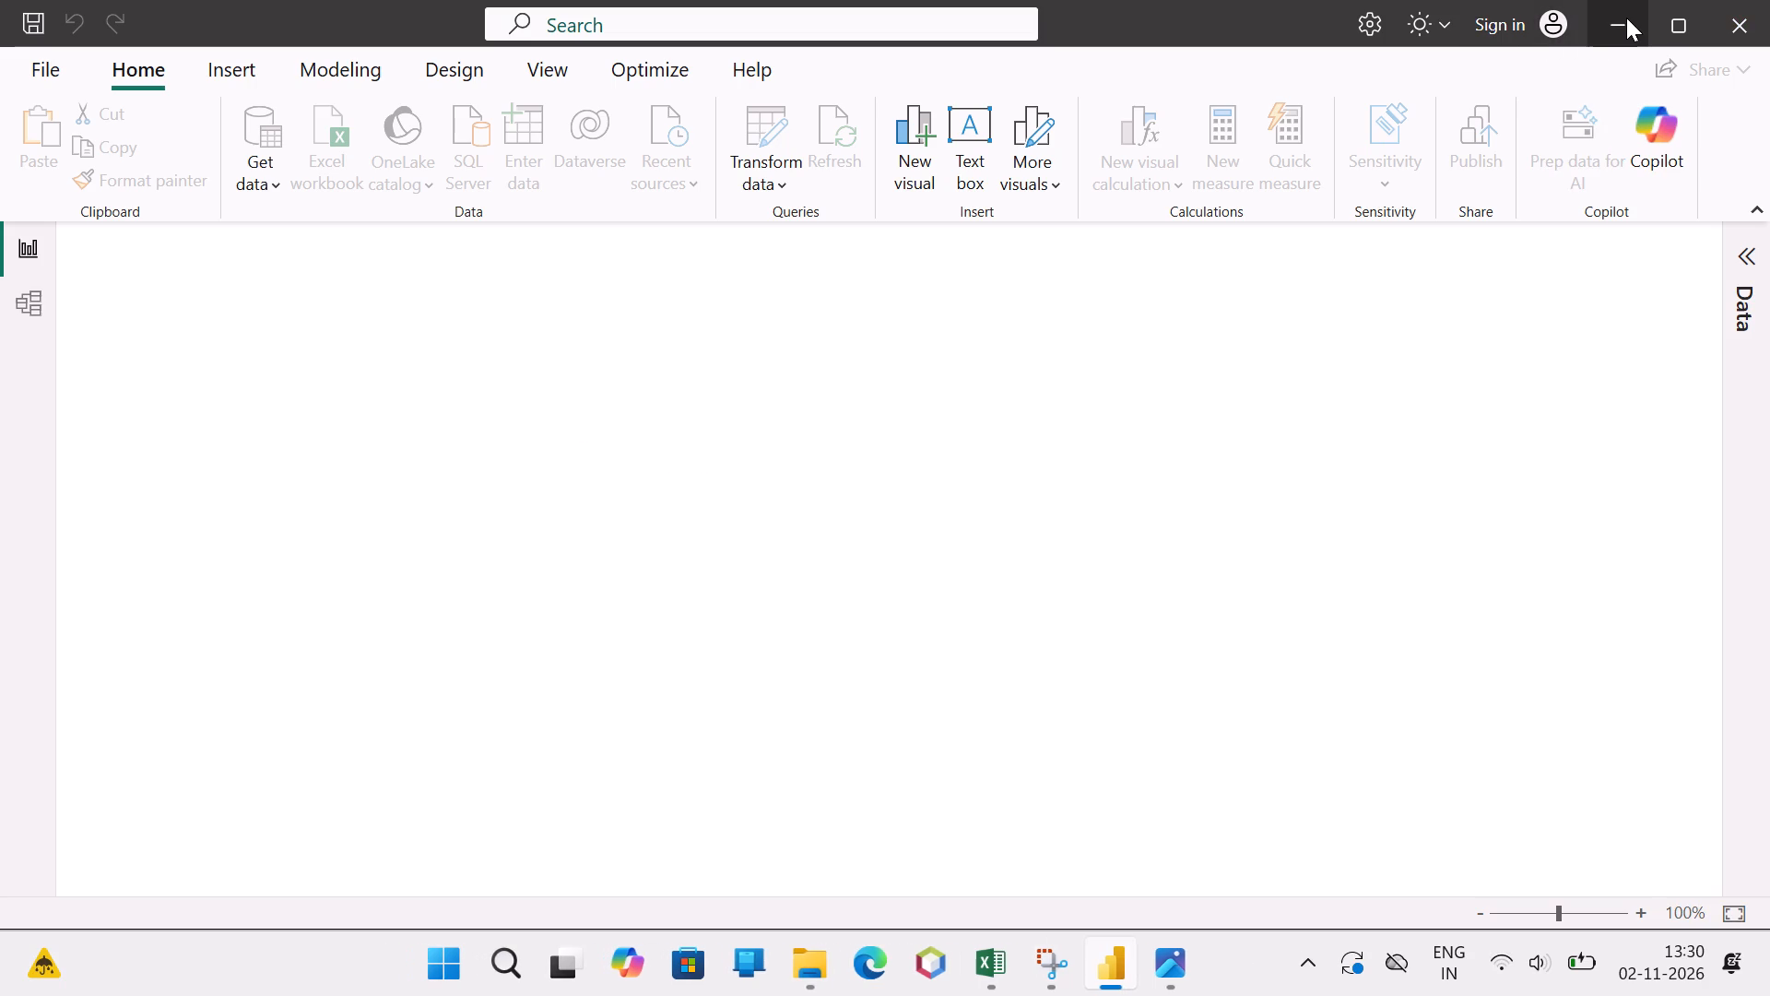
{"action": "left_click", "coordinate": [1686, 8]}
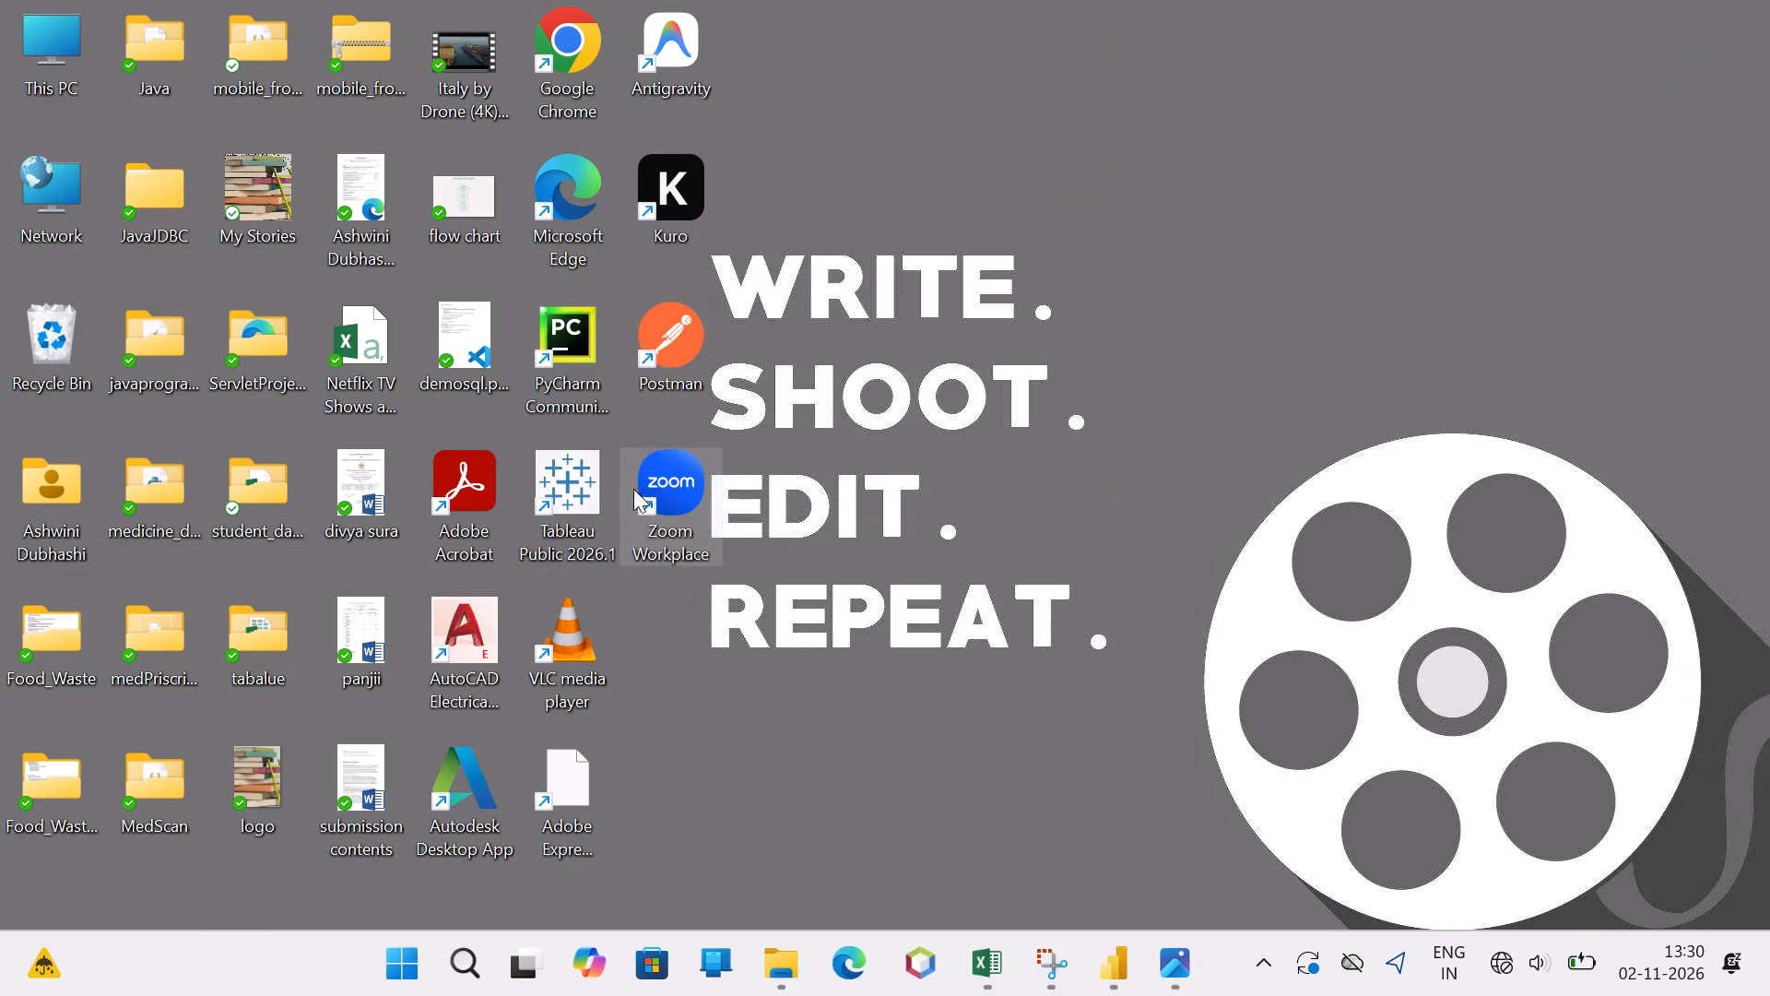
{"action": "double_click", "coordinate": [596, 493]}
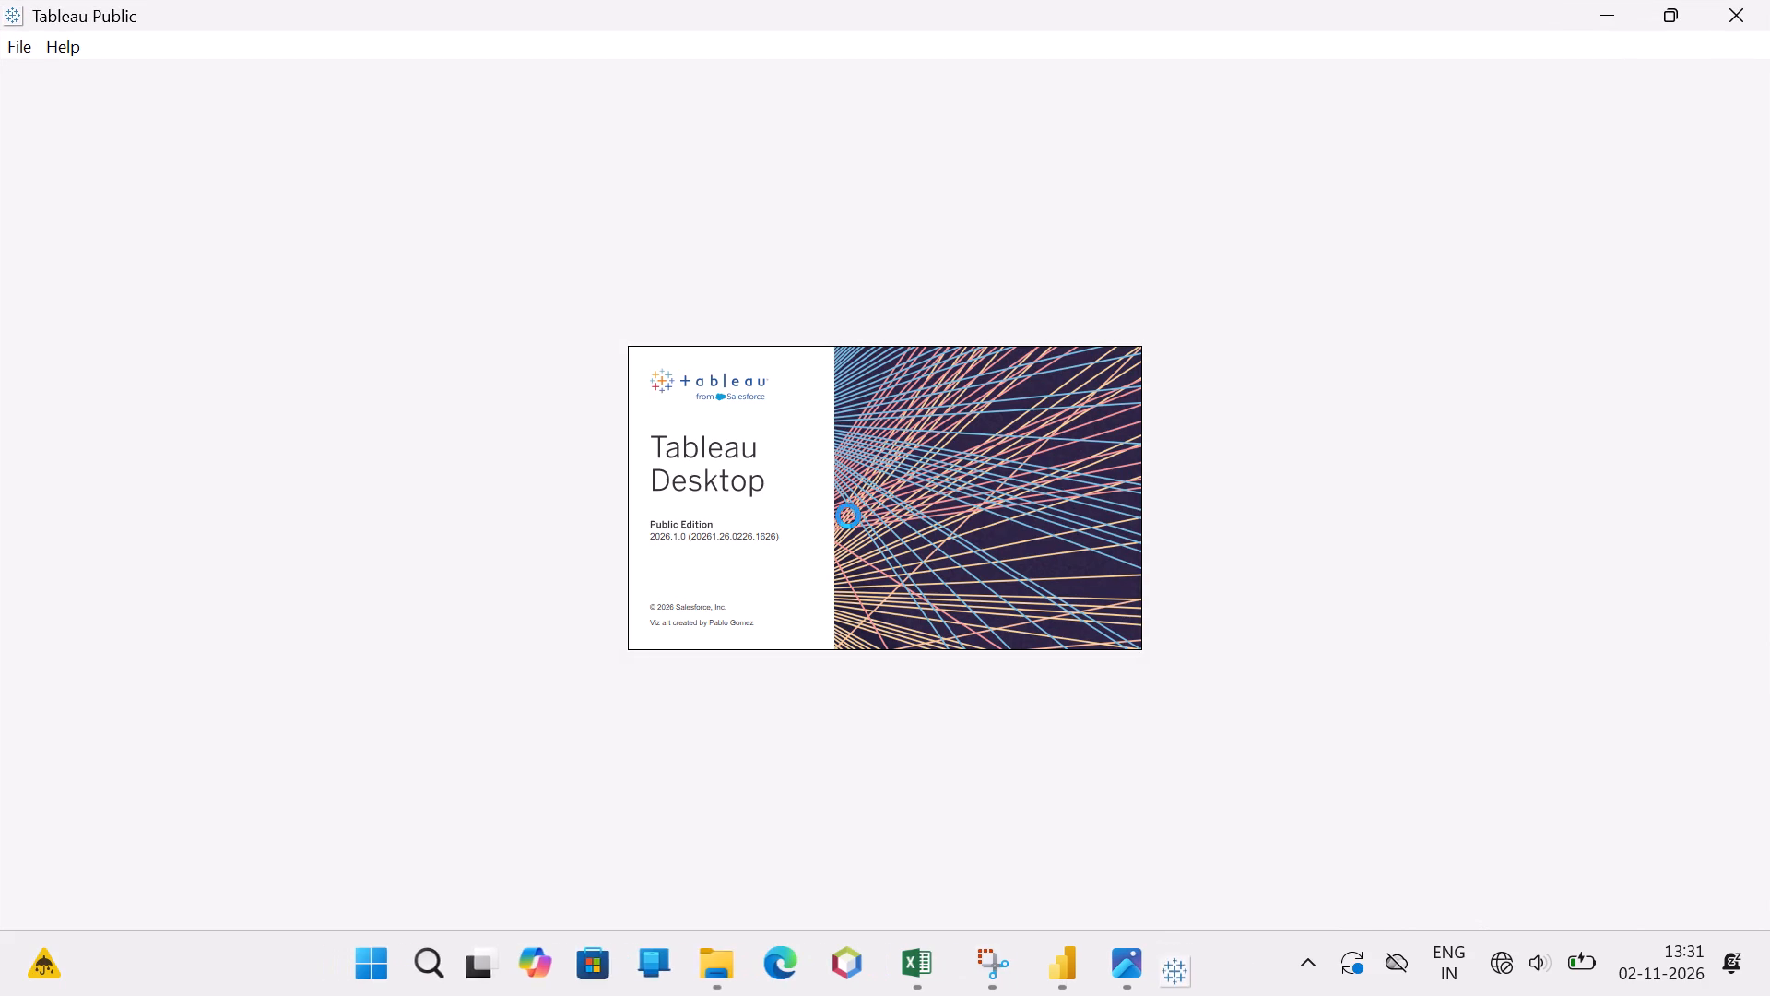
{"action": "left_click", "coordinate": [848, 516]}
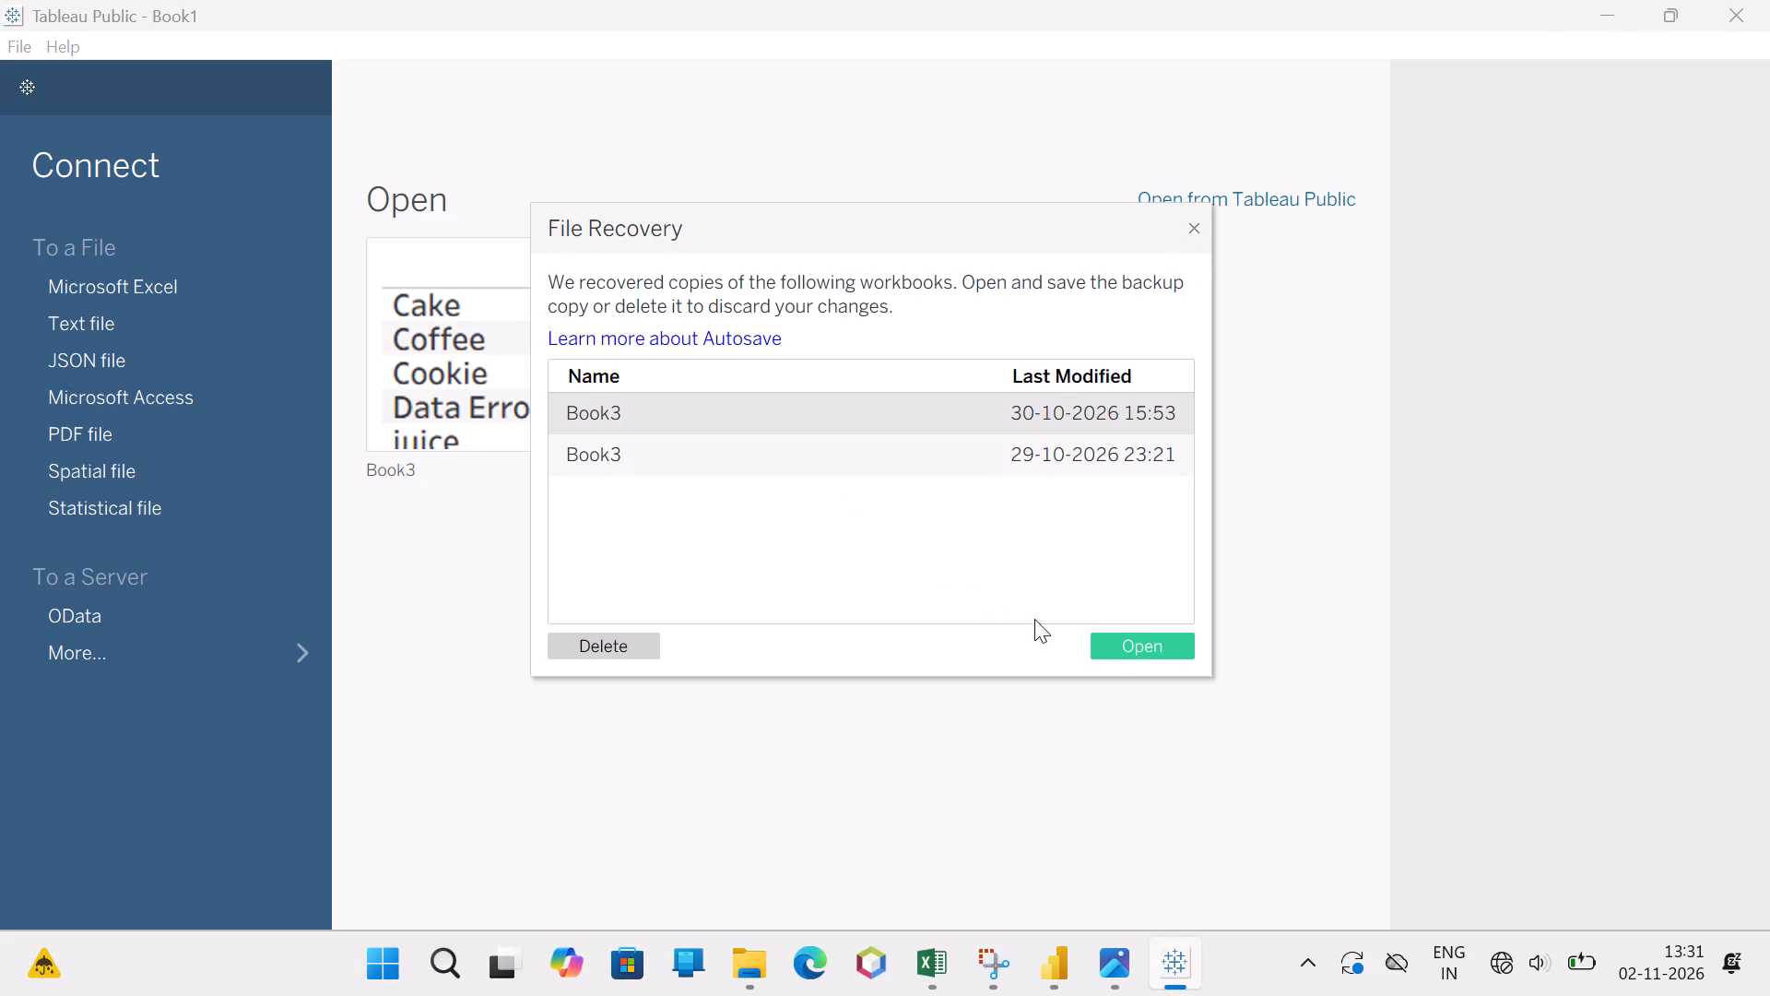
{"action": "left_click", "coordinate": [1113, 644]}
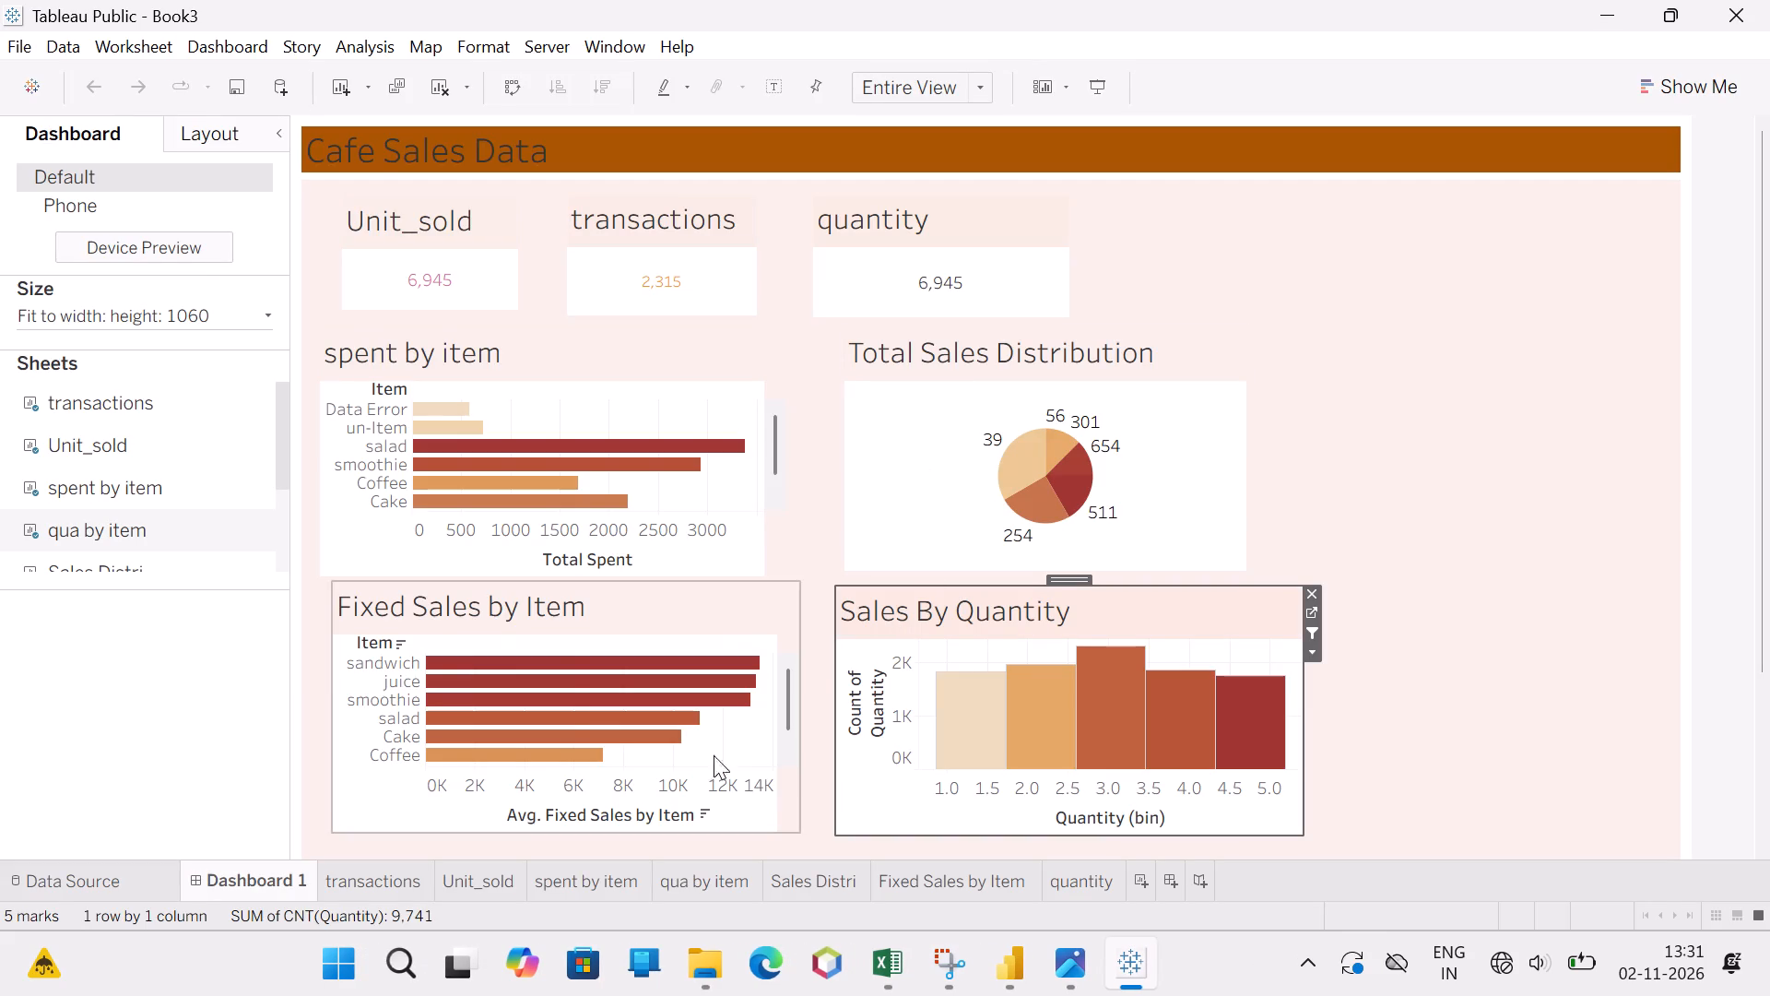
Open the Book3 workbook from the Downloads folder to check its dashboard, and close Tableau Public.
{"action": "left_click", "coordinate": [23, 39]}
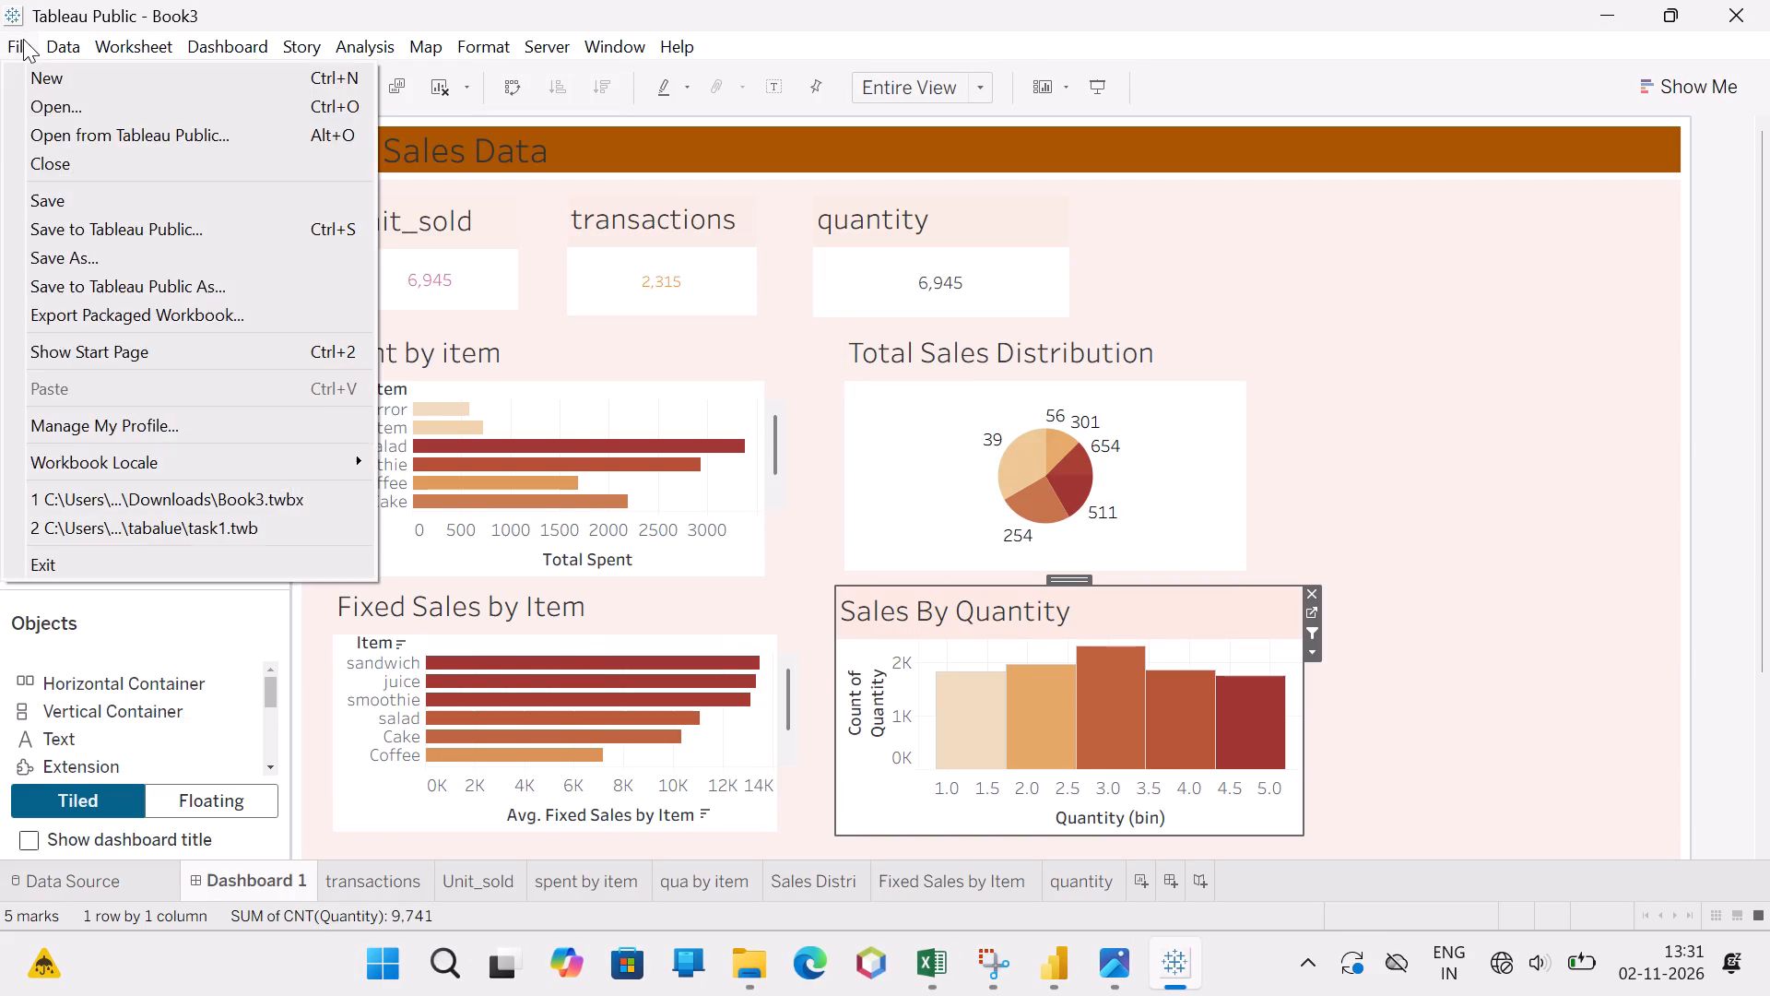
{"action": "left_click", "coordinate": [47, 109]}
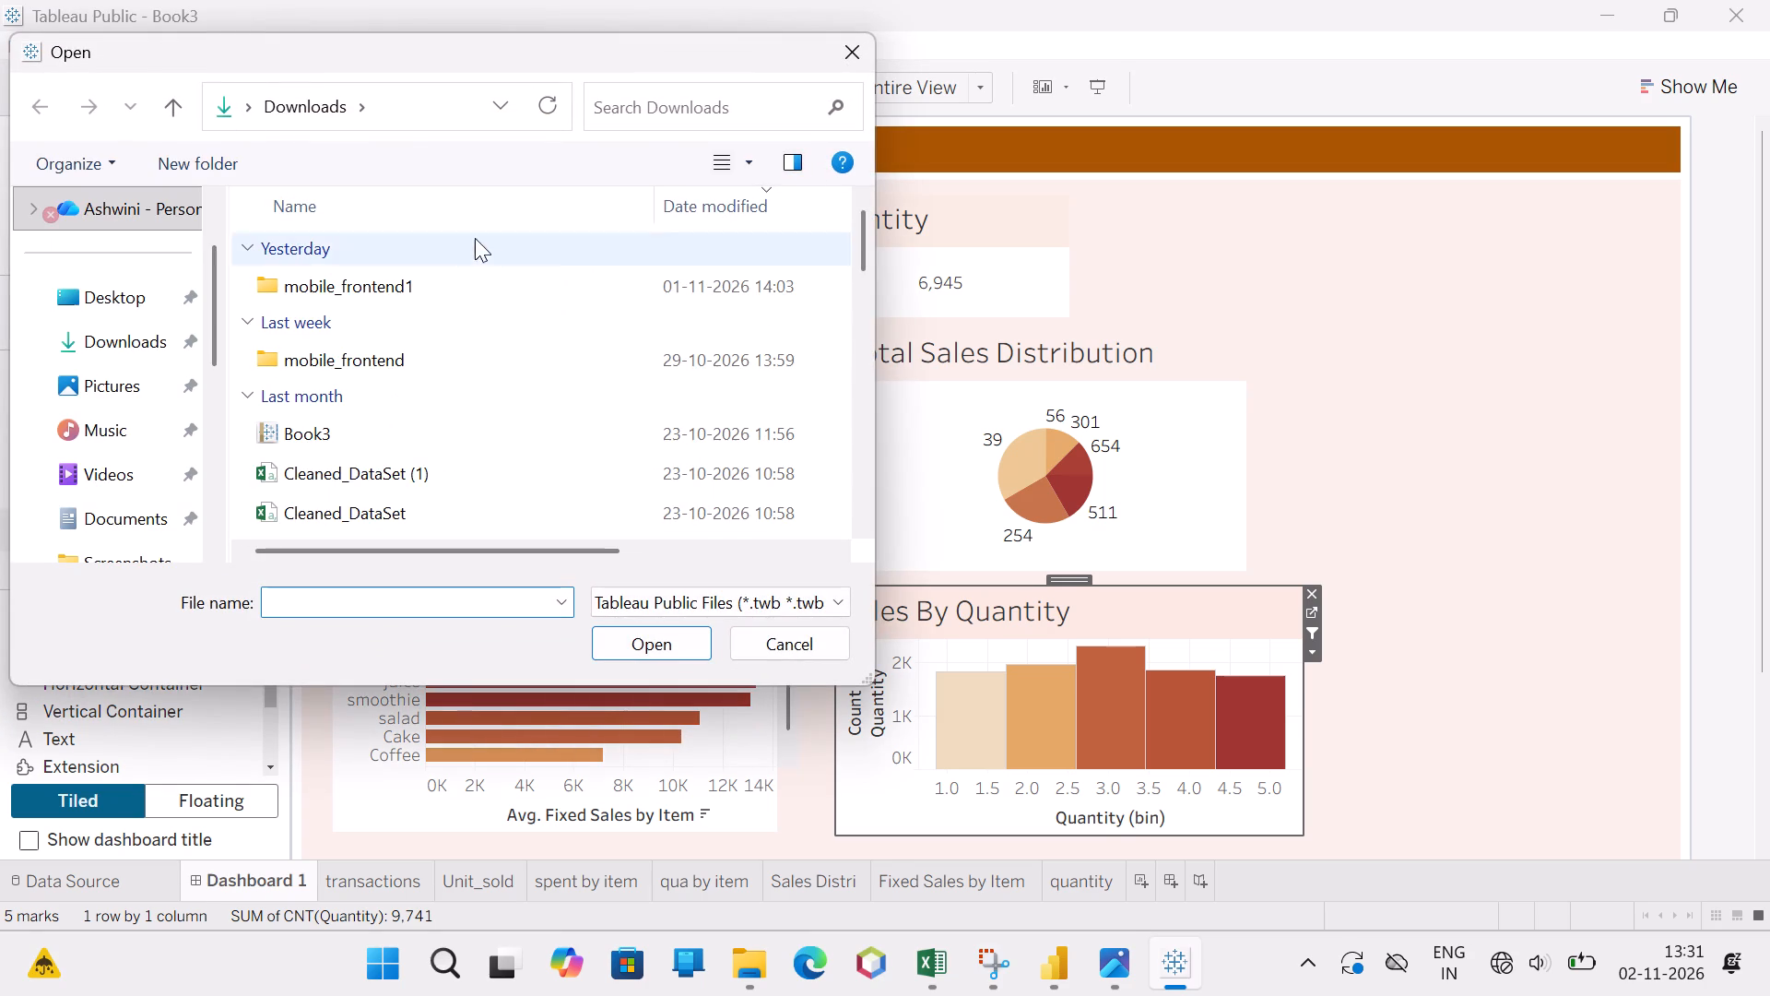
{"action": "left_click", "coordinate": [422, 418]}
{"action": "left_click", "coordinate": [618, 645]}
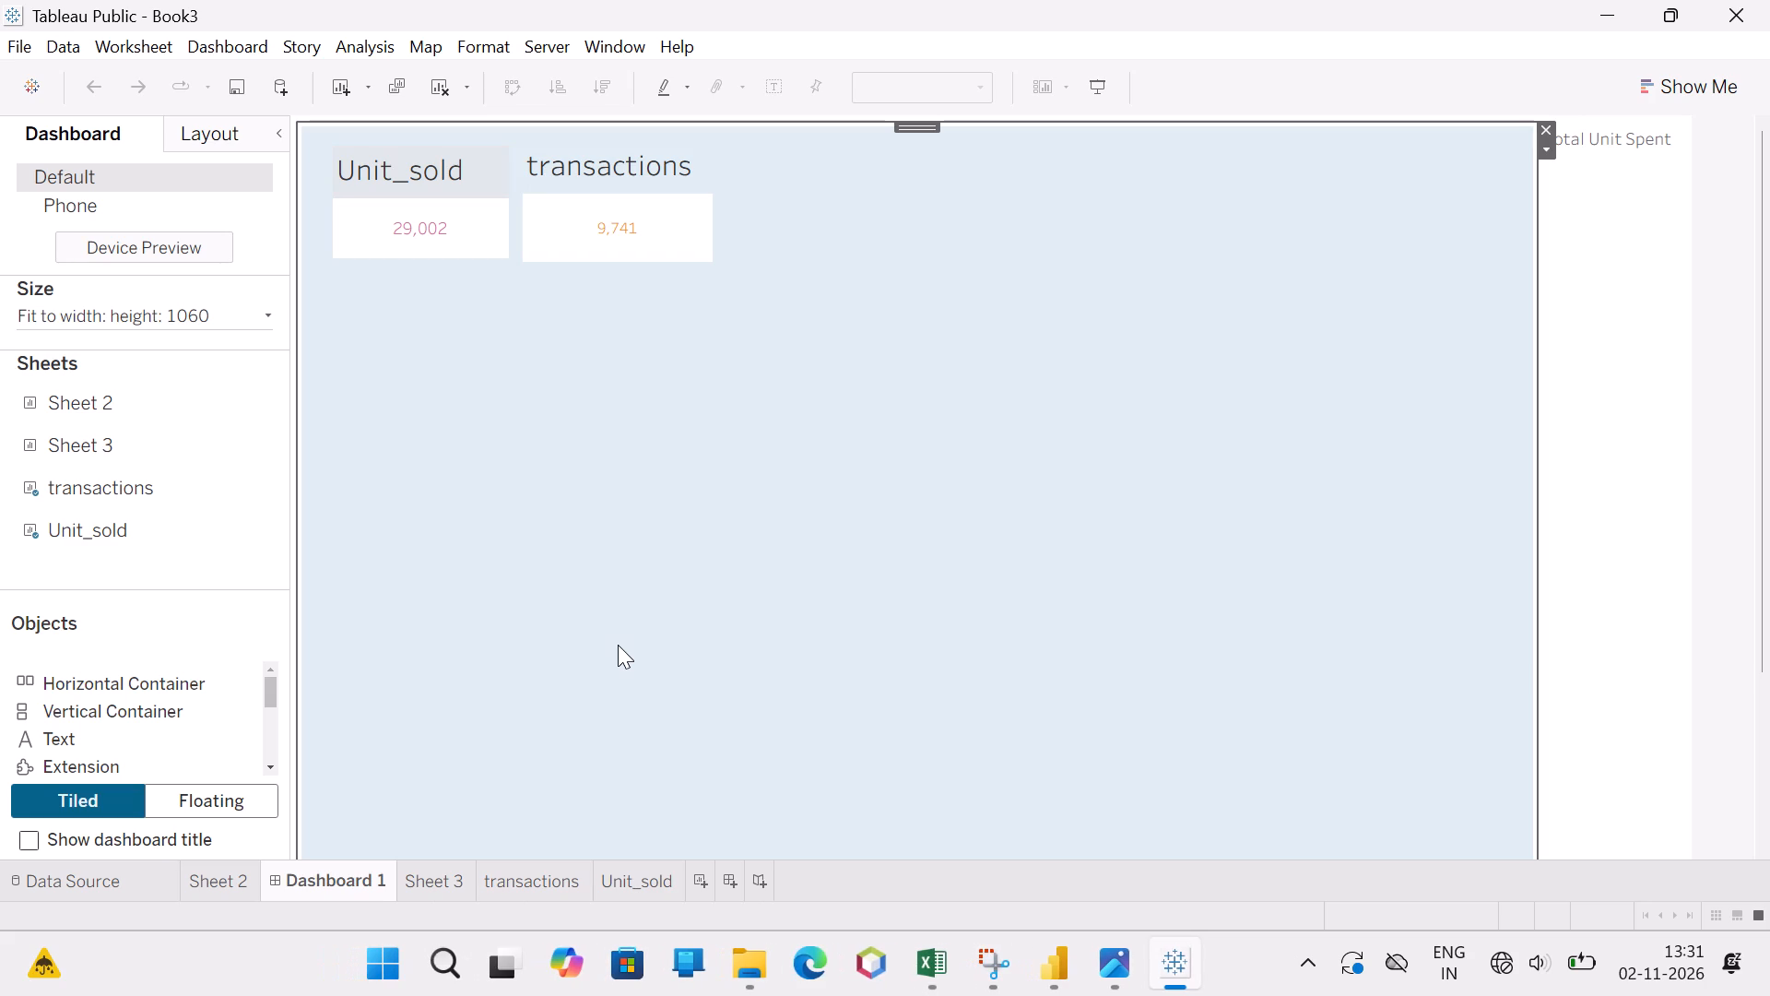
{"action": "left_click", "coordinate": [1719, 1]}
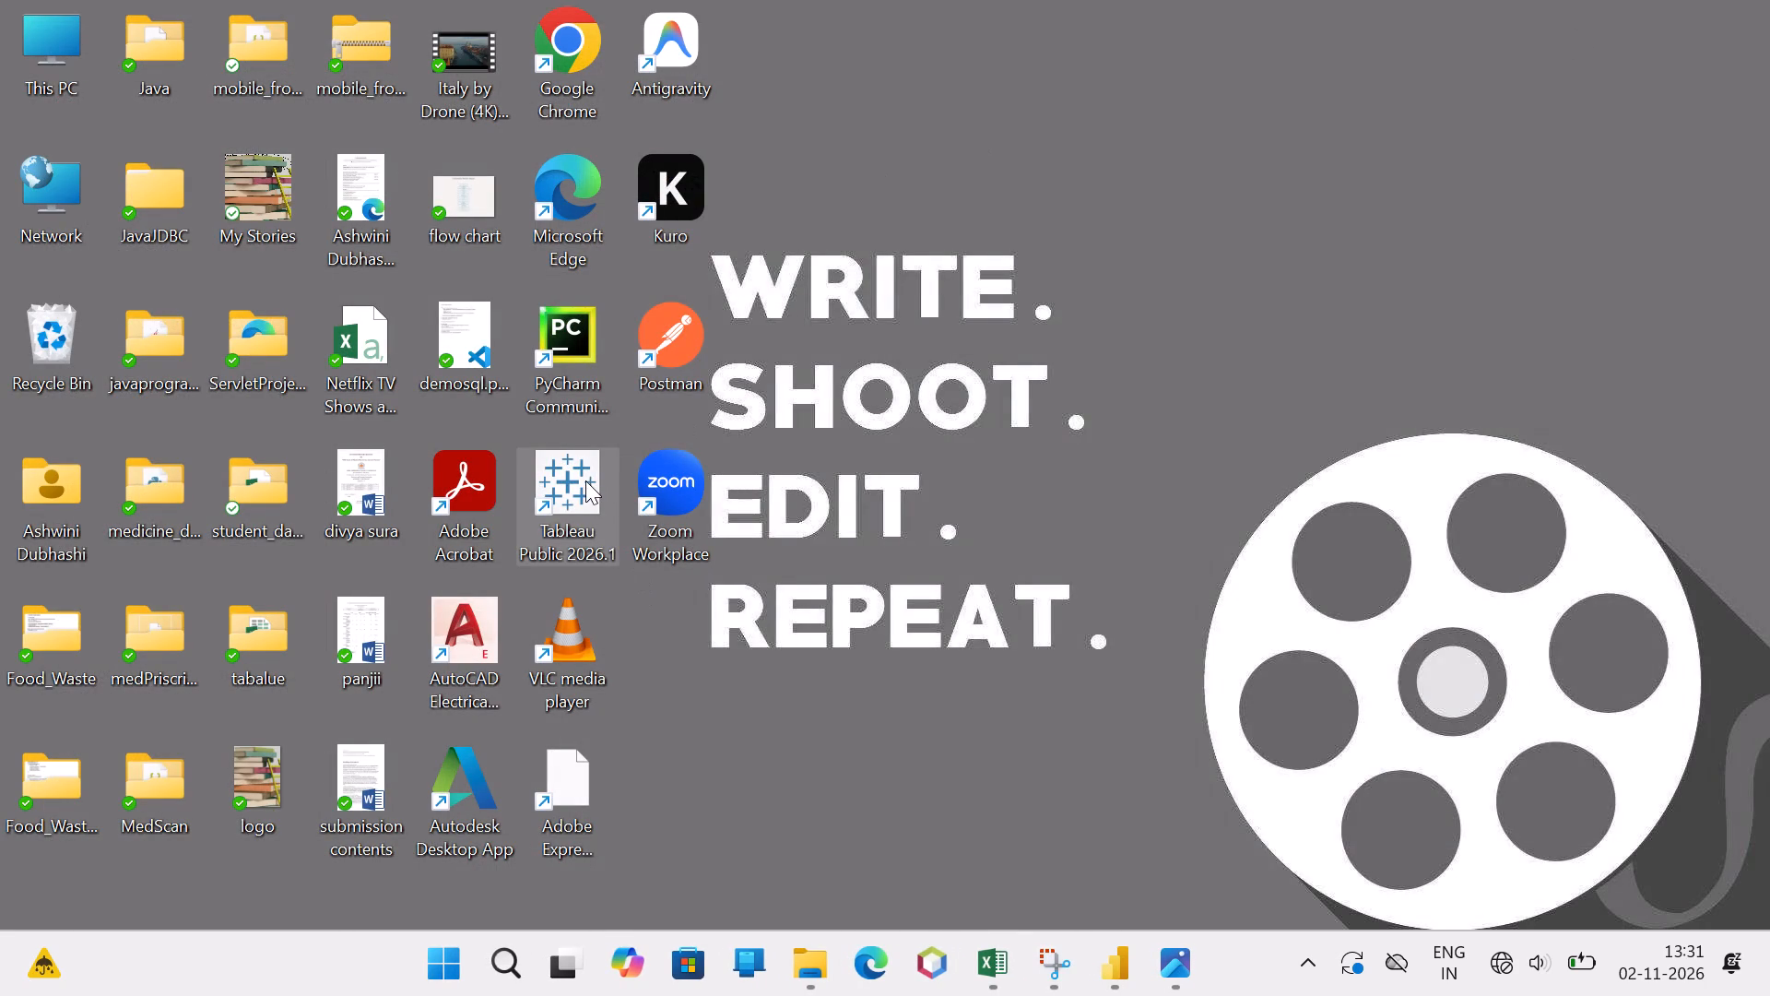
Relaunch Tableau Public without recovering files, open the task1 workbook, and look through its Down Time sheets and Dashboard 1.
{"action": "double_click", "coordinate": [585, 480]}
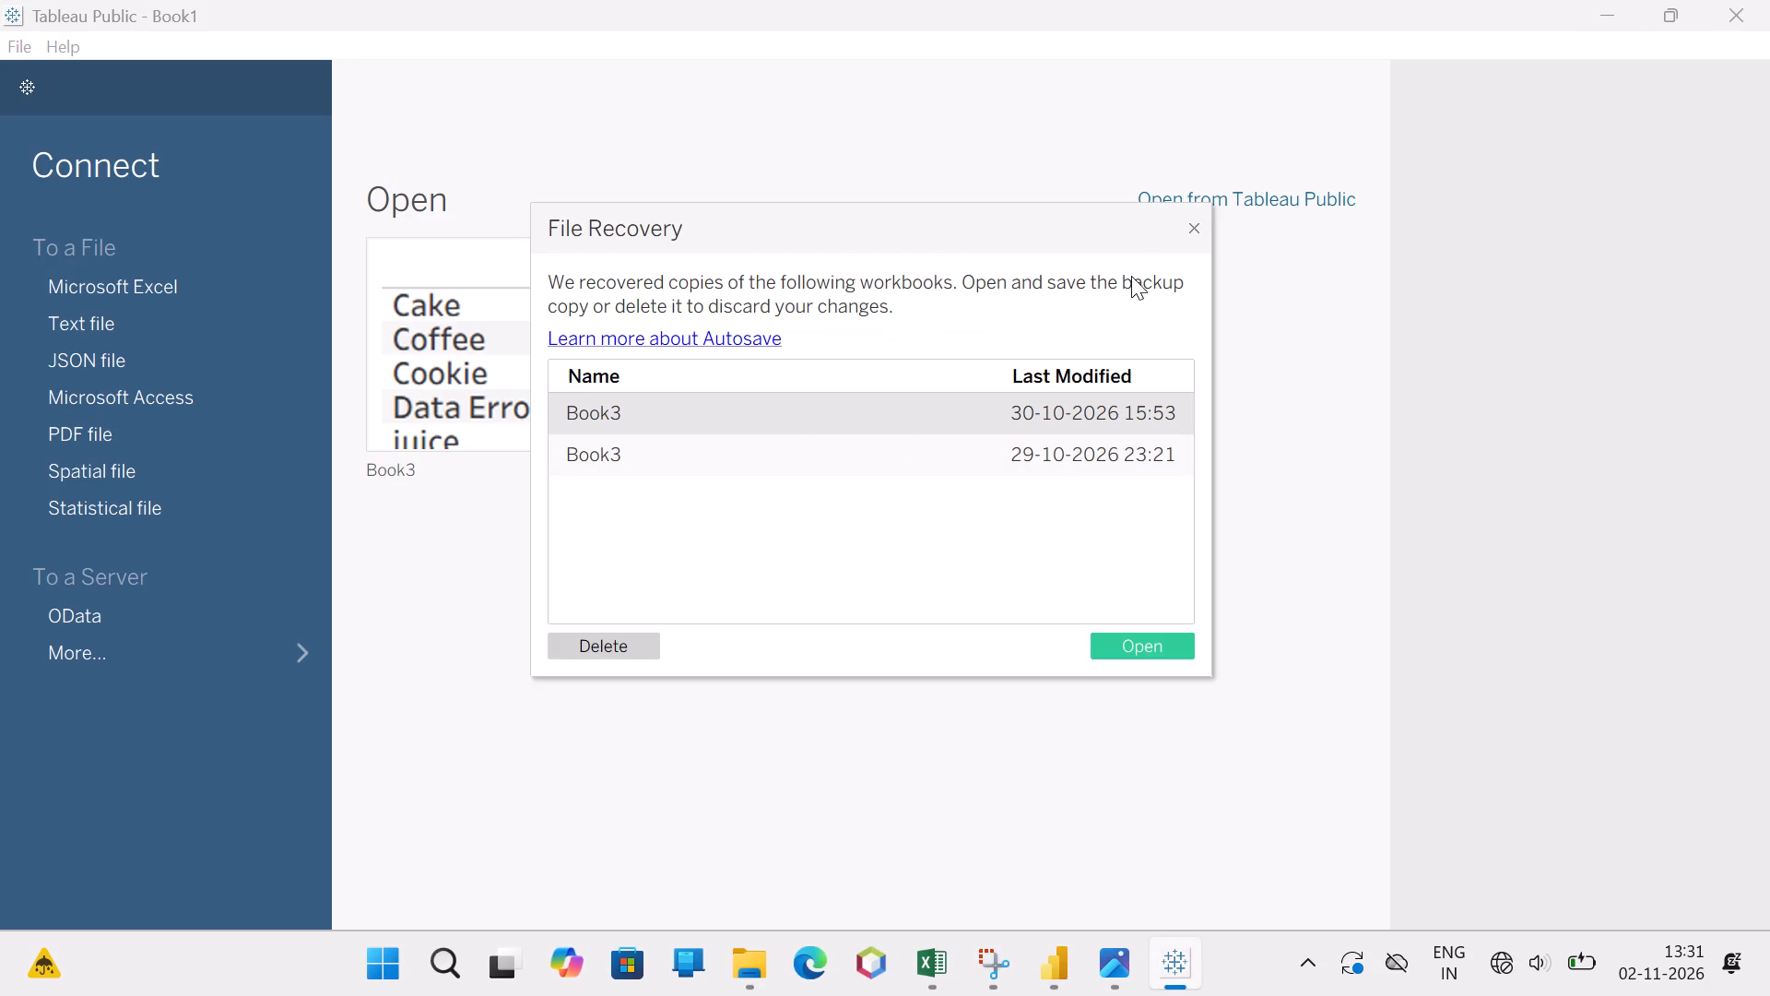
{"action": "left_click", "coordinate": [1198, 232]}
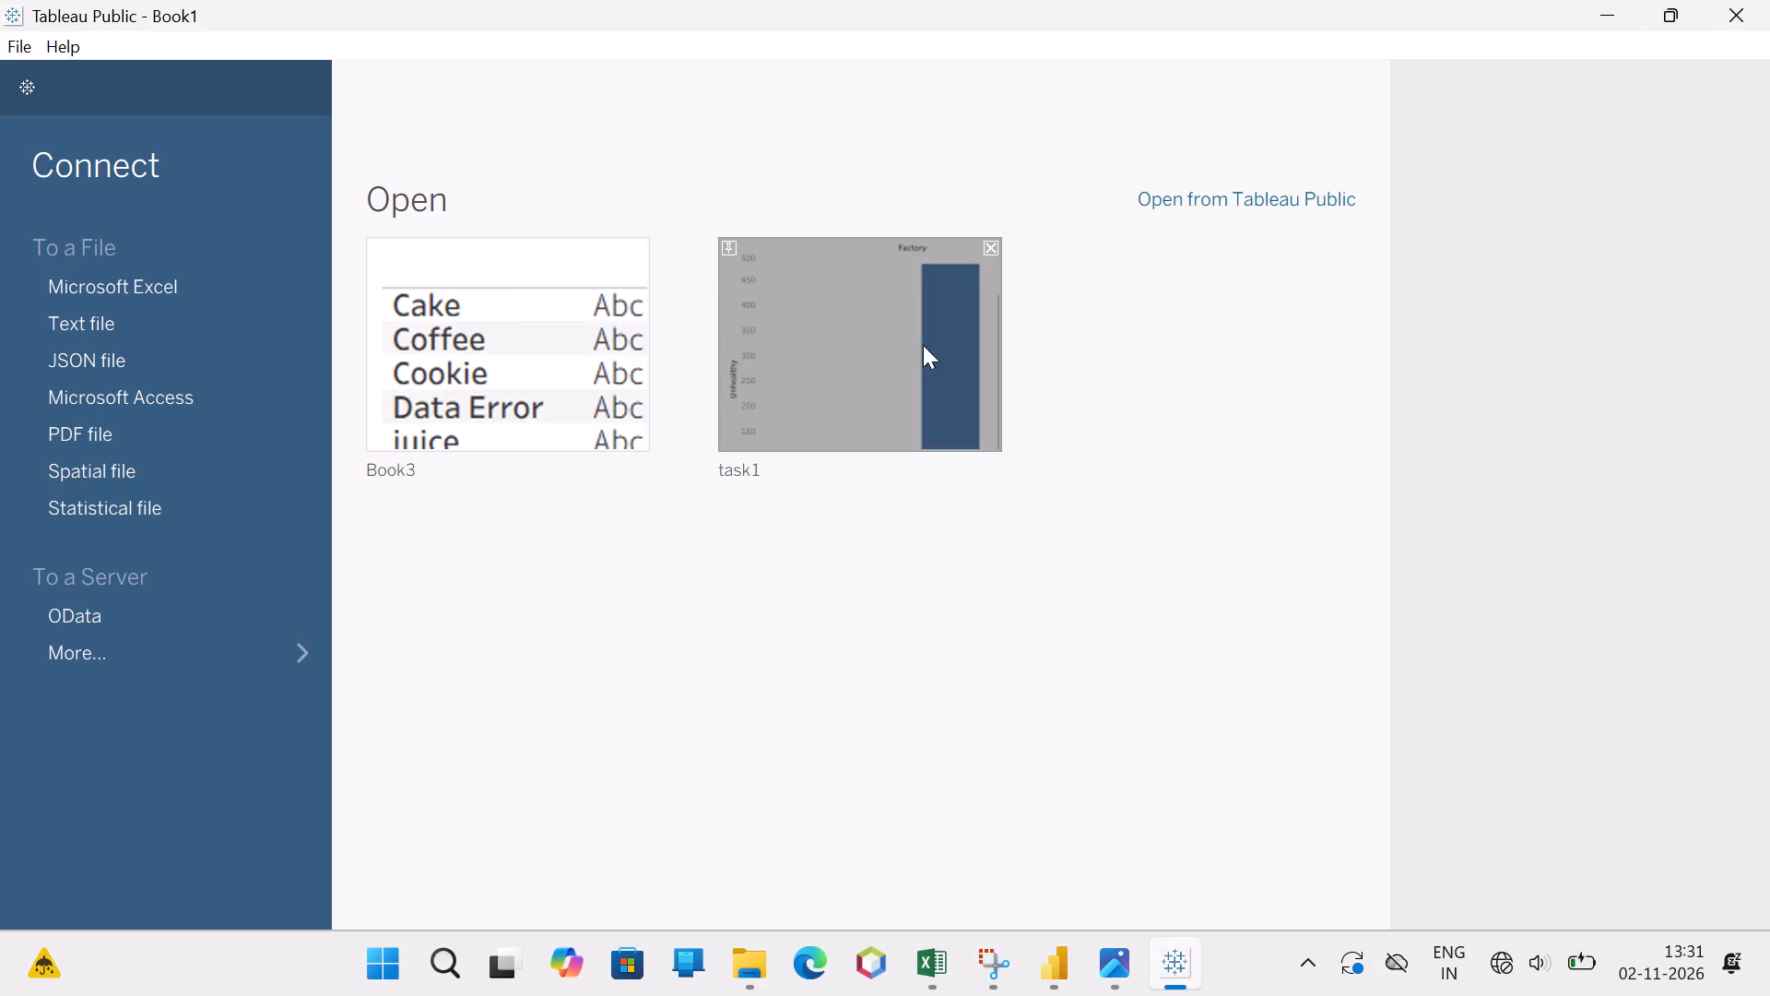
{"action": "left_click", "coordinate": [903, 356]}
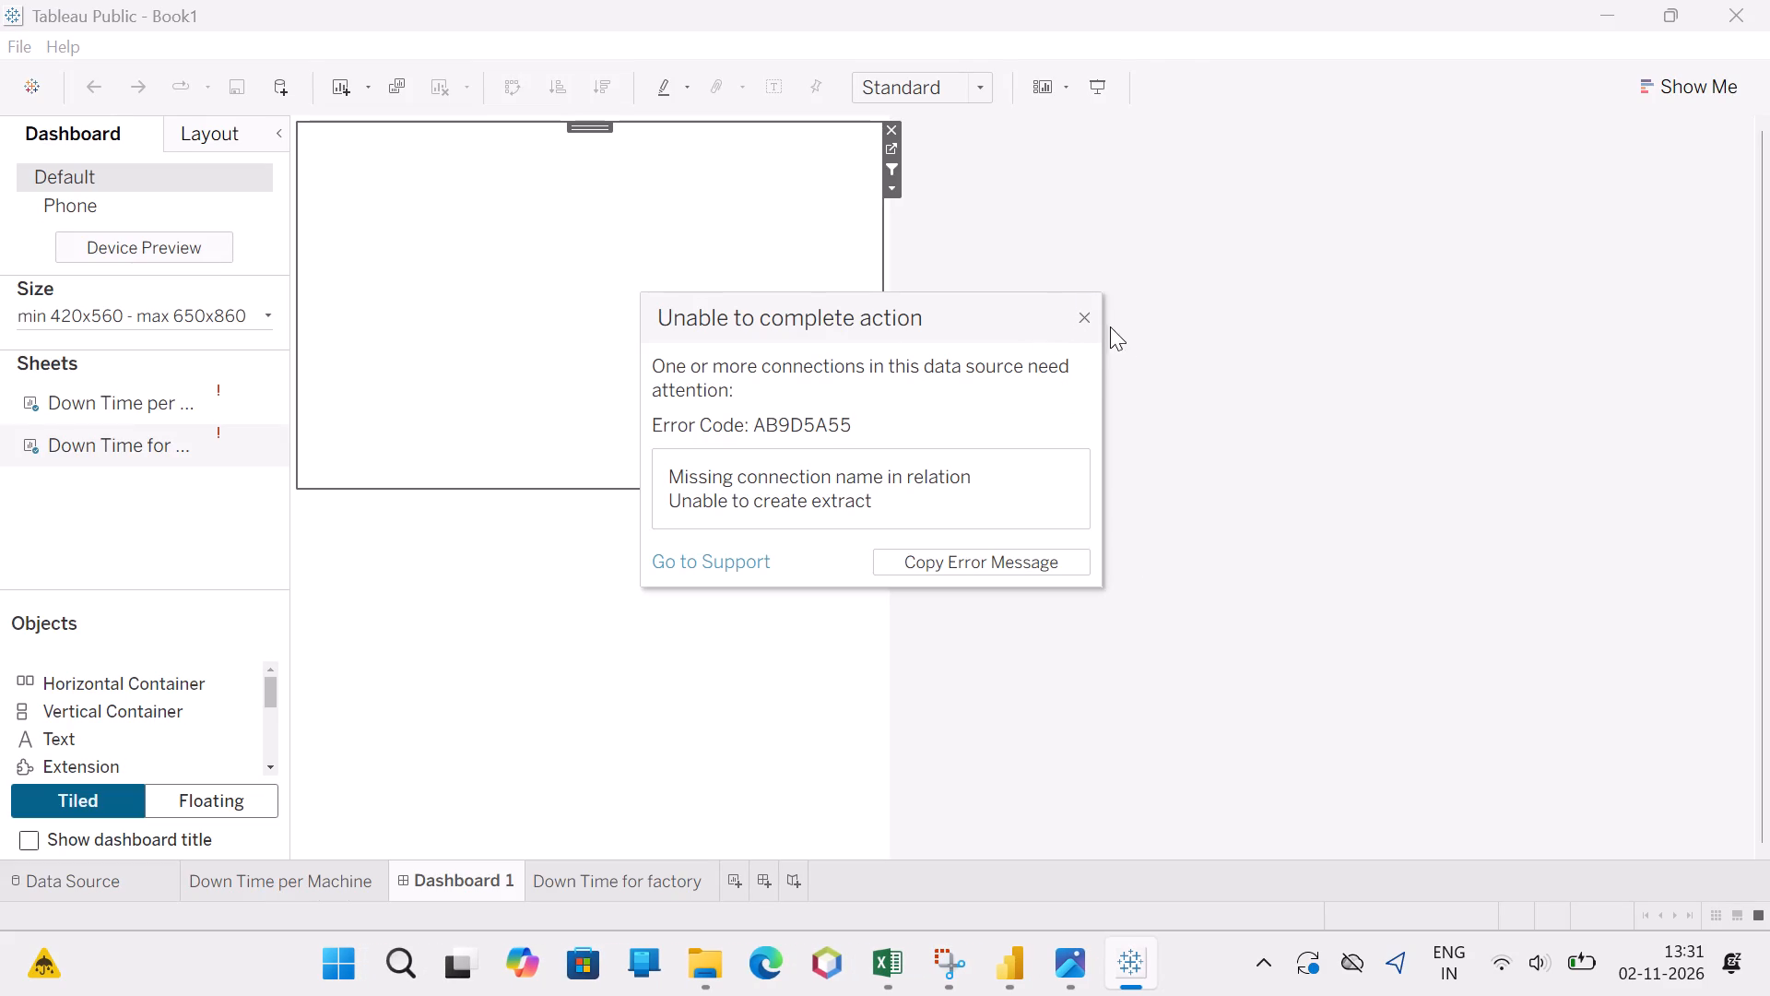
{"action": "left_click", "coordinate": [1086, 315]}
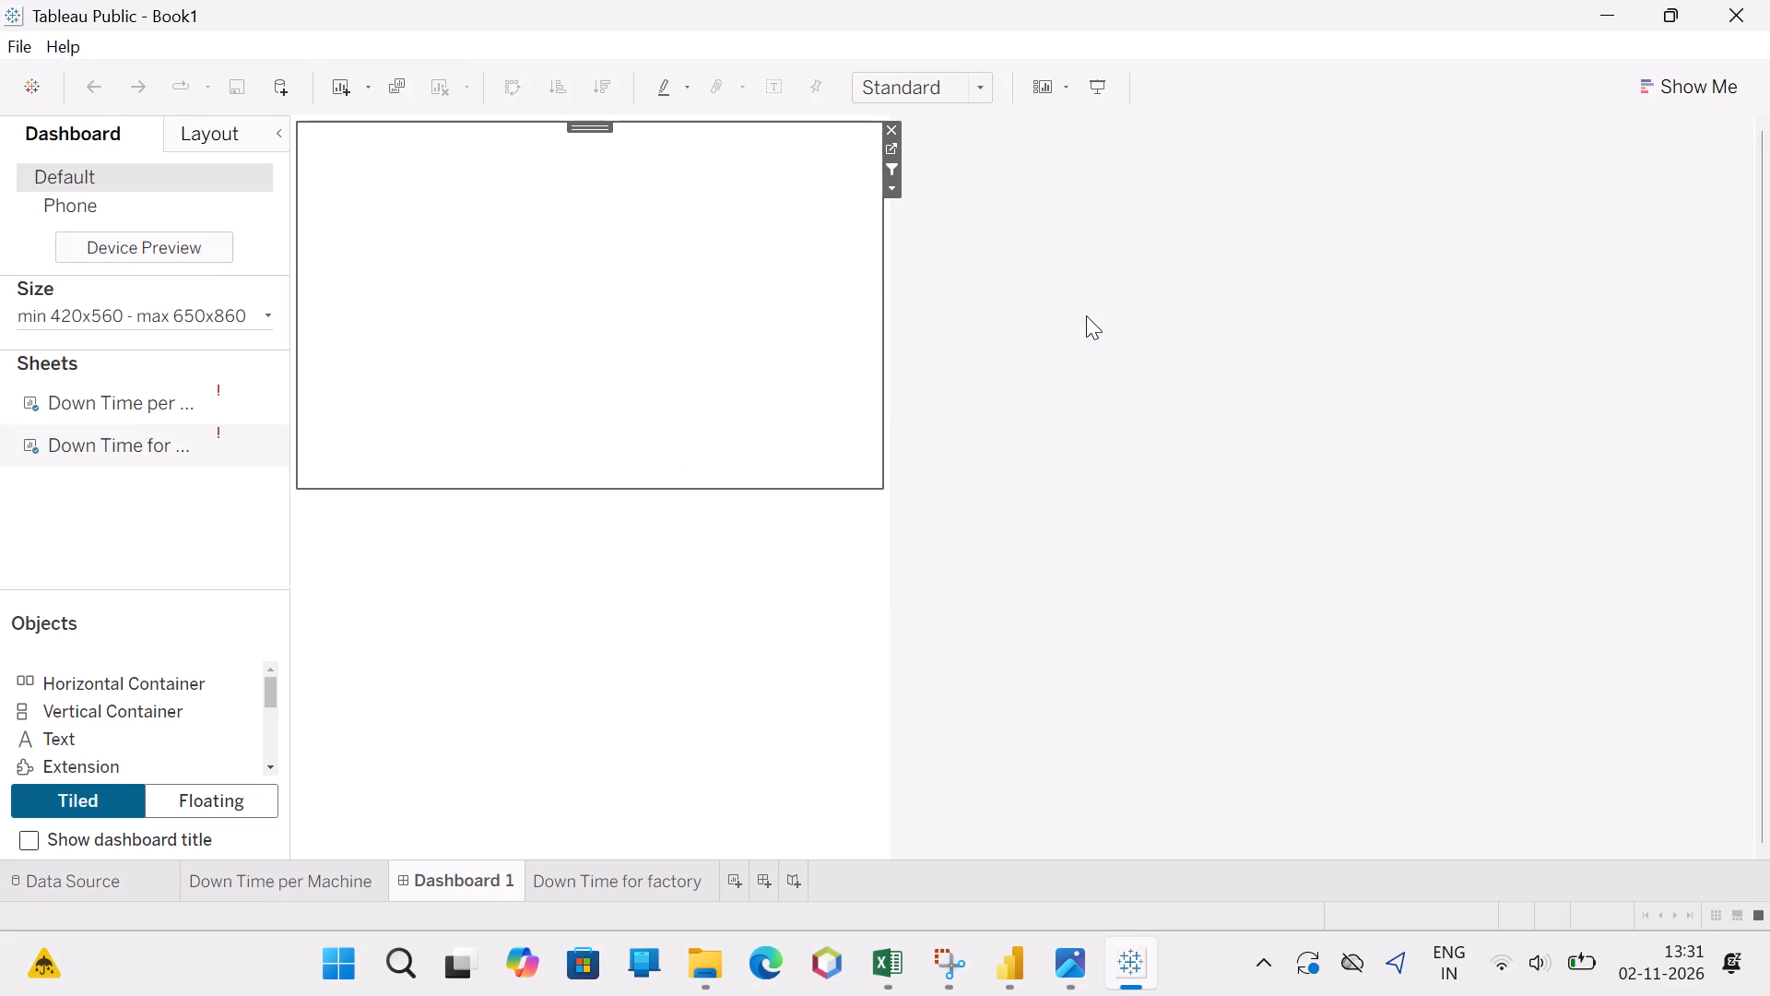
{"action": "left_click", "coordinate": [1100, 295]}
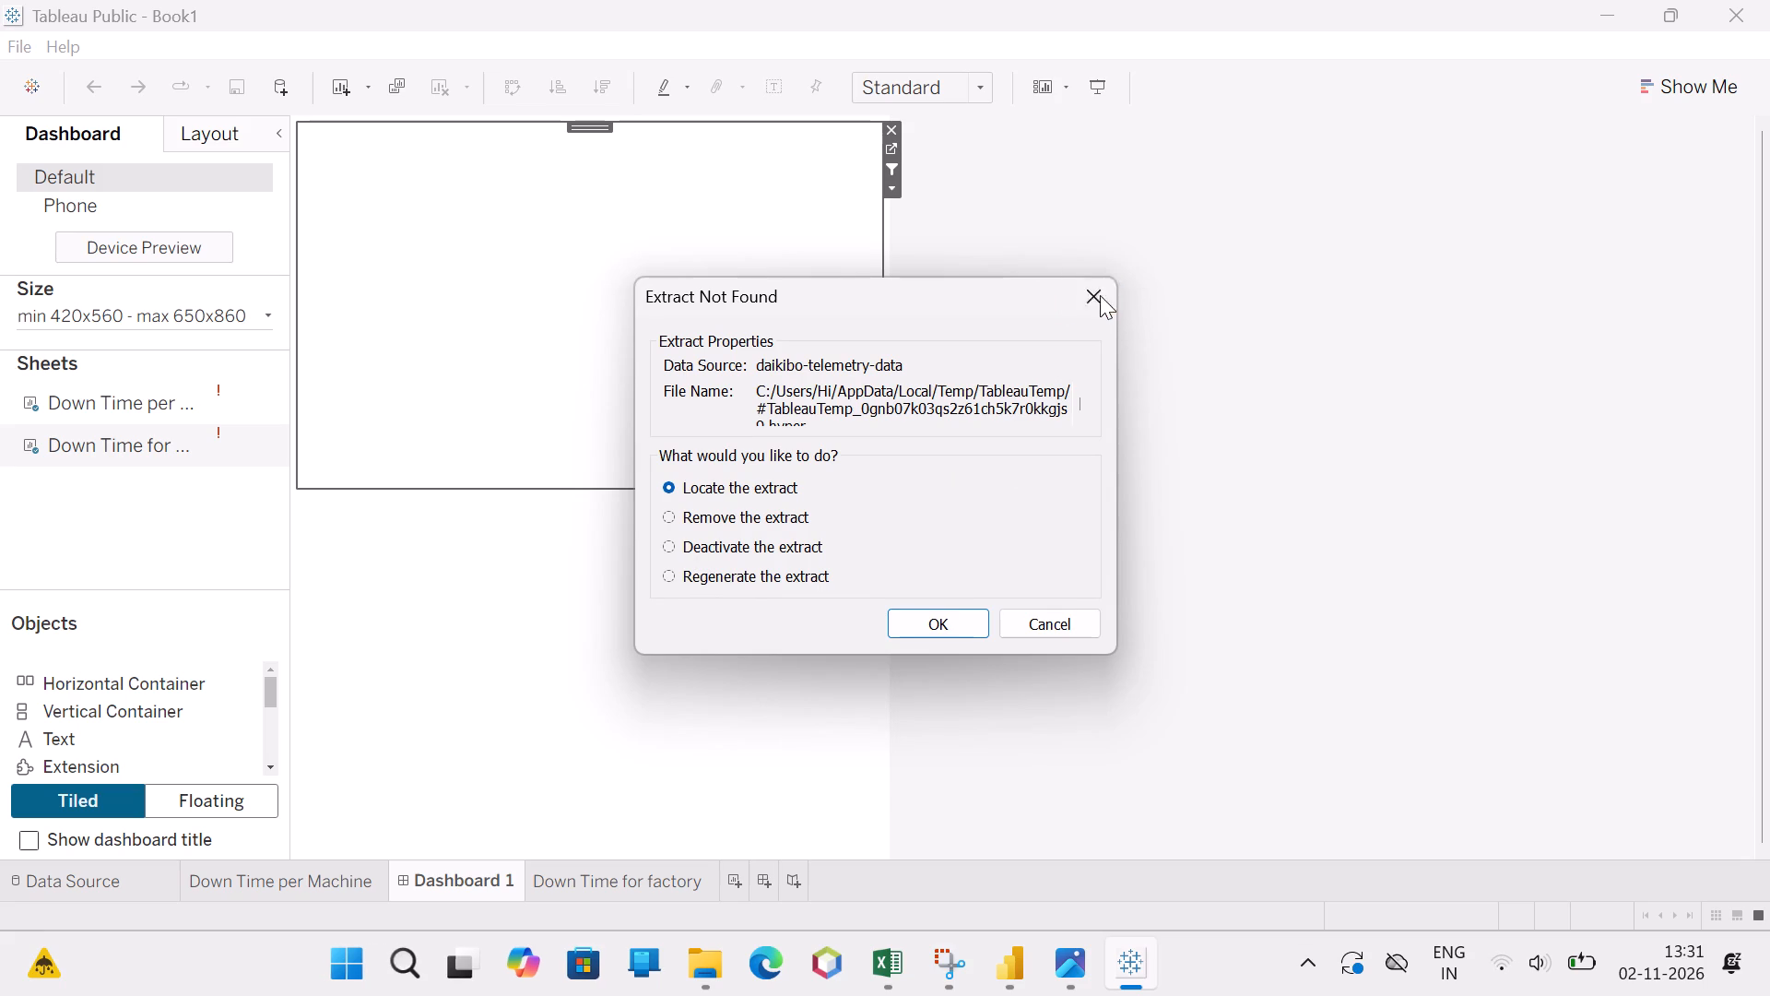
{"action": "left_click", "coordinate": [311, 860]}
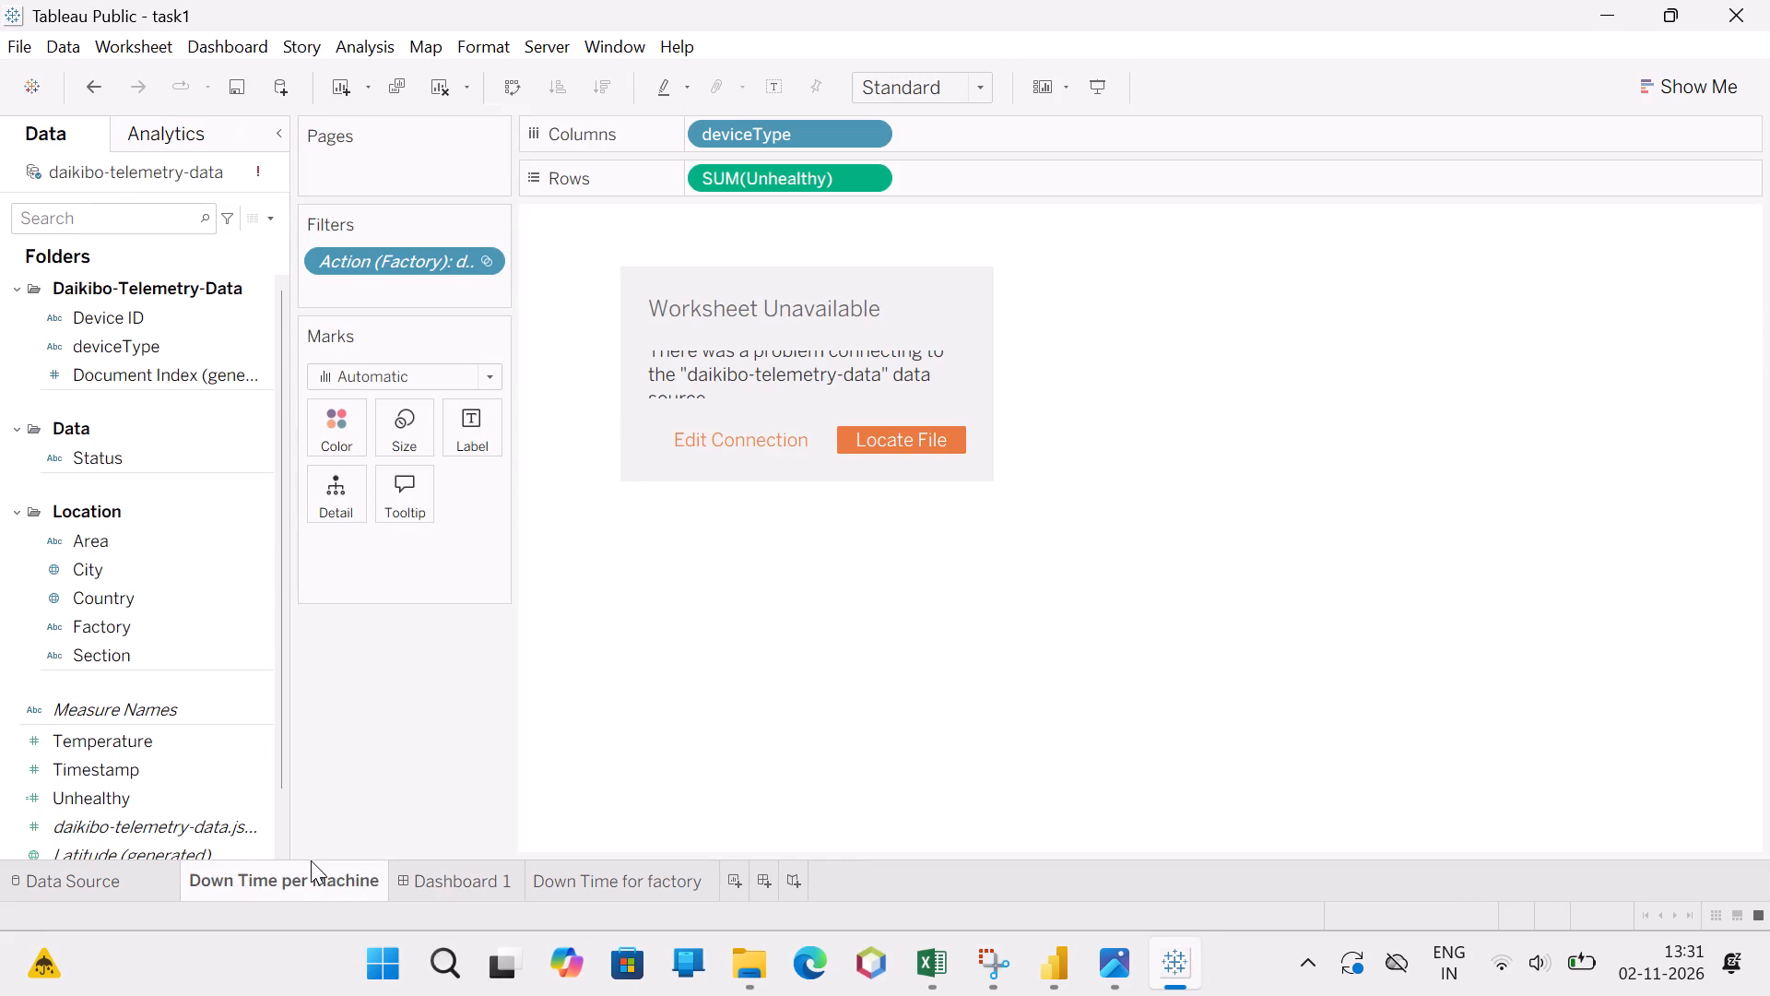
{"action": "left_click", "coordinate": [471, 884]}
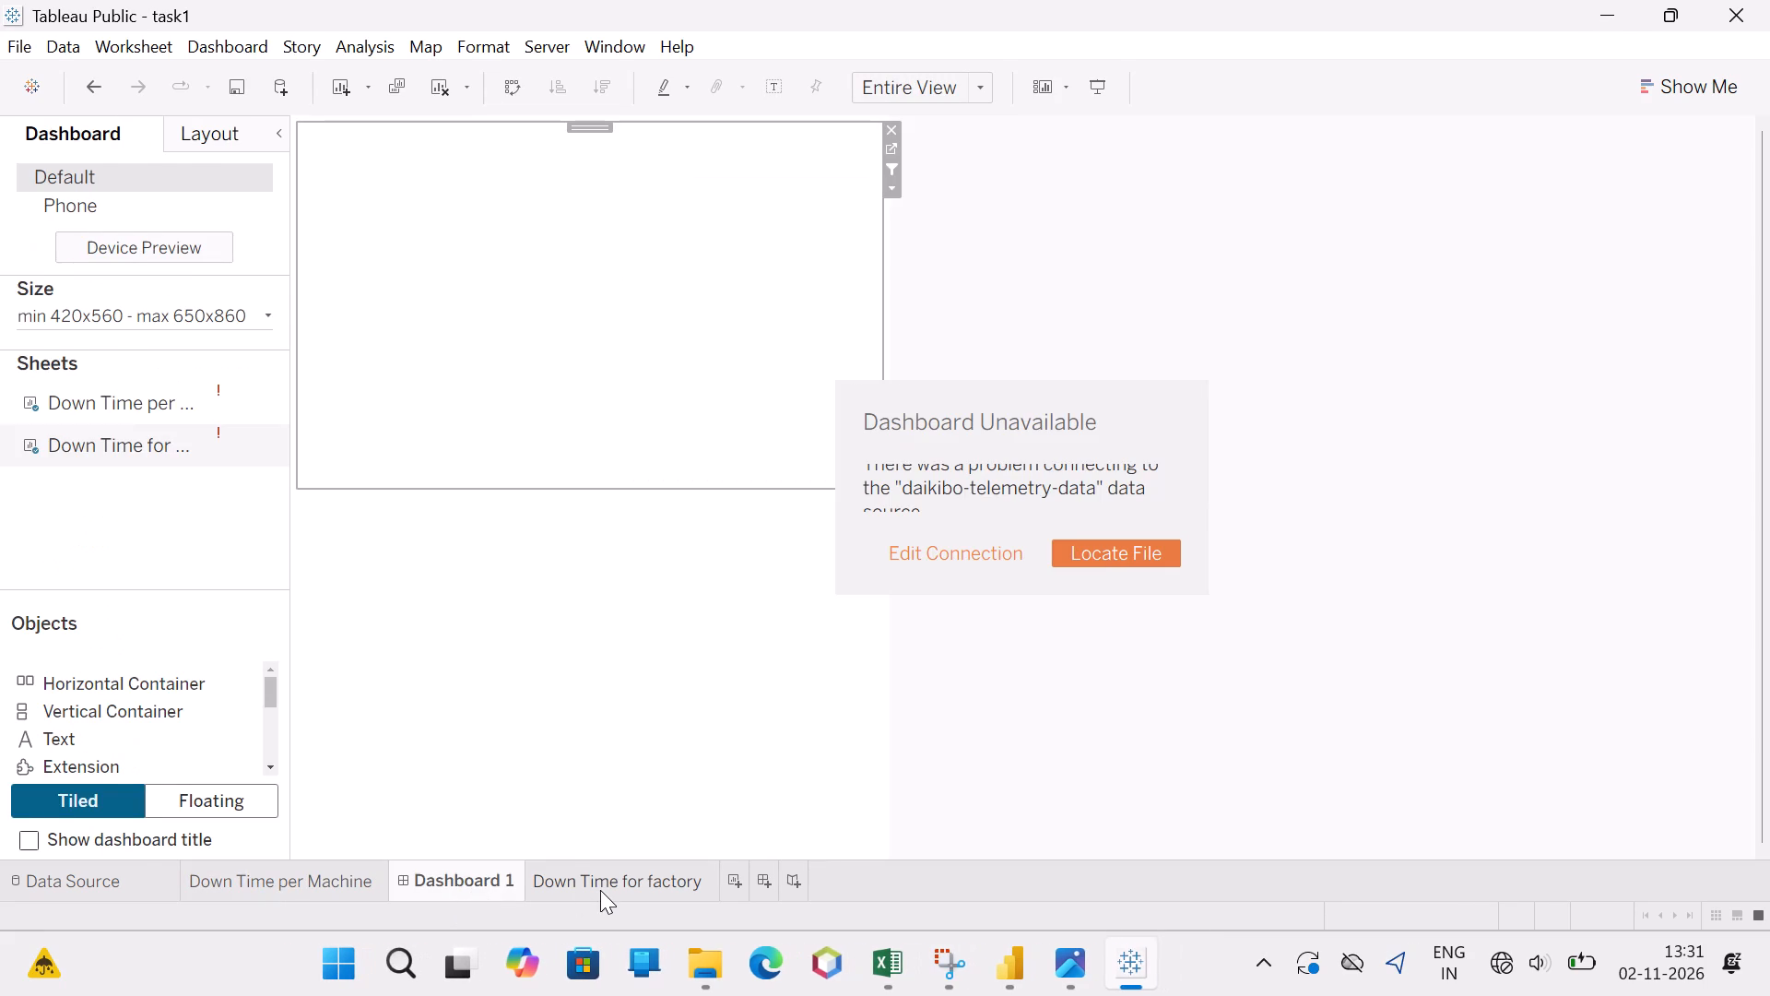
{"action": "left_click", "coordinate": [600, 890]}
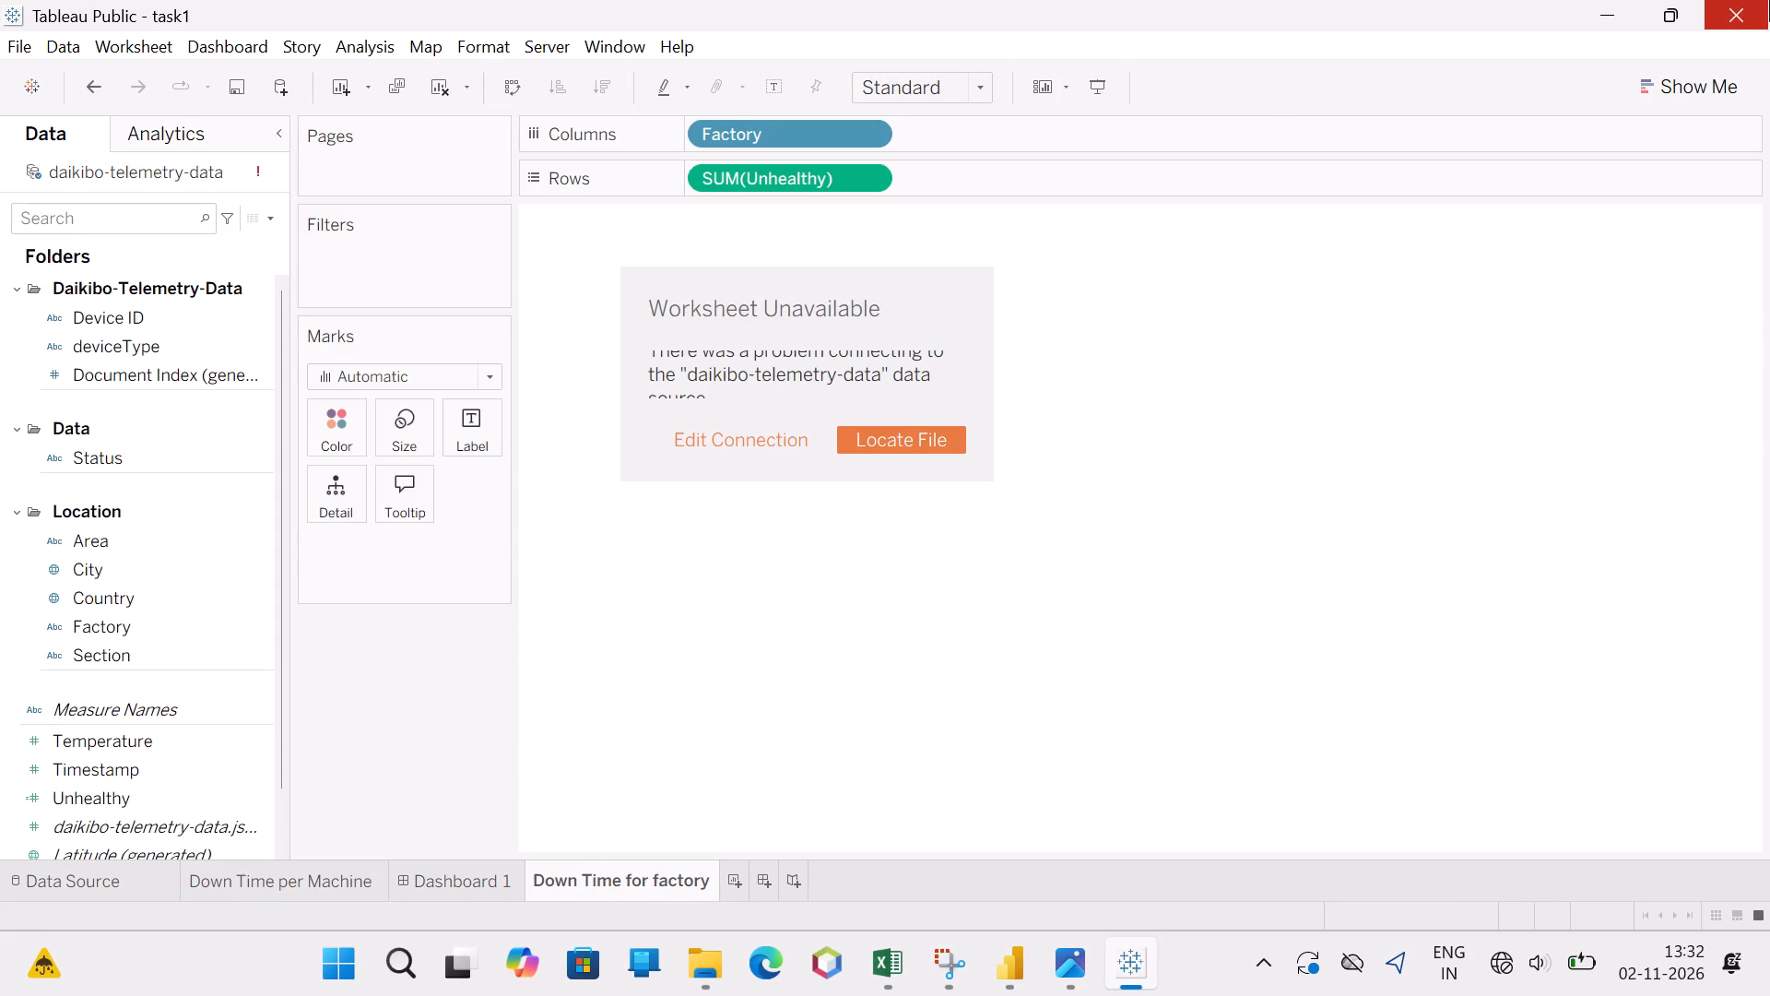
Try to save the changes to the task1 workbook, and close Tableau Public without saving.
{"action": "left_click", "coordinate": [1769, 0]}
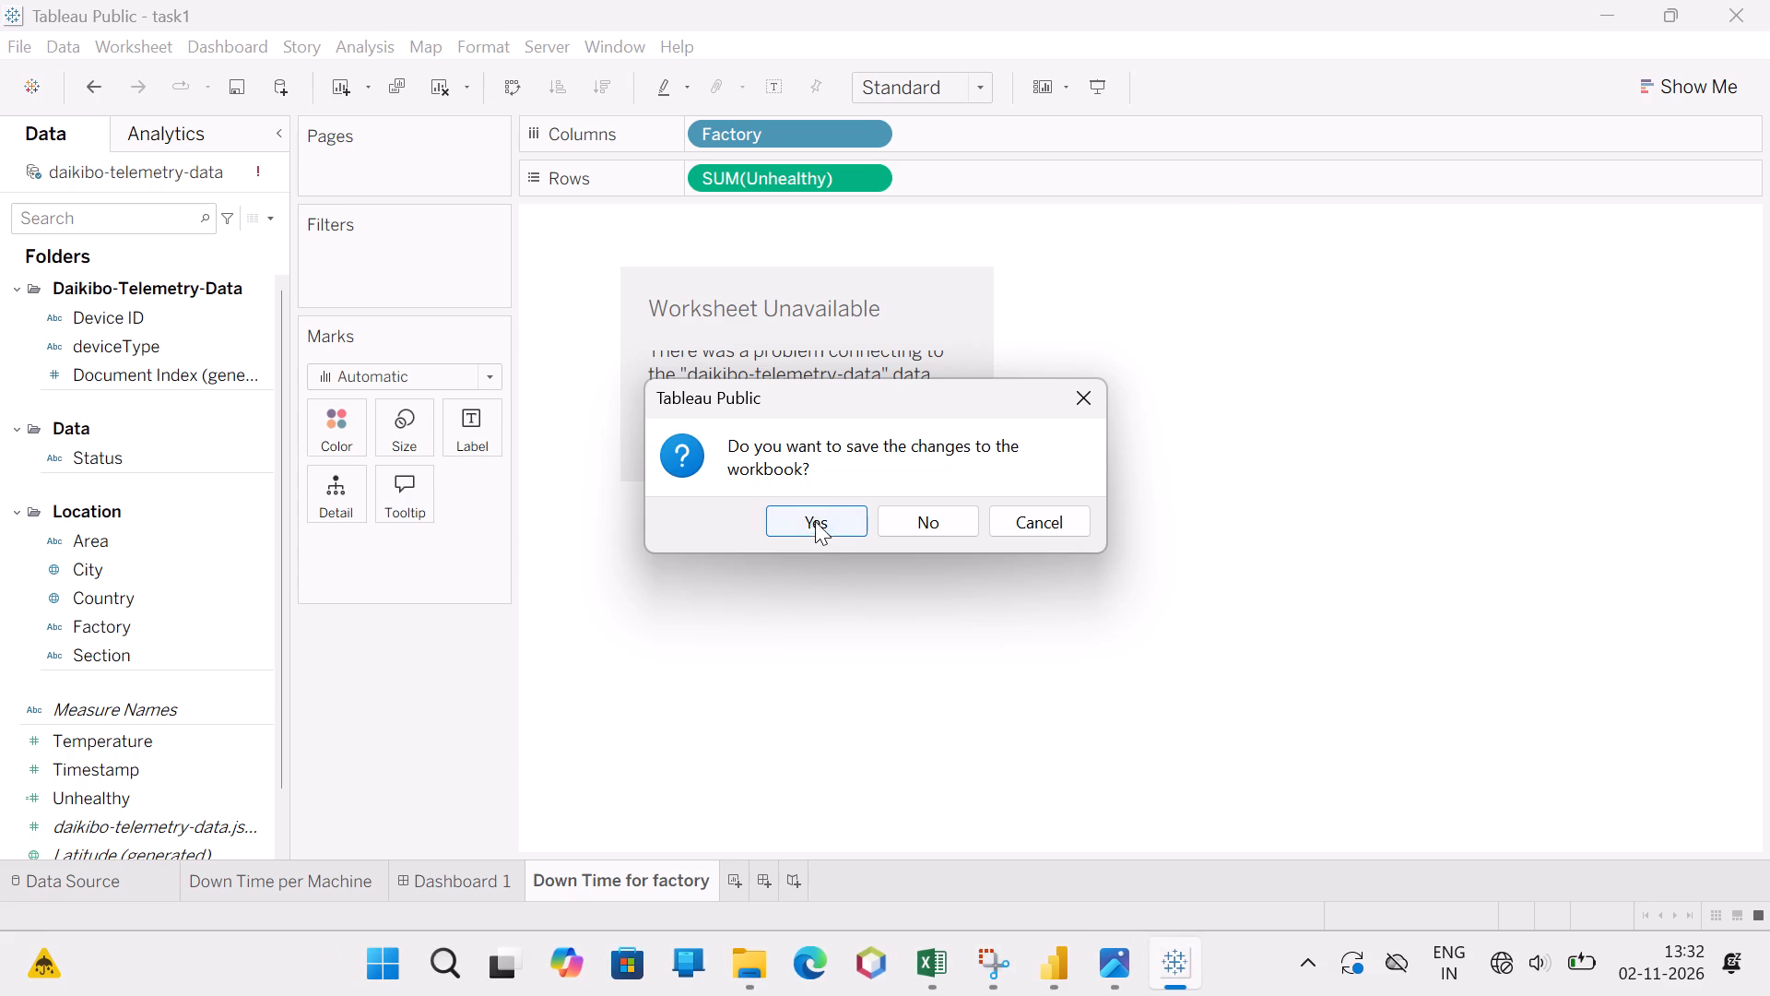
{"action": "left_click", "coordinate": [818, 524]}
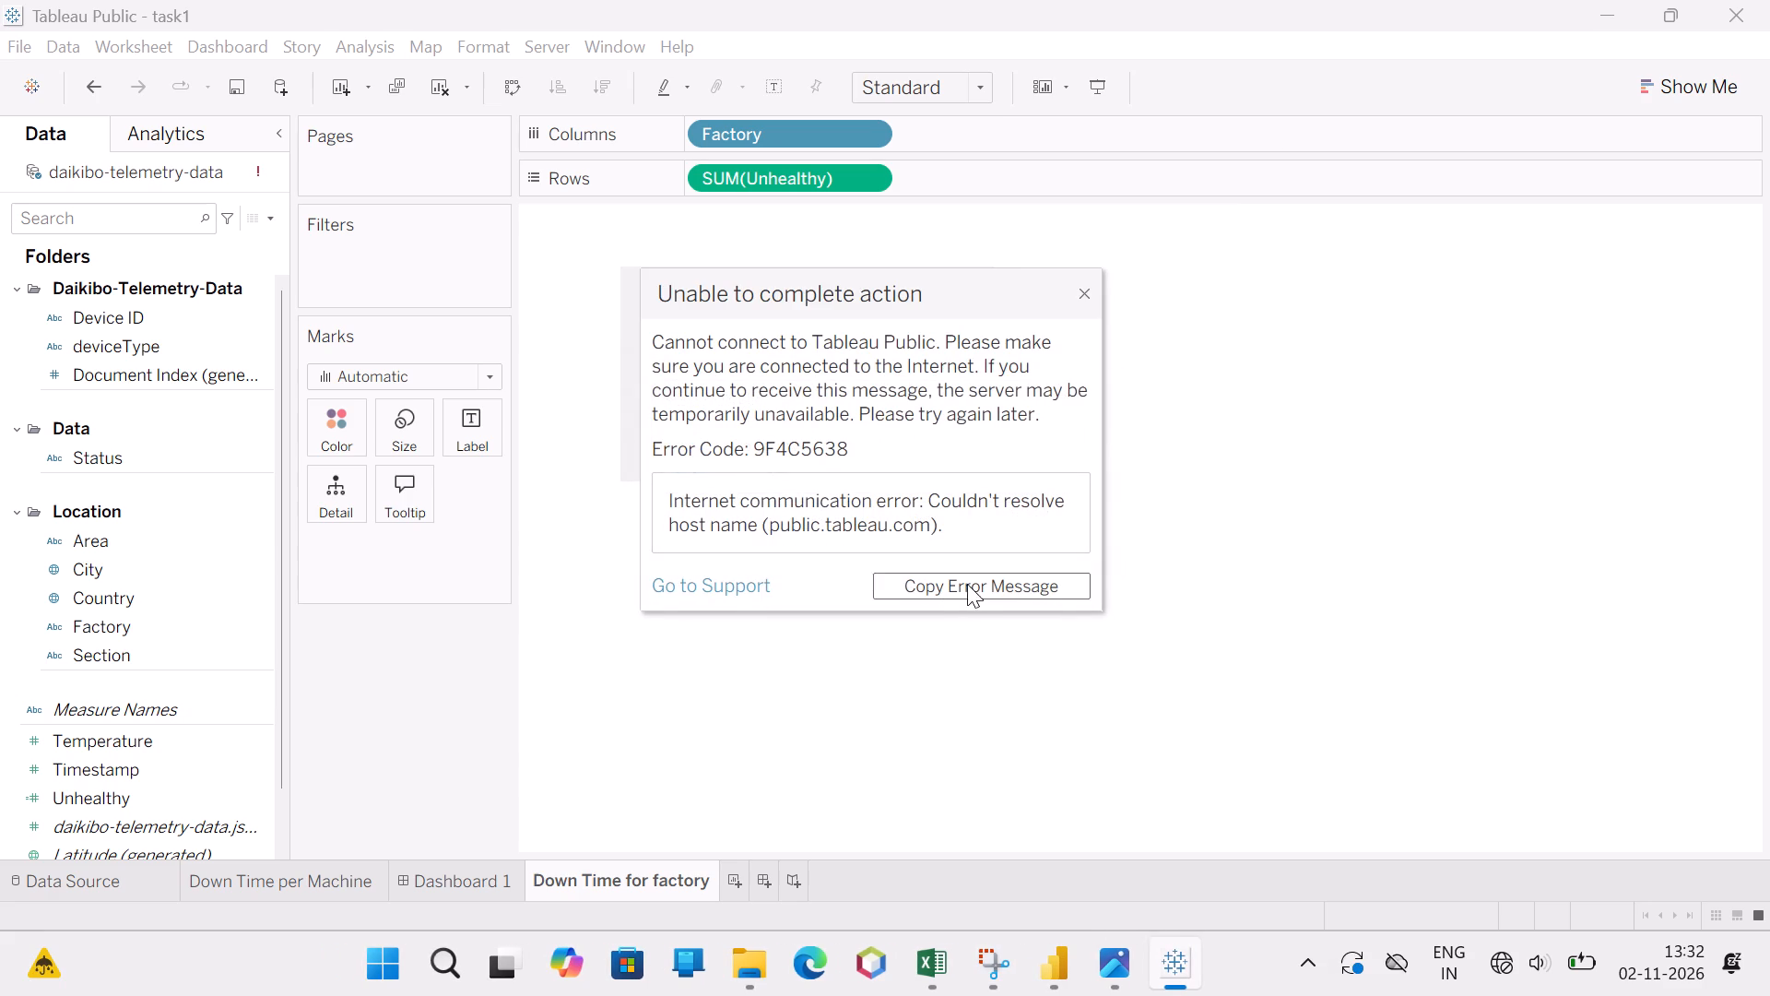
{"action": "left_click", "coordinate": [1082, 290]}
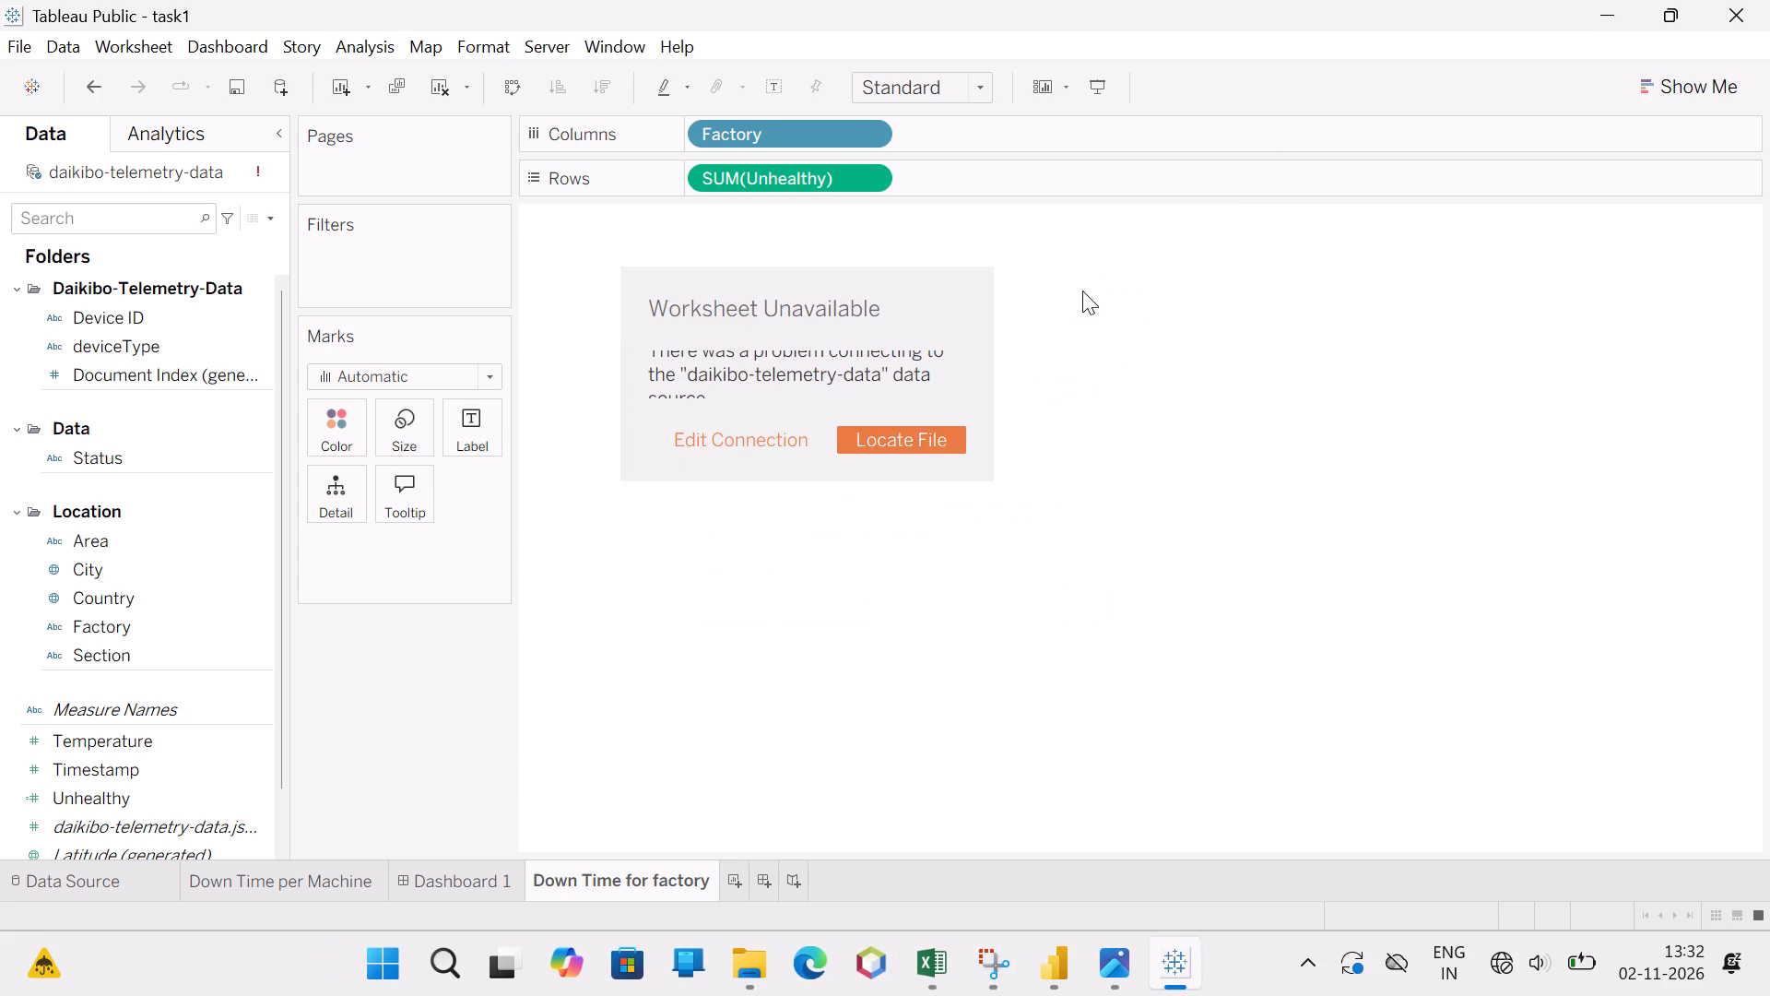
{"action": "left_click", "coordinate": [1769, 14]}
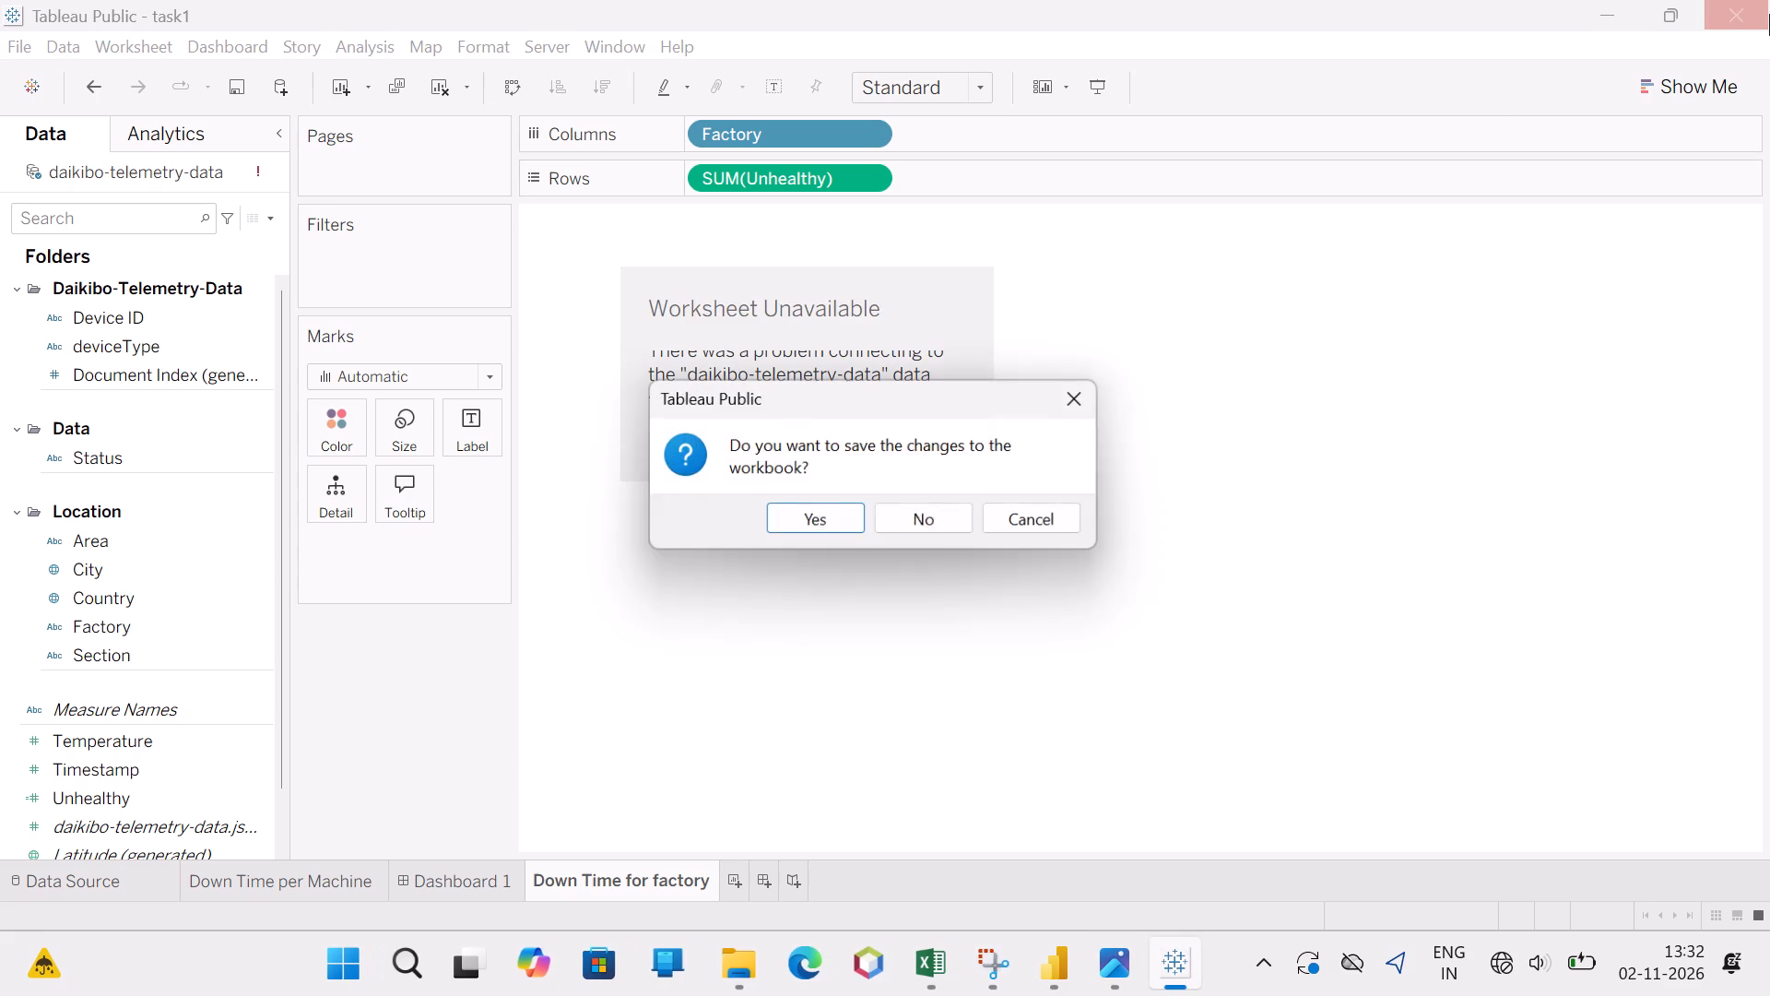
{"action": "left_click", "coordinate": [926, 520]}
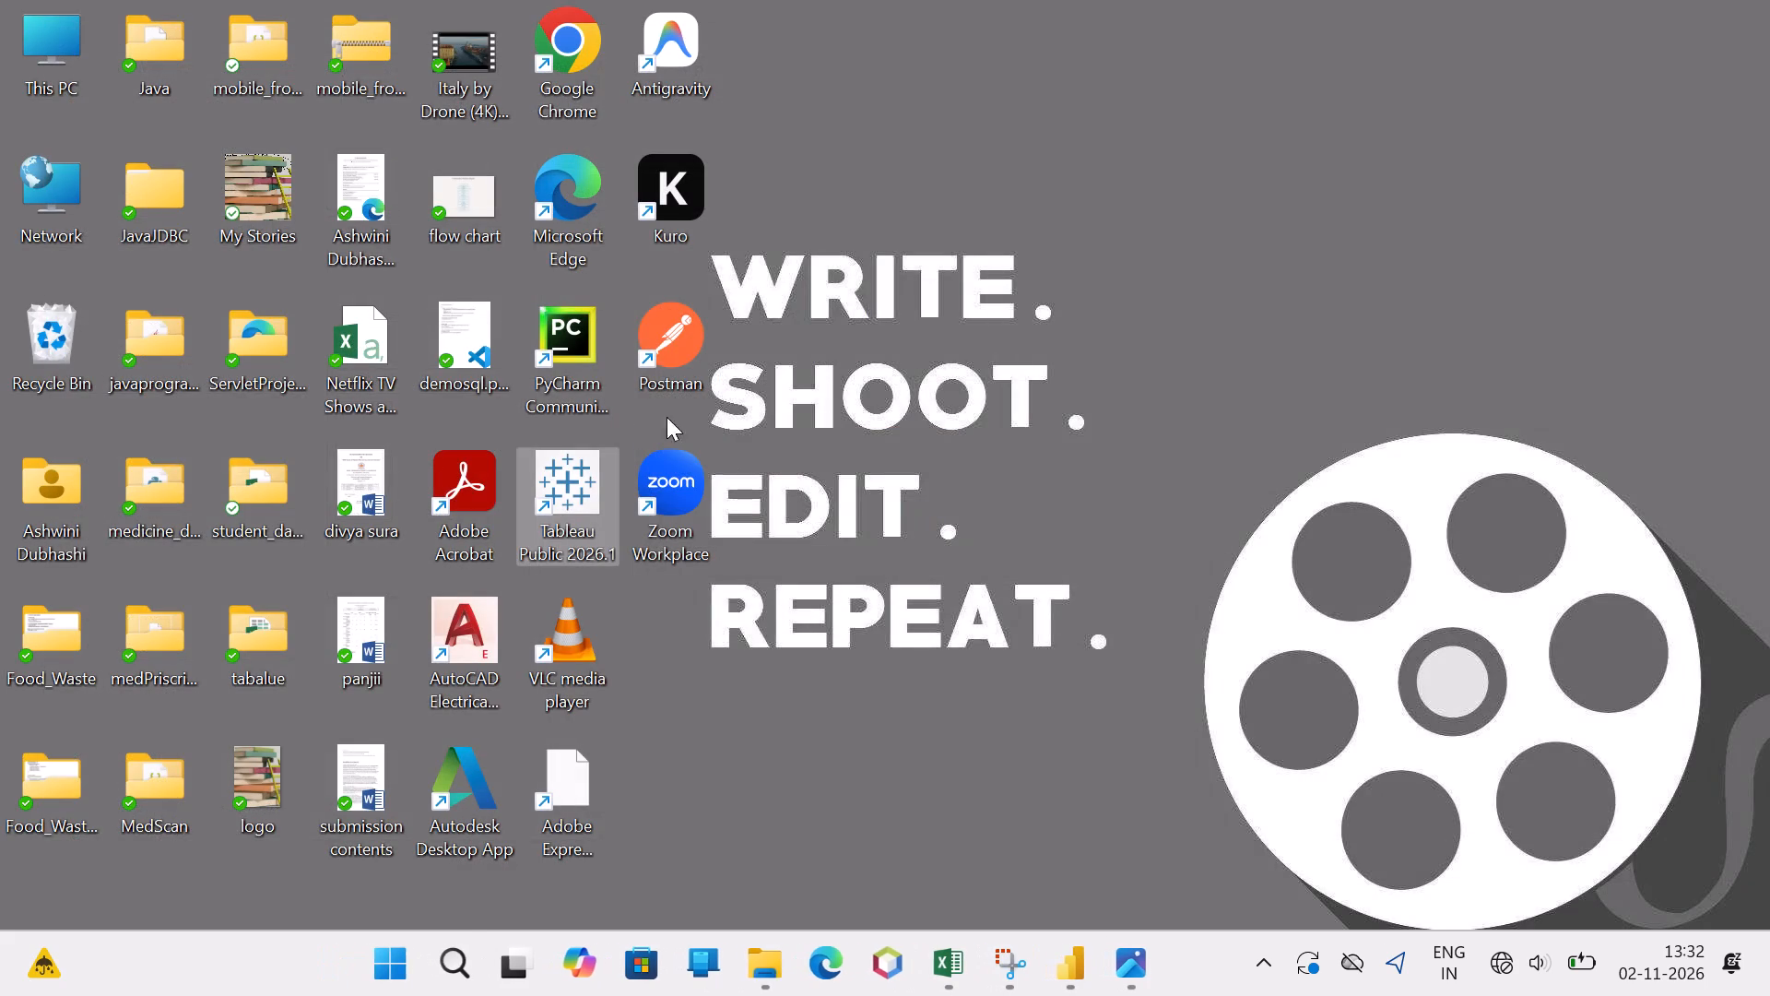
Launch Tableau Public again from the desktop.
{"action": "double_click", "coordinate": [573, 504]}
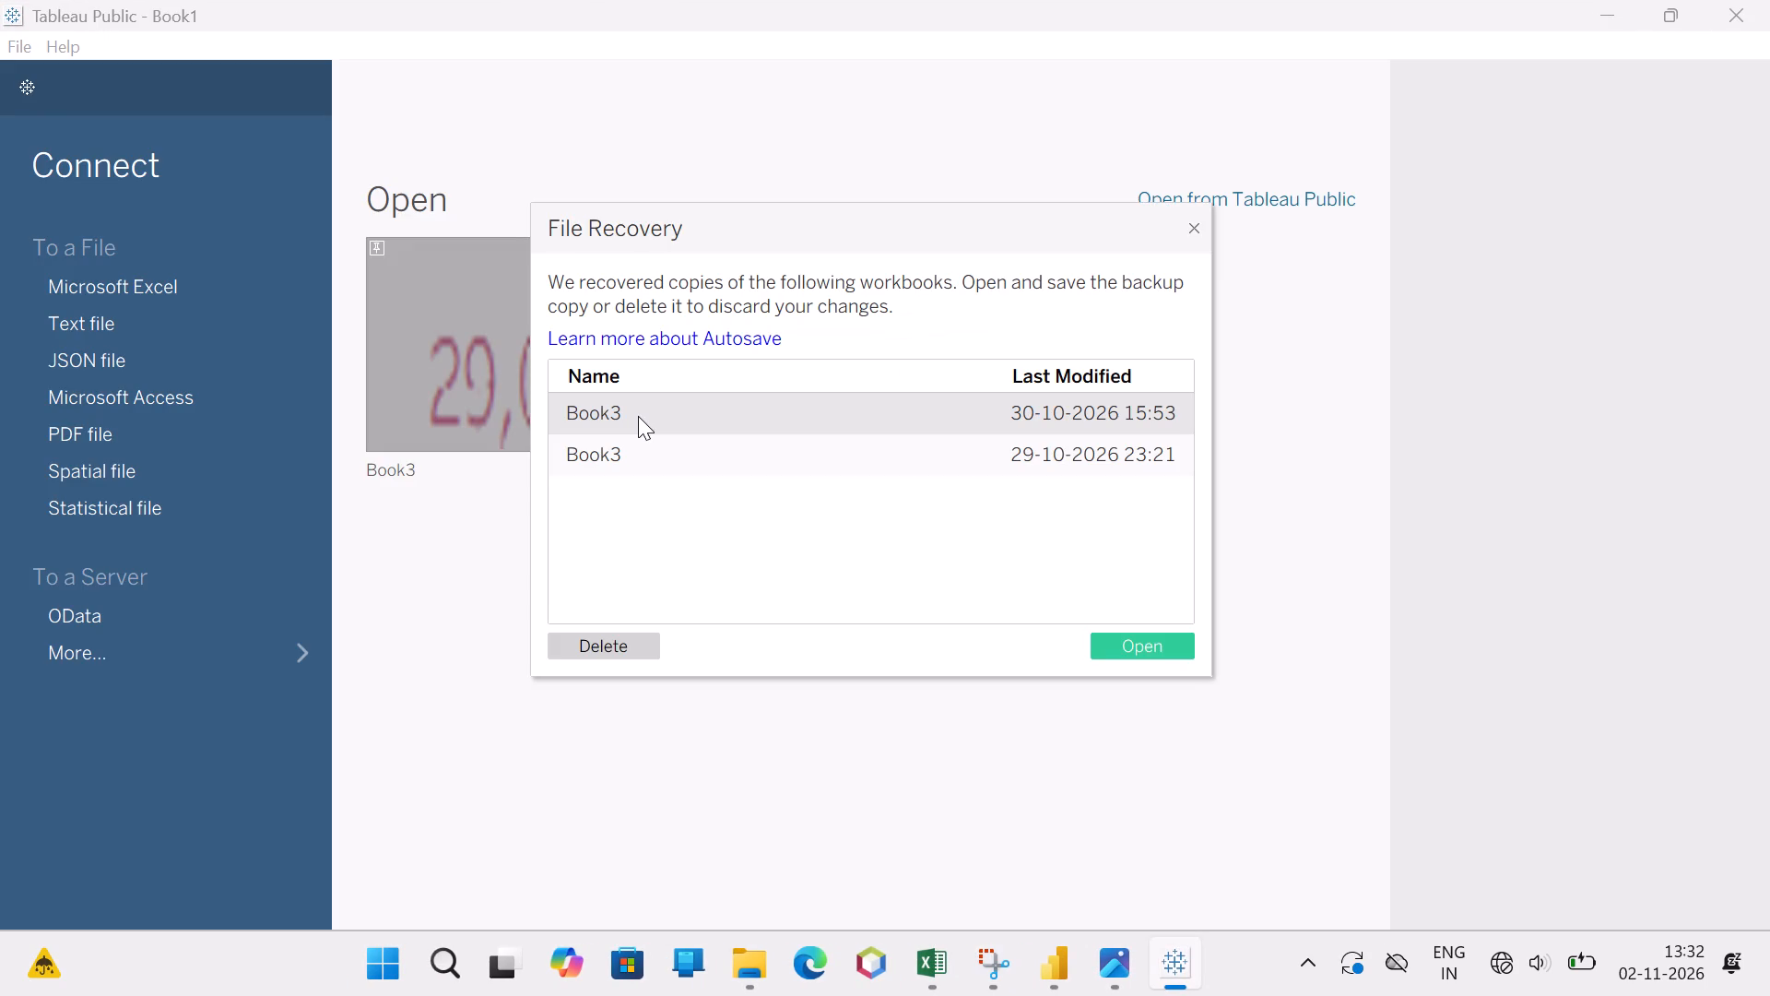
Dismiss the file recovery list without opening or deleting the recovered Book3 copies.
{"action": "left_click", "coordinate": [1195, 229]}
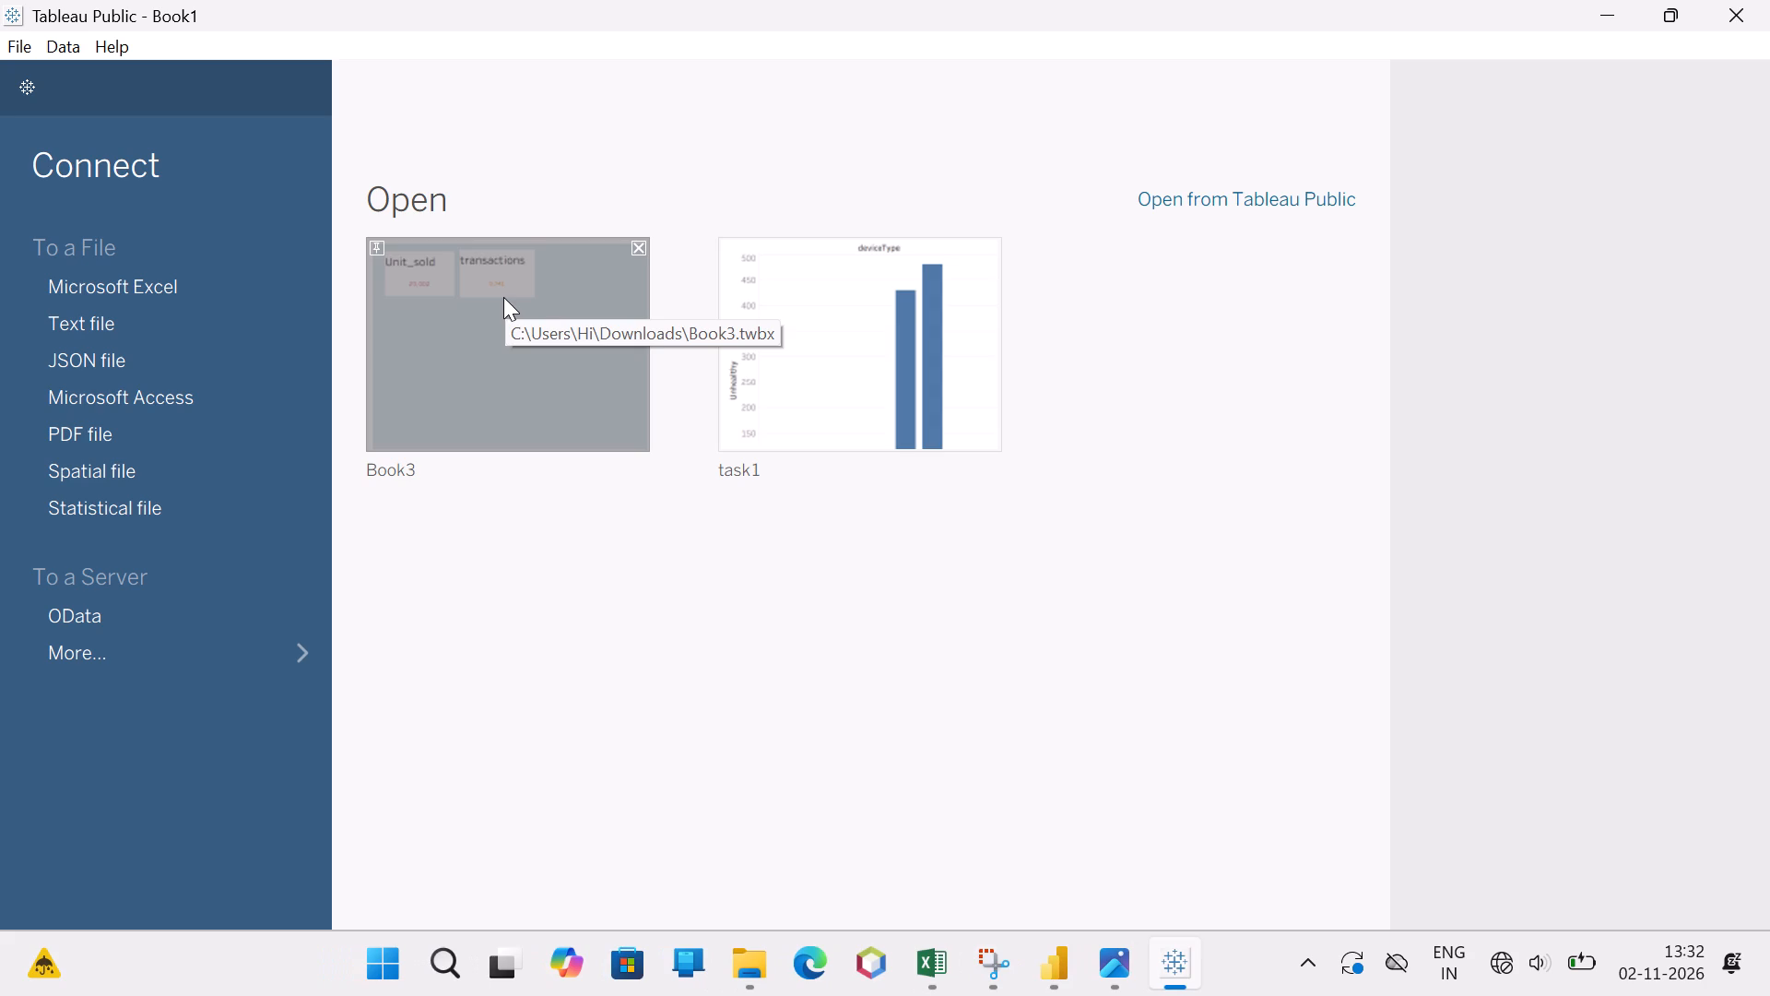
Switch to File Explorer and look through the Downloads folder for the Tableau workbook and dataset files.
{"action": "left_click", "coordinate": [737, 981]}
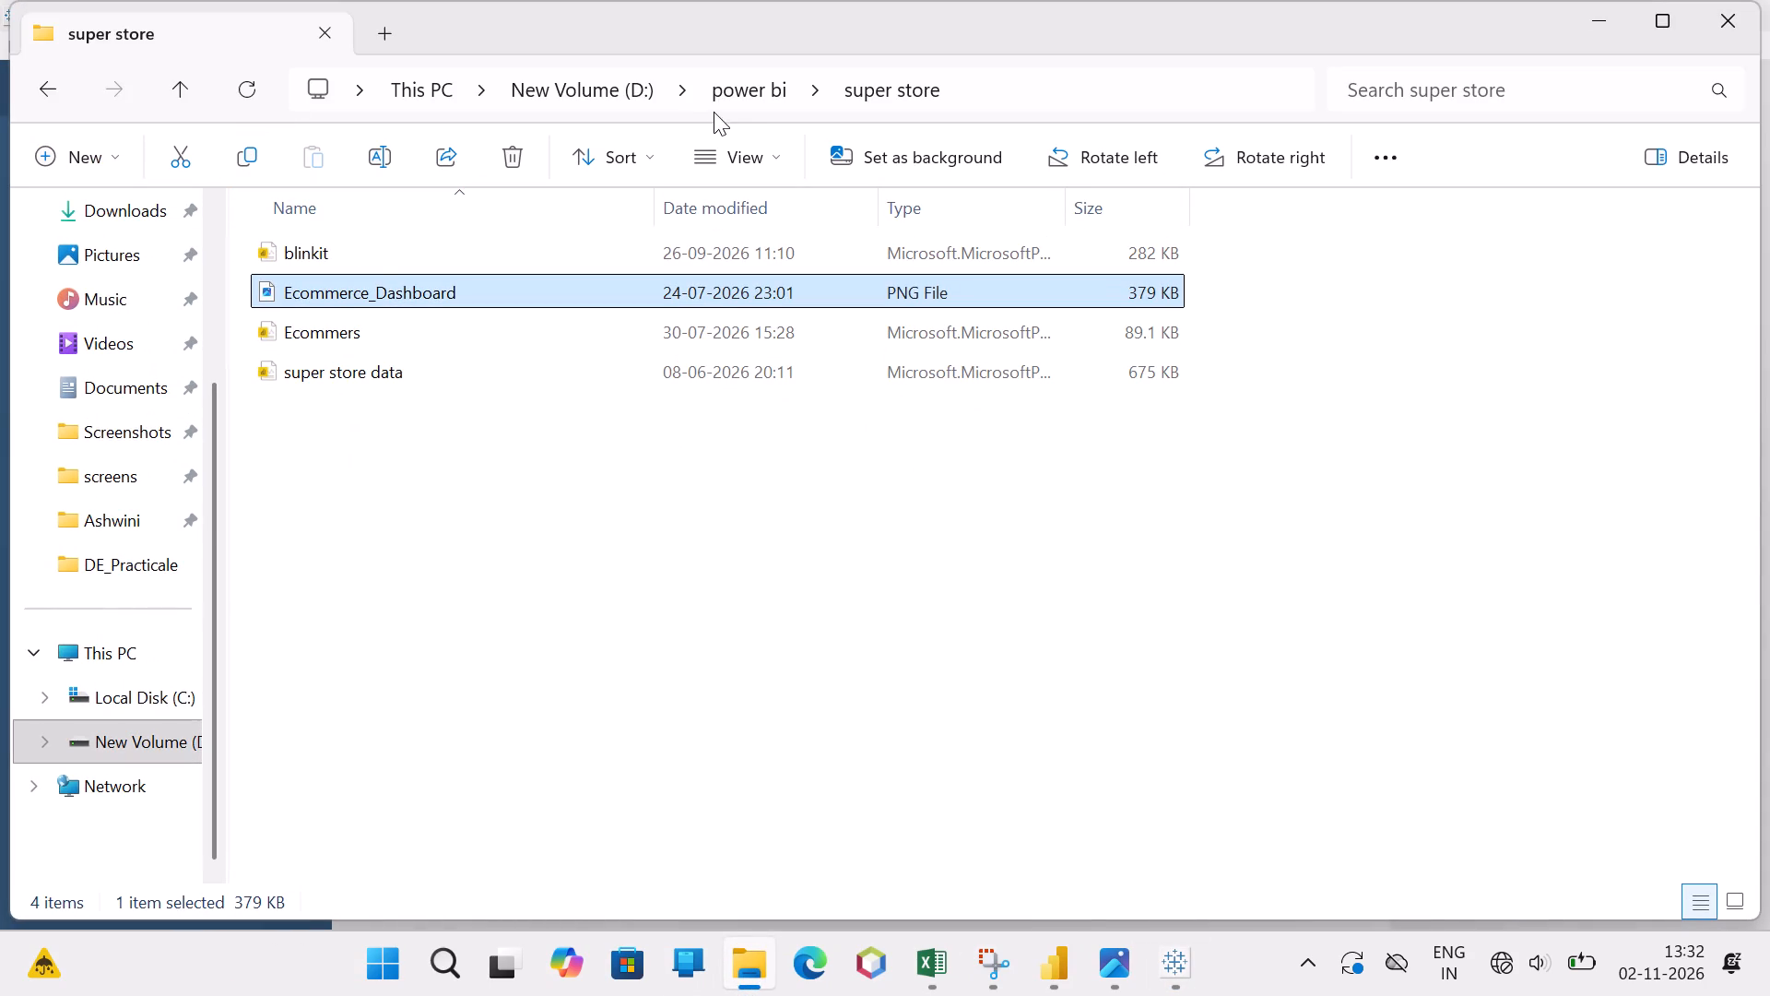
{"action": "left_click", "coordinate": [86, 219]}
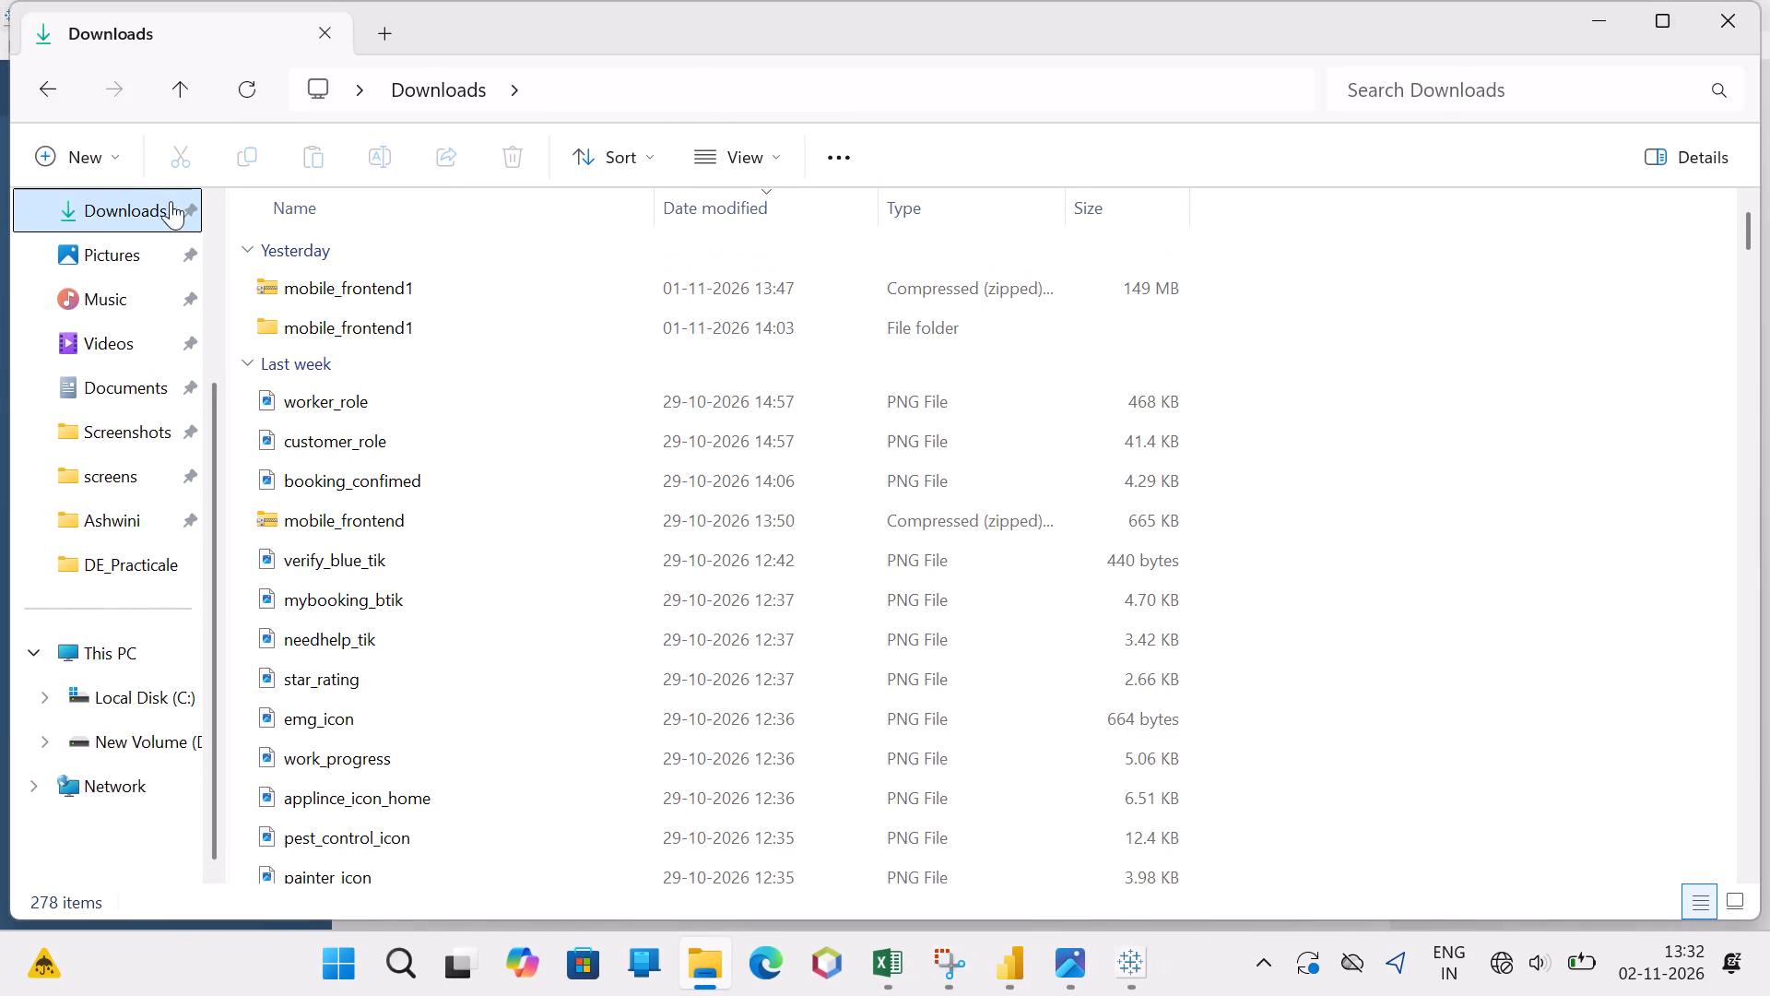
{"action": "scroll", "coordinate": [407, 603], "scroll_direction": "down", "scroll_amount": 3}
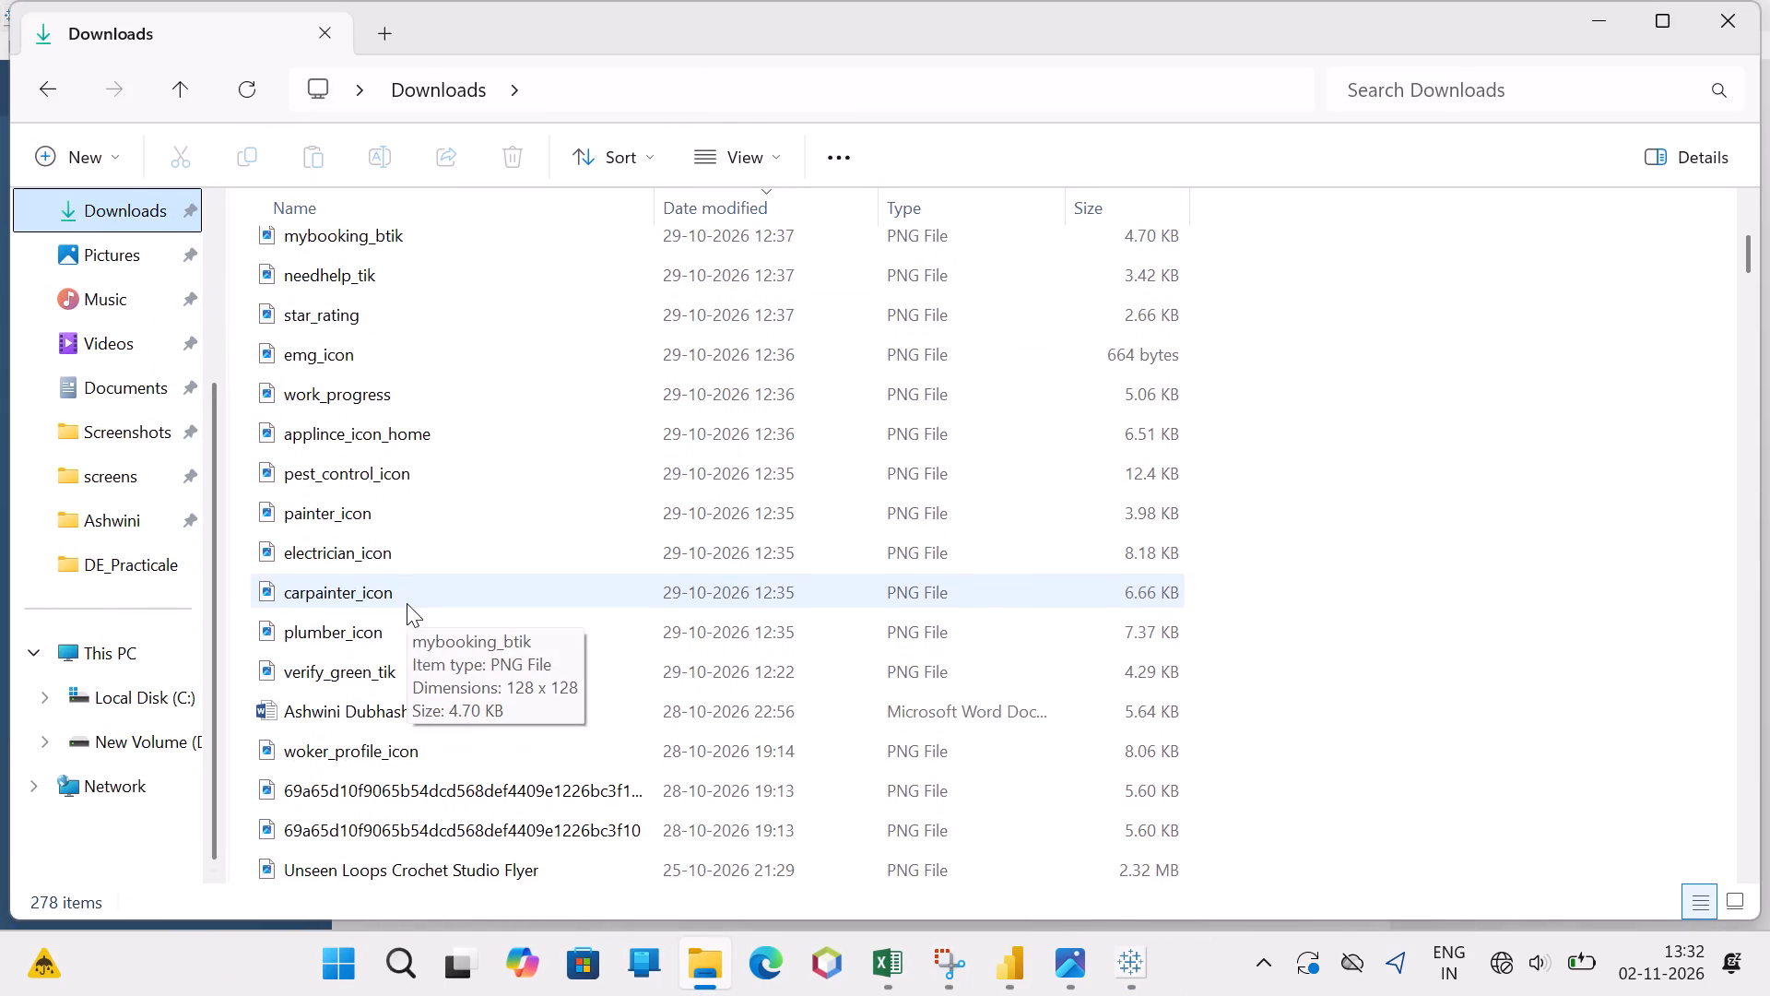
{"action": "scroll", "coordinate": [407, 603], "scroll_direction": "down", "scroll_amount": 6}
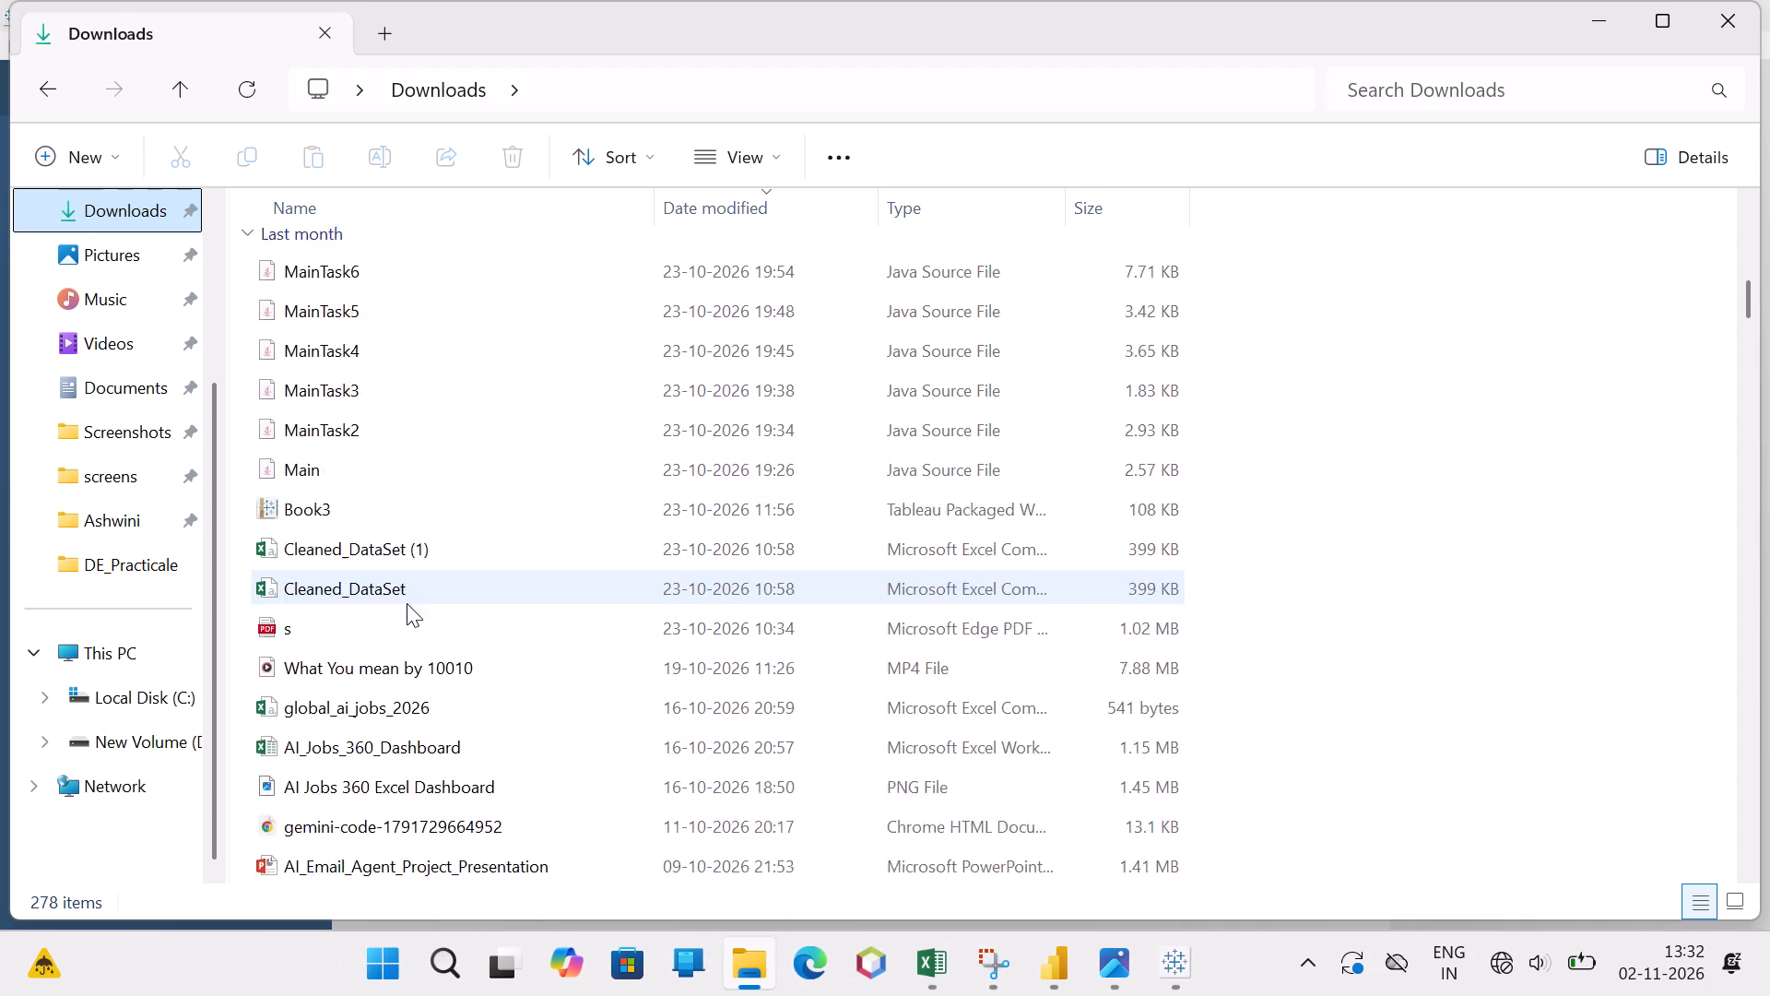
Look through the files in the Downloads folder in File Explorer.
{"action": "scroll", "coordinate": [407, 603], "scroll_direction": "down", "scroll_amount": 5}
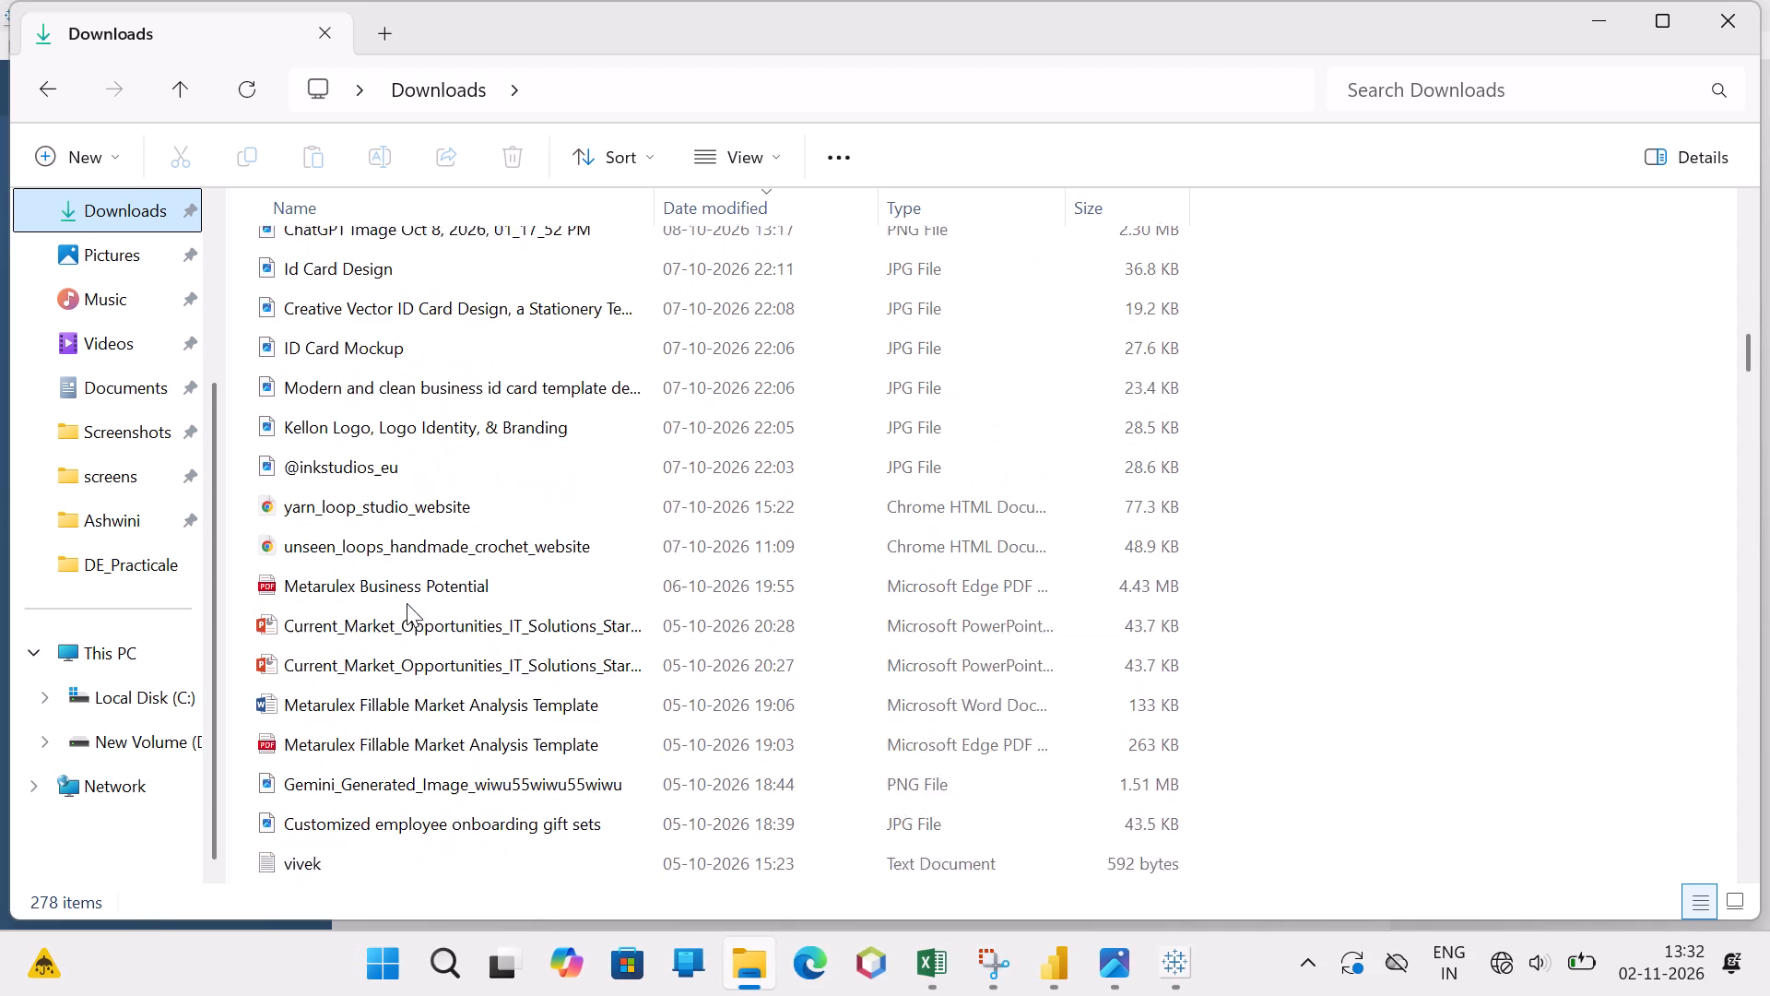
{"action": "scroll", "coordinate": [407, 603], "scroll_direction": "down", "scroll_amount": 7}
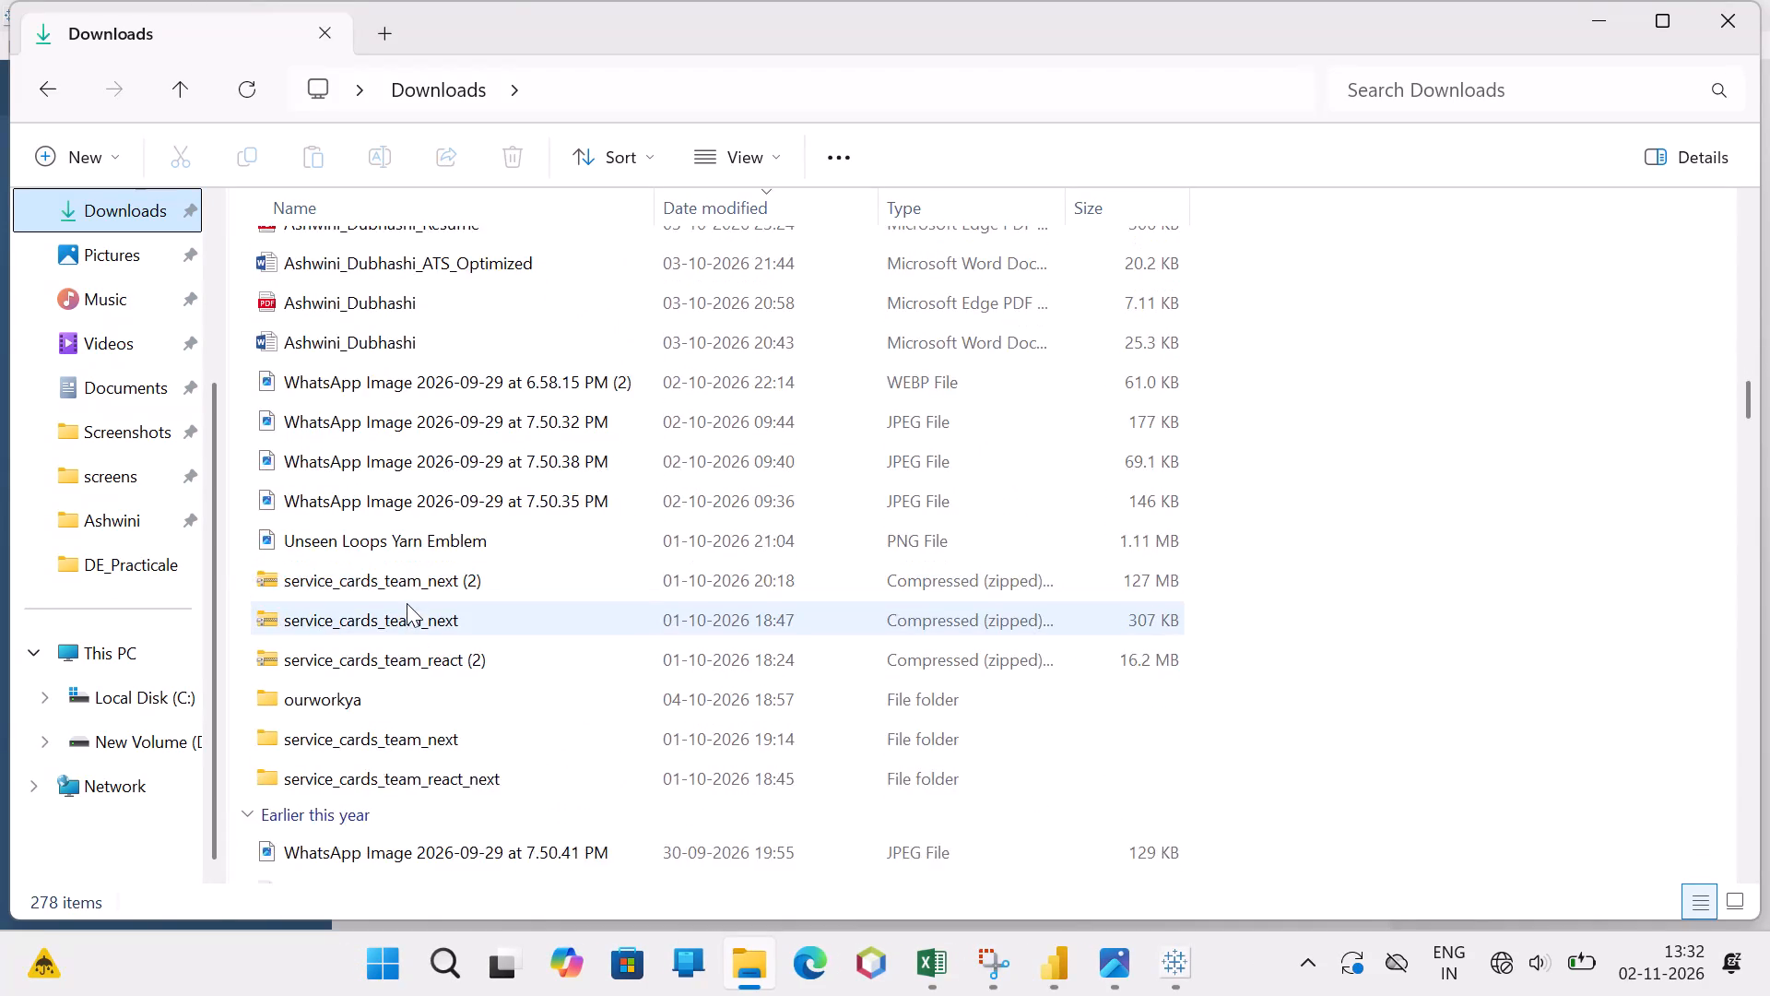
{"action": "scroll", "coordinate": [407, 603], "scroll_direction": "down", "scroll_amount": 6}
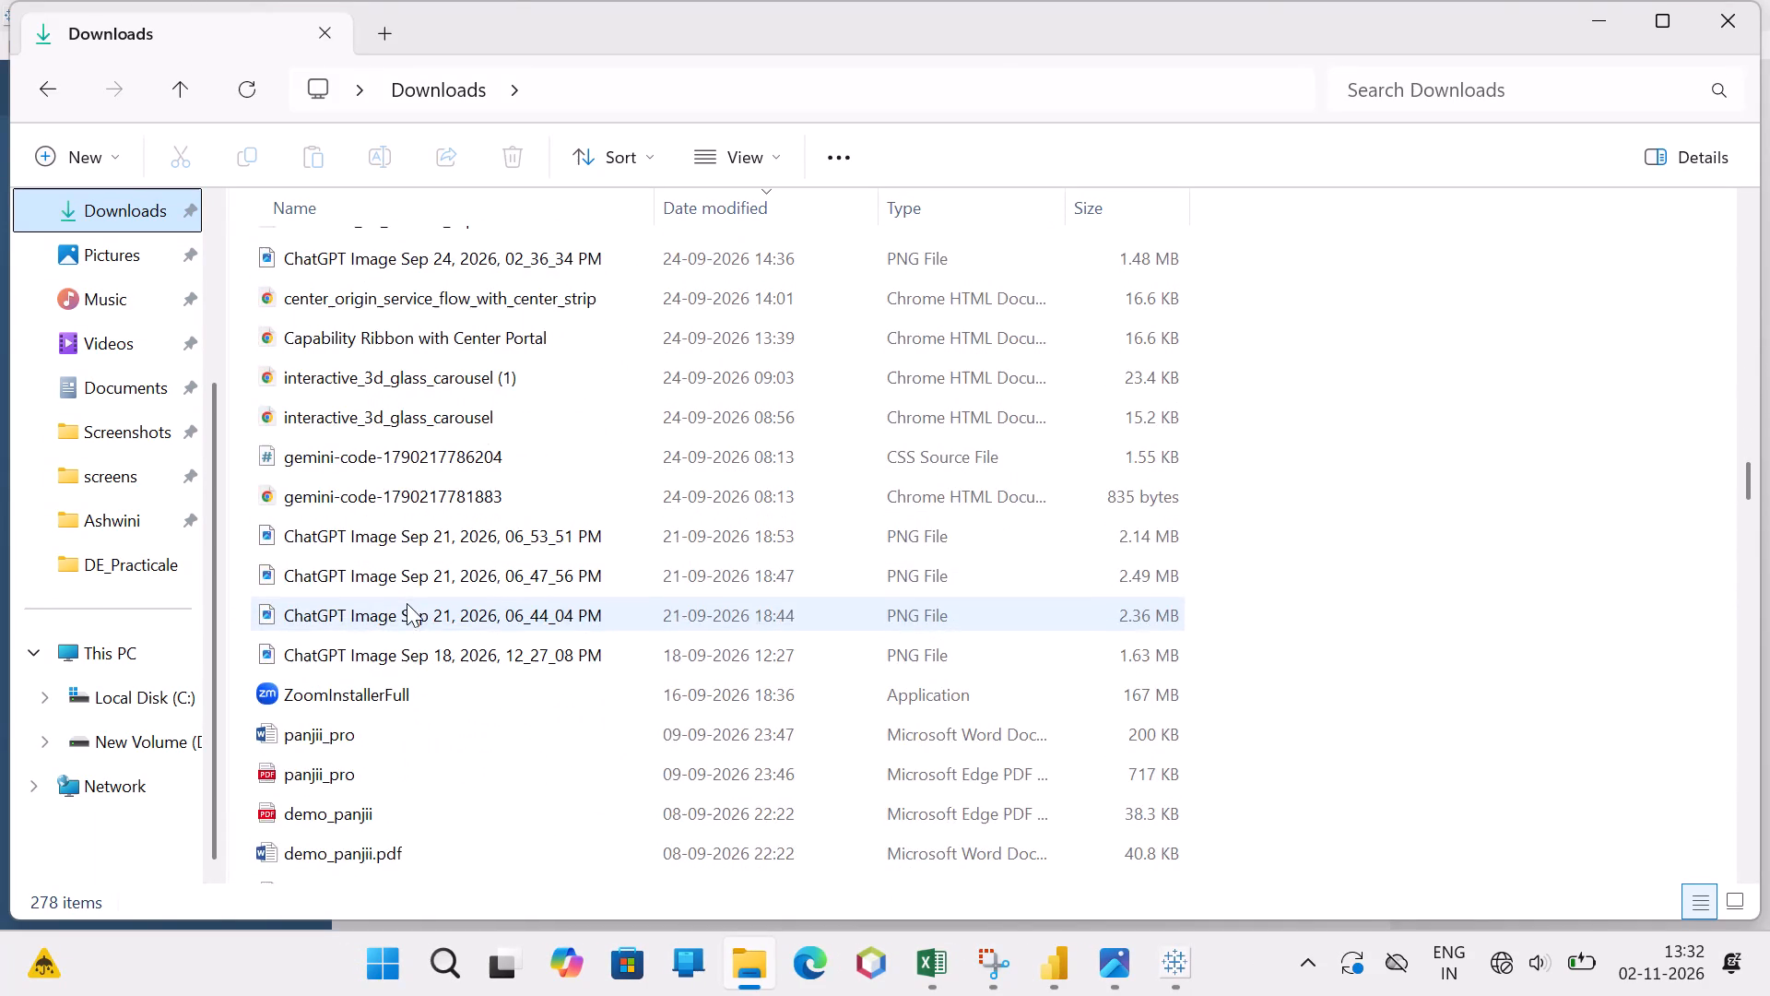
Open the DE_Practicale folder on the D: drive to check which practical files it holds.
{"action": "left_click", "coordinate": [123, 720]}
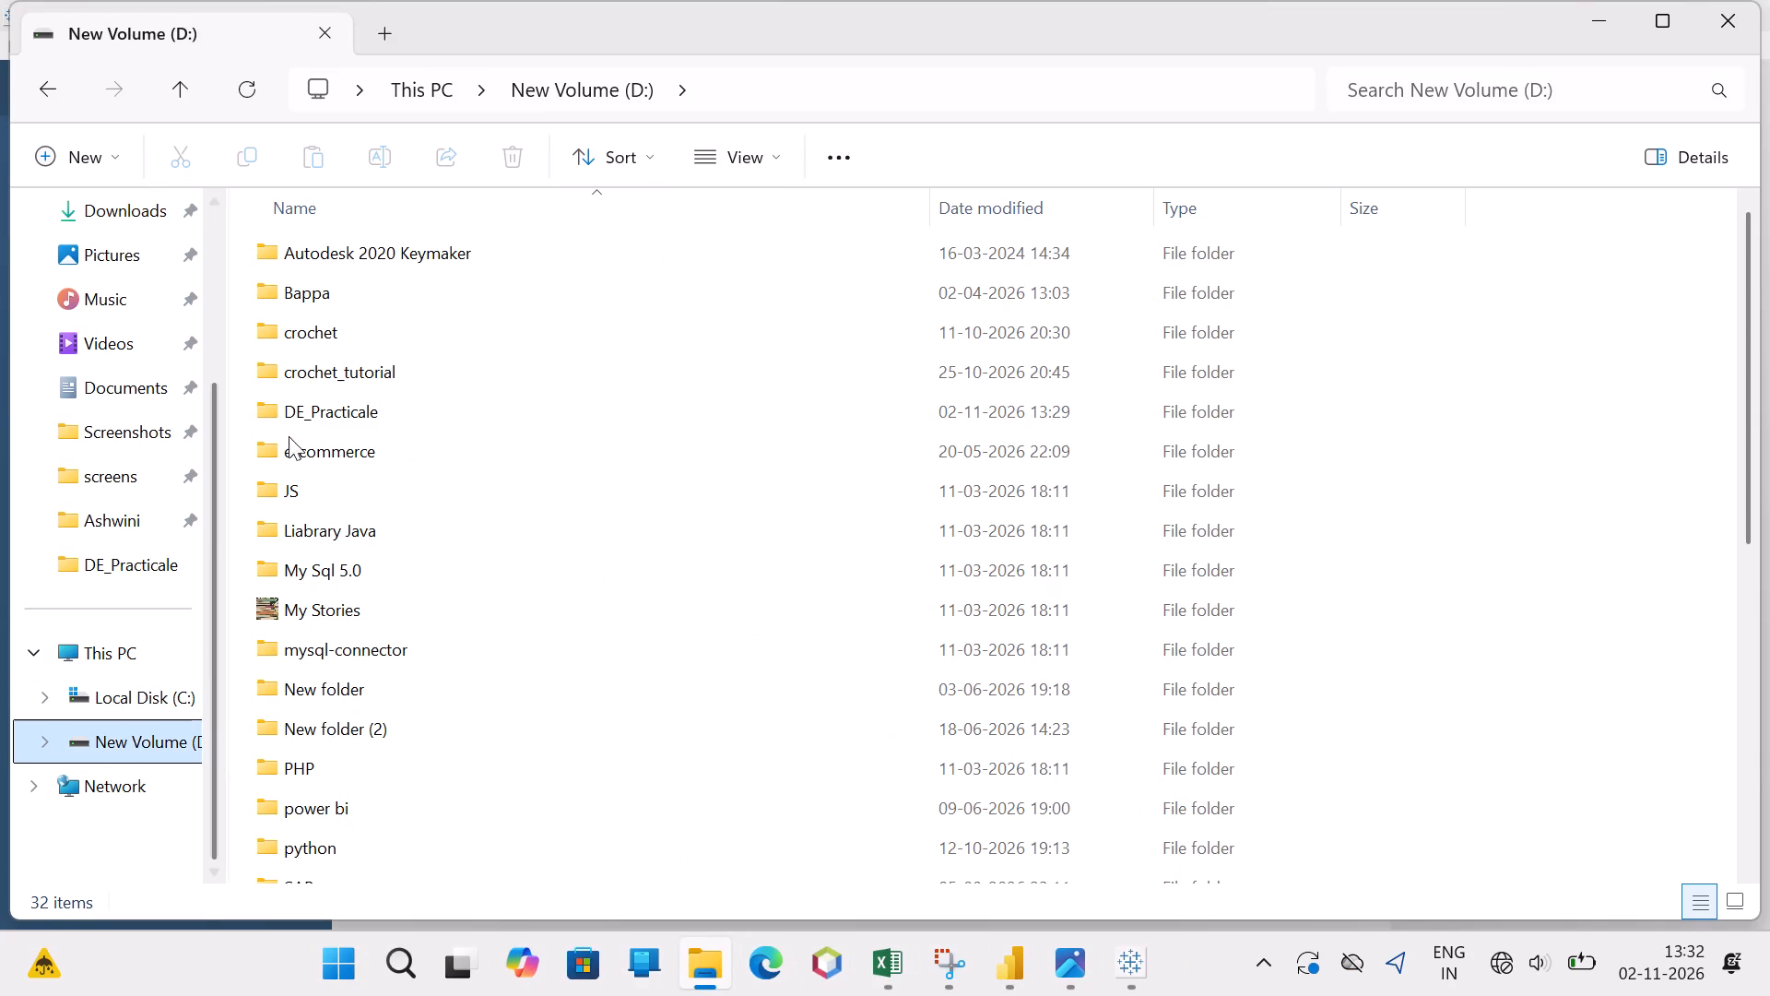
{"action": "scroll", "coordinate": [363, 684], "scroll_direction": "down", "scroll_amount": 1}
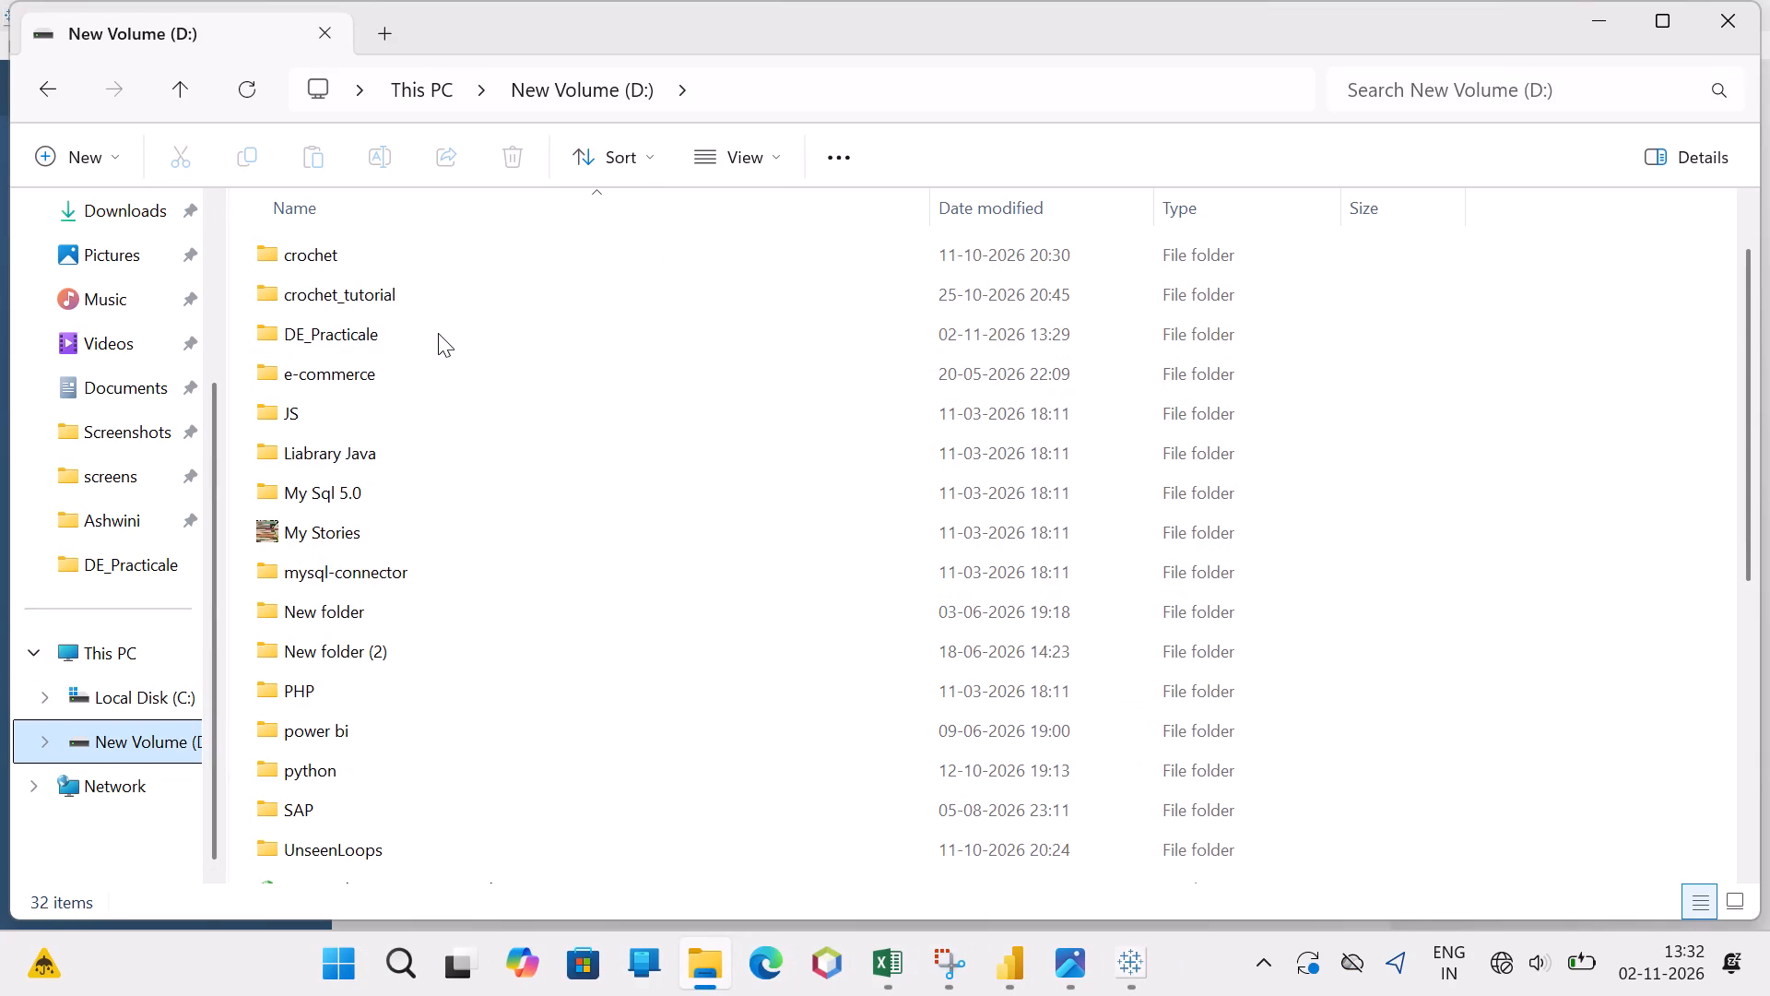
{"action": "double_click", "coordinate": [438, 333]}
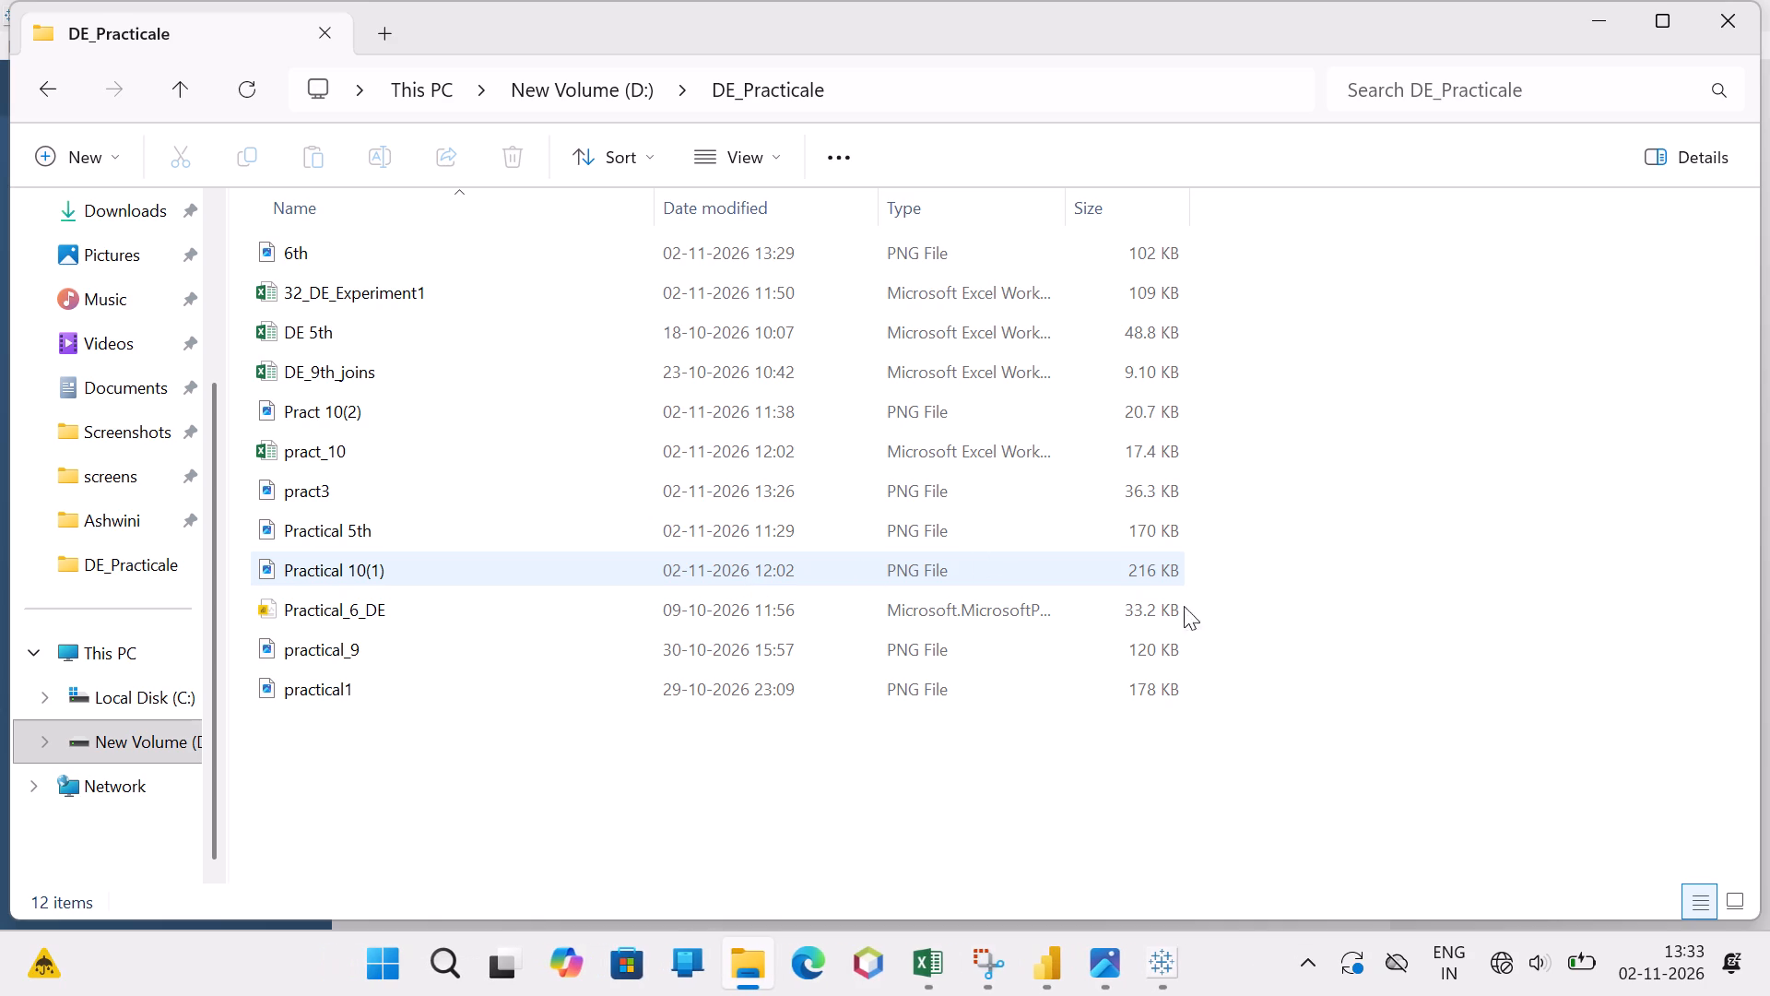
Switch back to the Tableau Public start page.
{"action": "left_click", "coordinate": [1171, 959]}
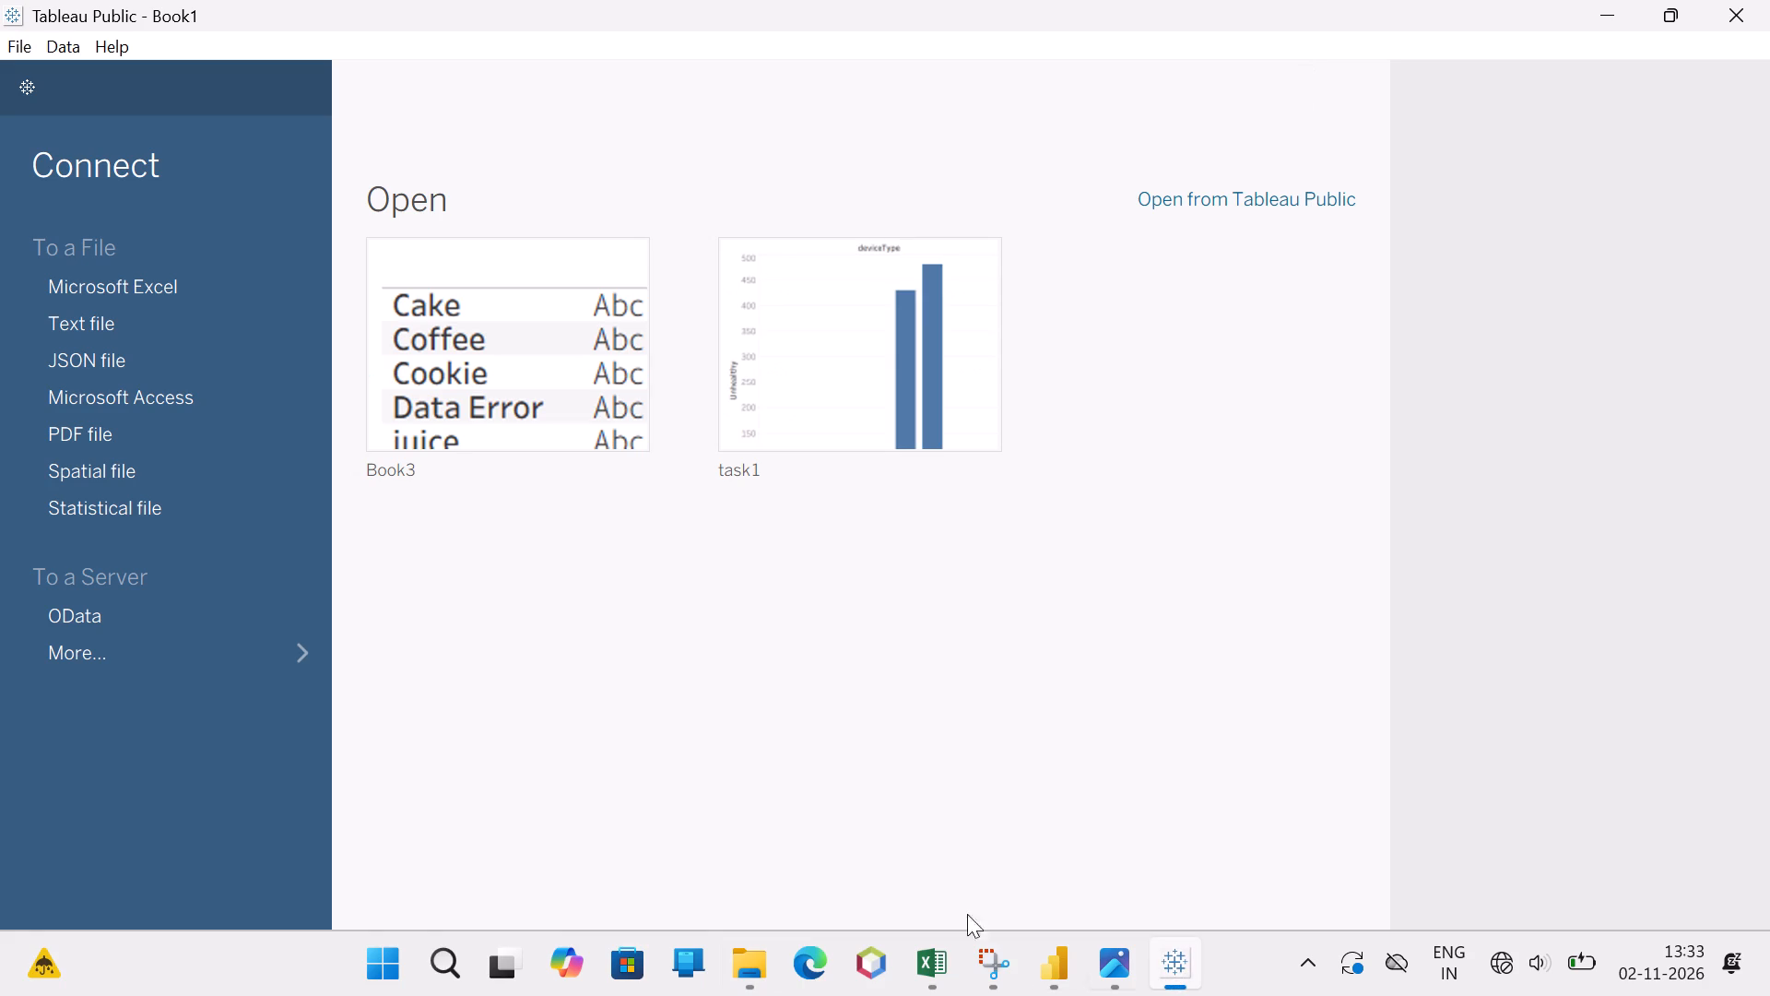
Open the recent workbook Book3 and look over Dashboard 1, Sheet 2 and the transactions sheet.
{"action": "left_click", "coordinate": [550, 354]}
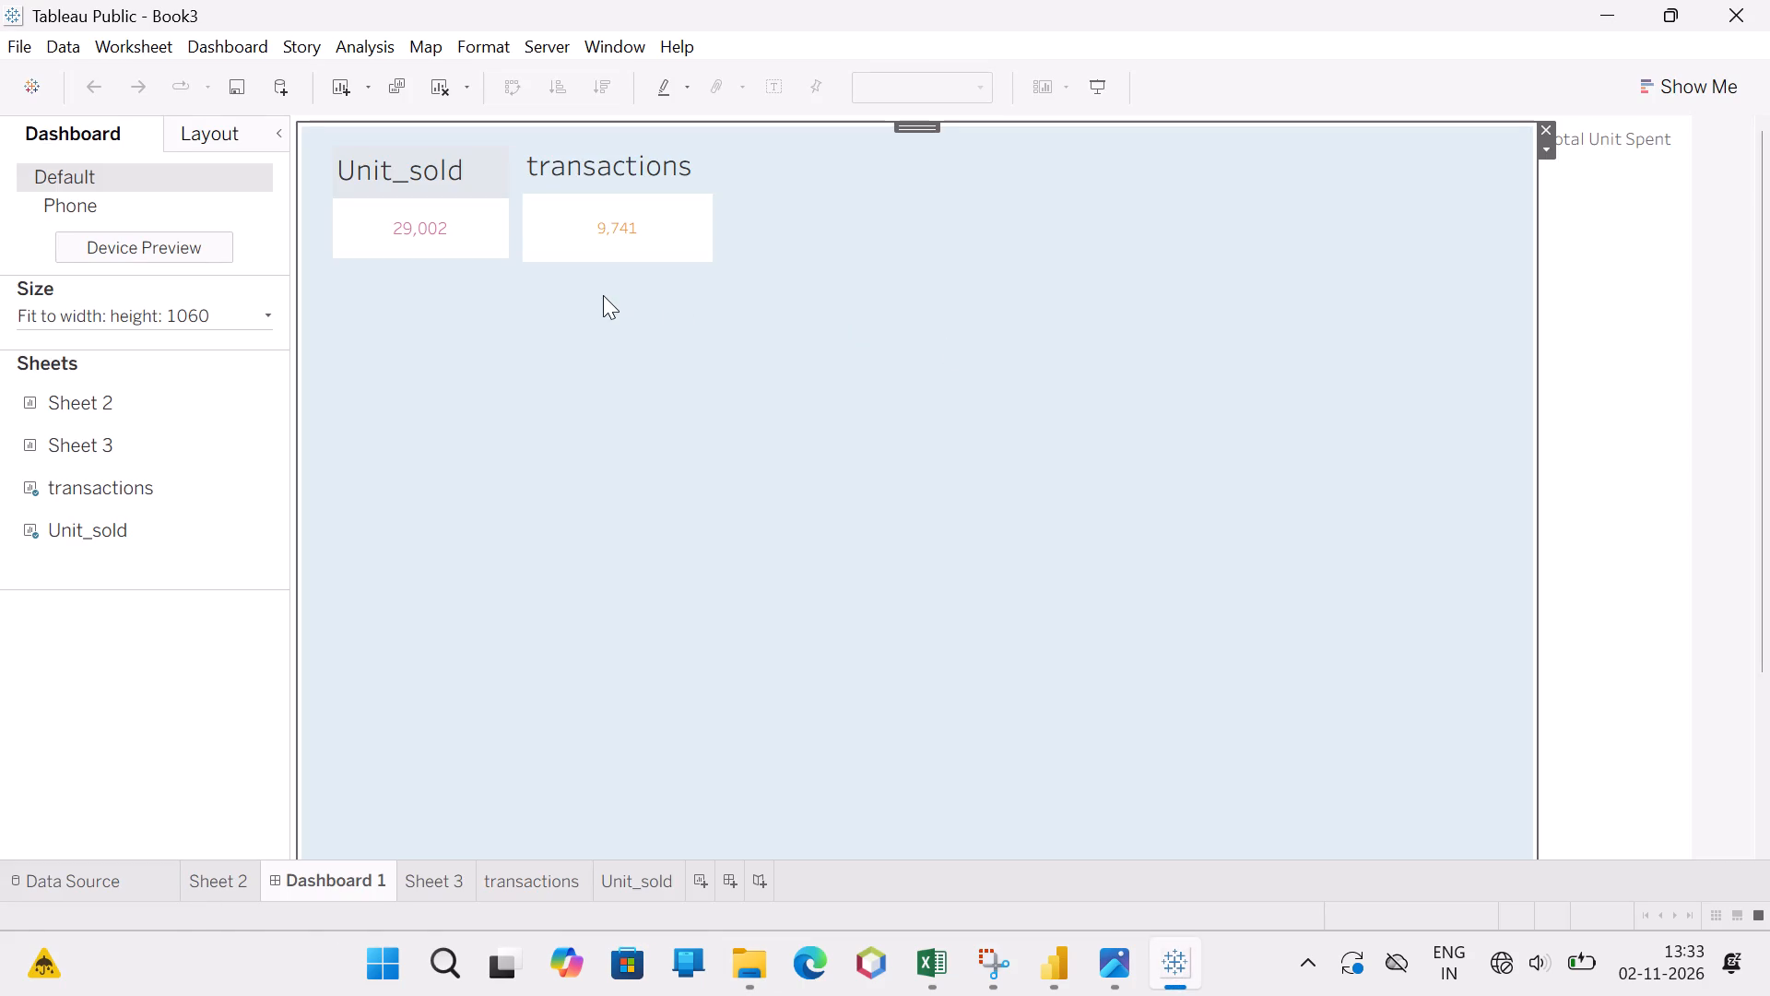
{"action": "left_click", "coordinate": [475, 160]}
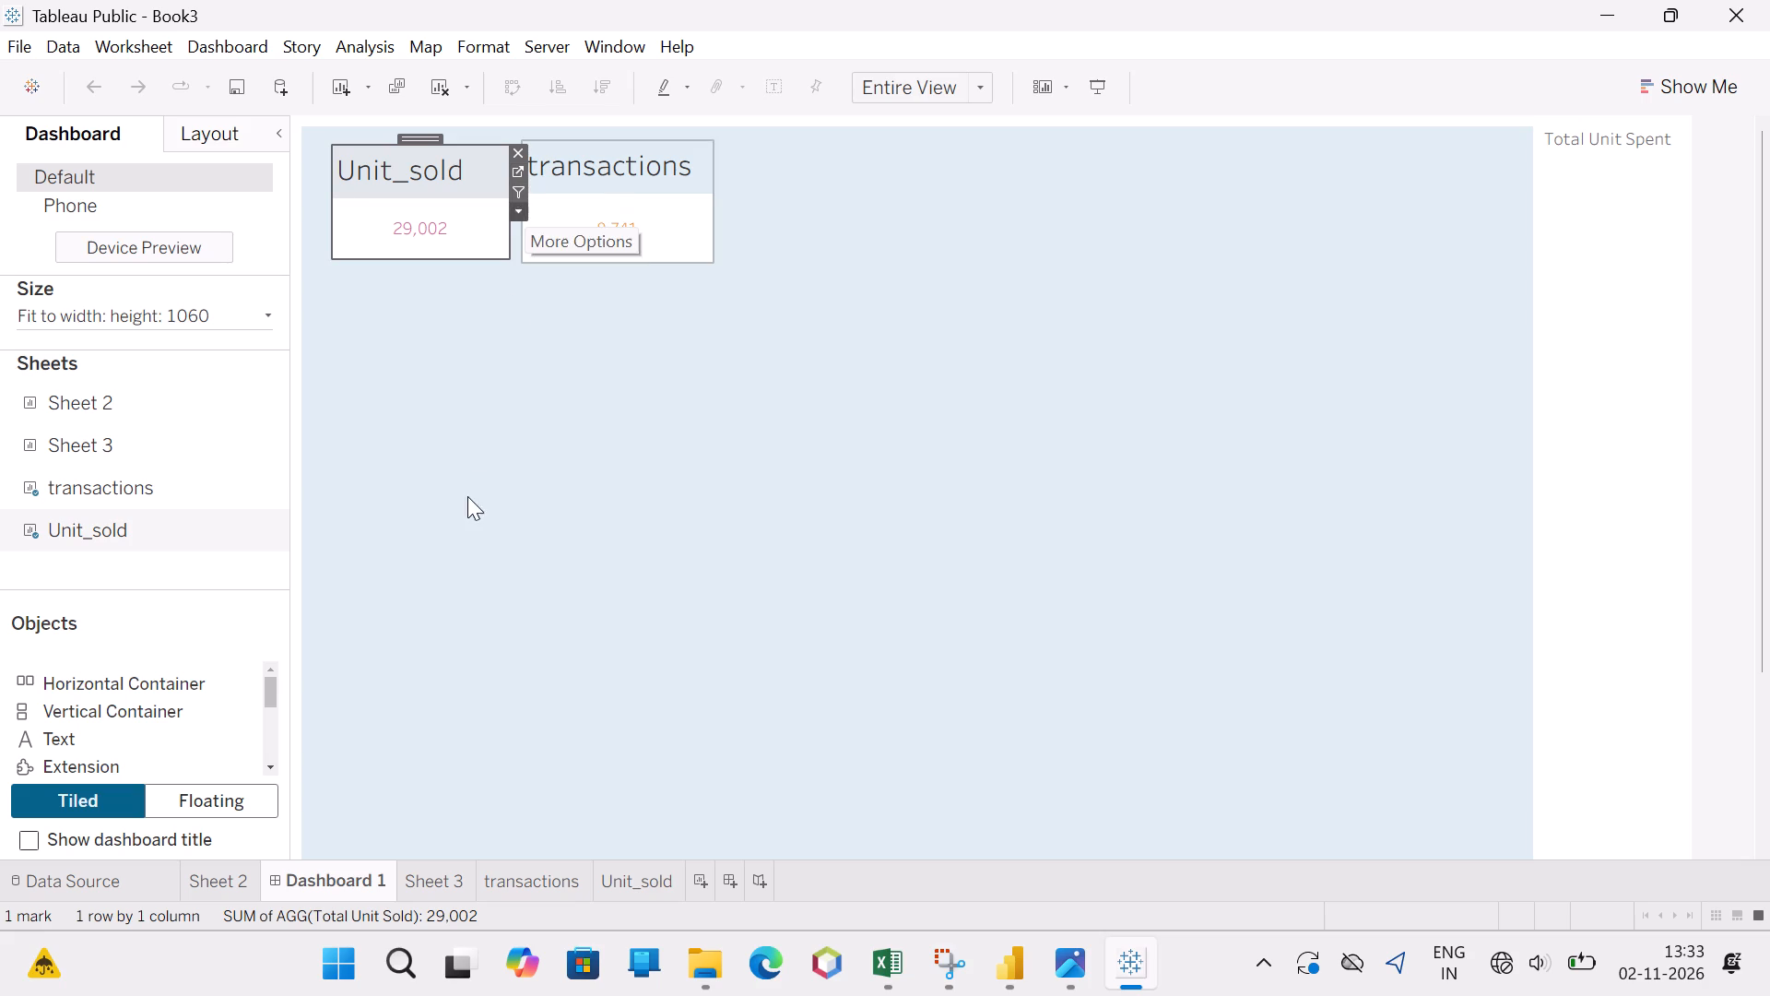
{"action": "left_click", "coordinate": [227, 888]}
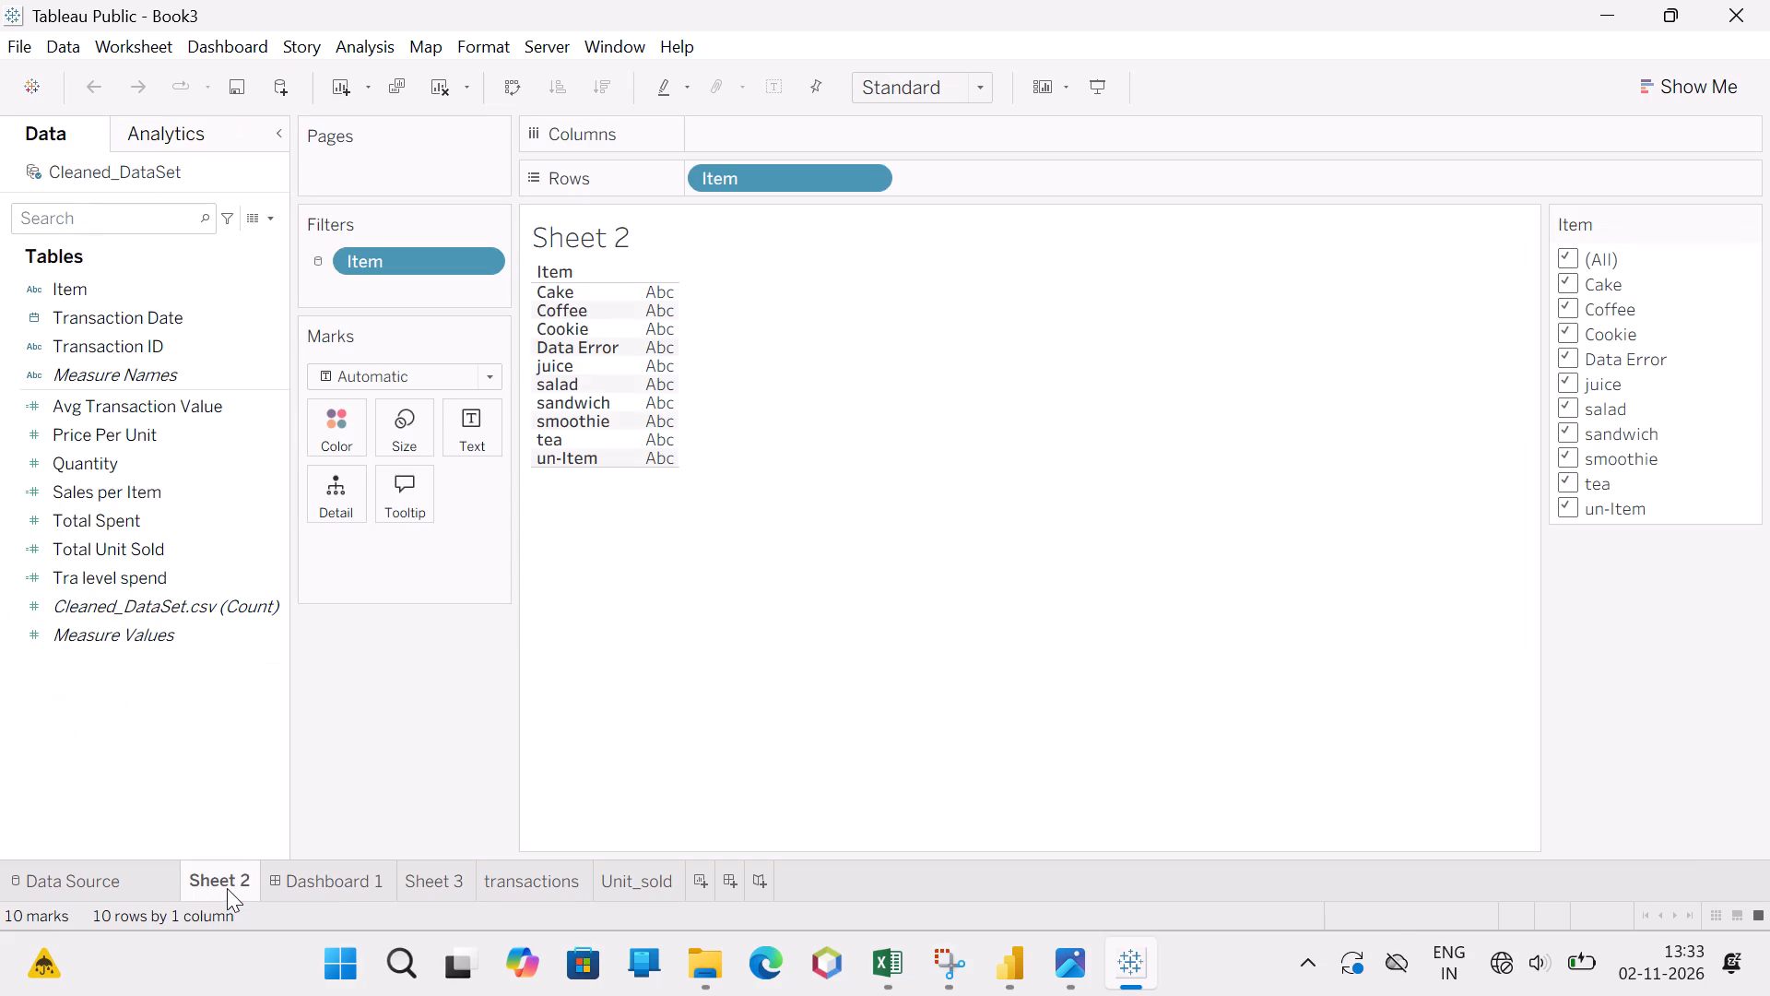
{"action": "left_click", "coordinate": [352, 873]}
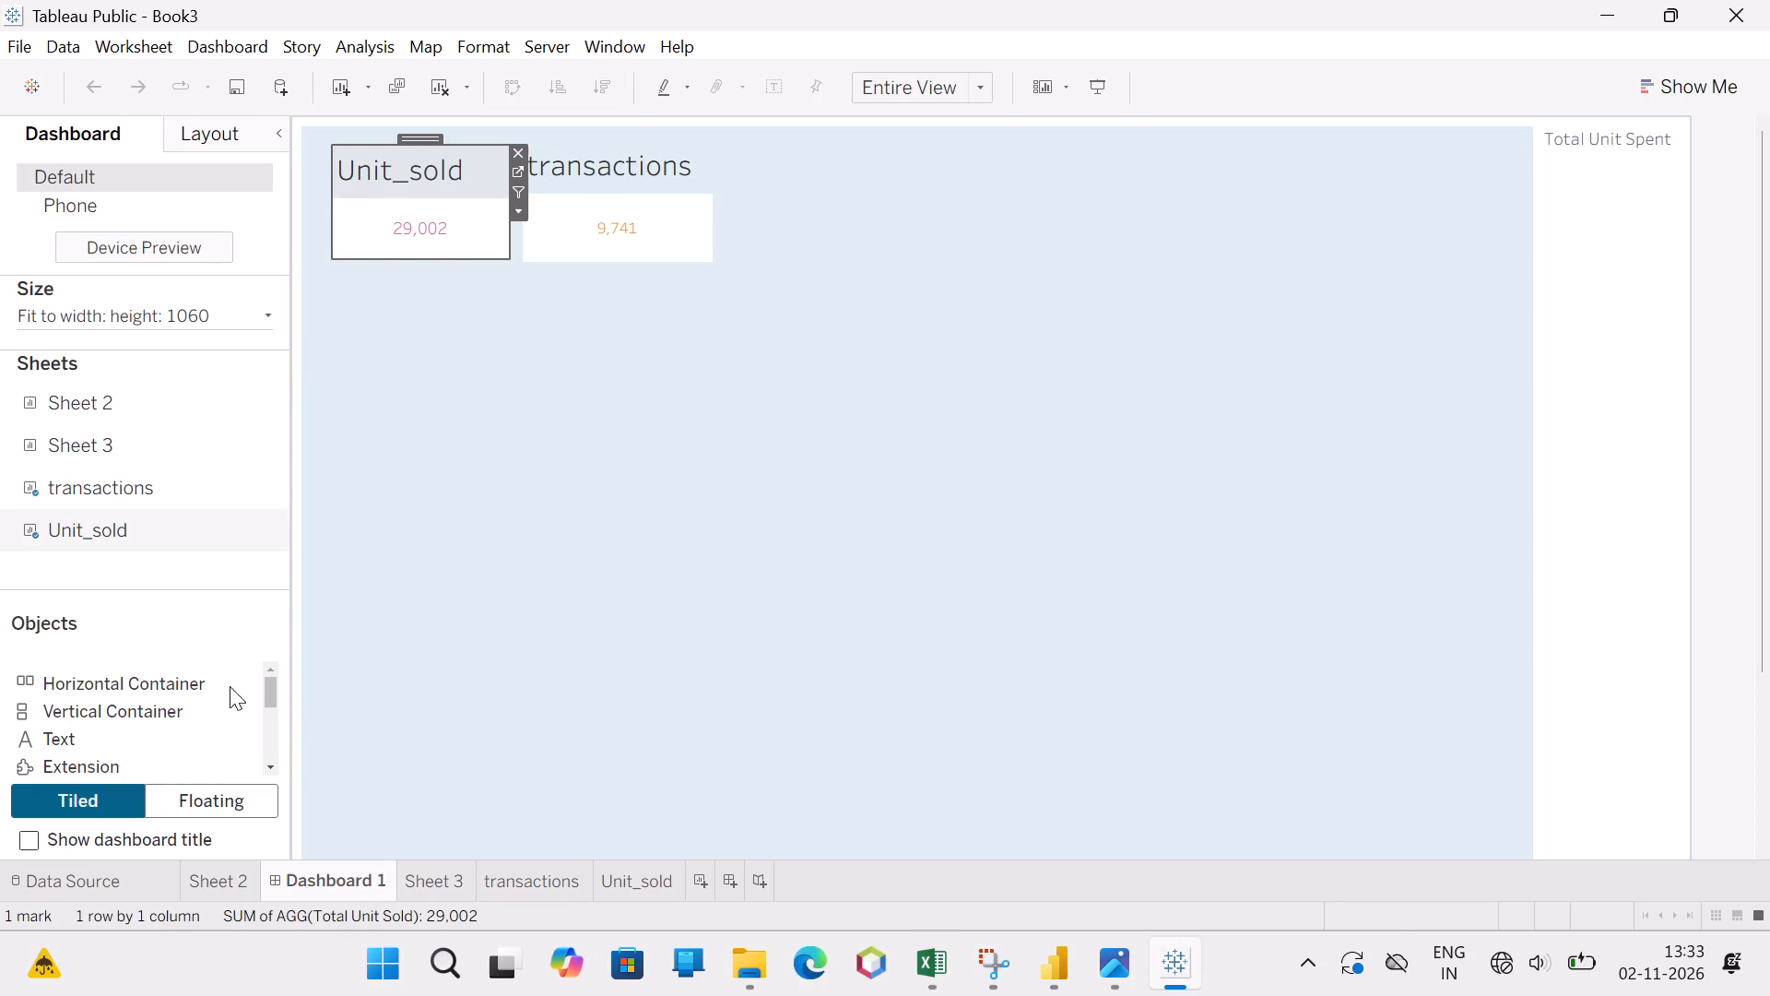
{"action": "left_click", "coordinate": [537, 876]}
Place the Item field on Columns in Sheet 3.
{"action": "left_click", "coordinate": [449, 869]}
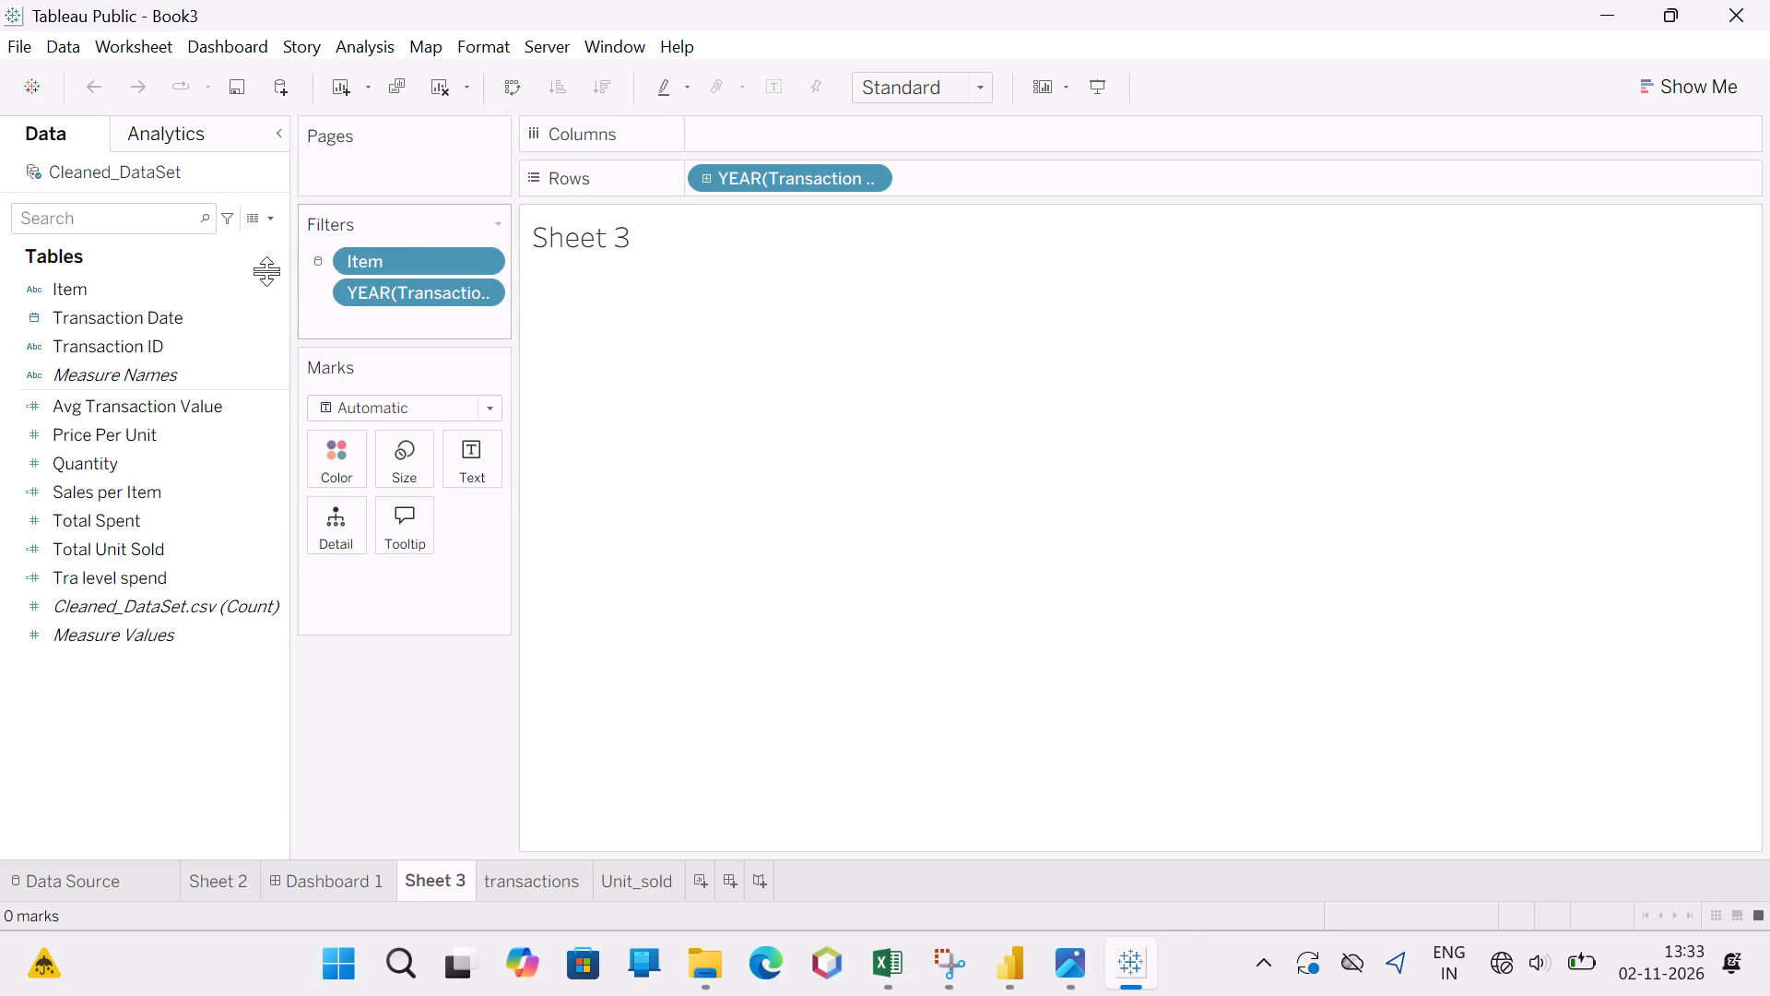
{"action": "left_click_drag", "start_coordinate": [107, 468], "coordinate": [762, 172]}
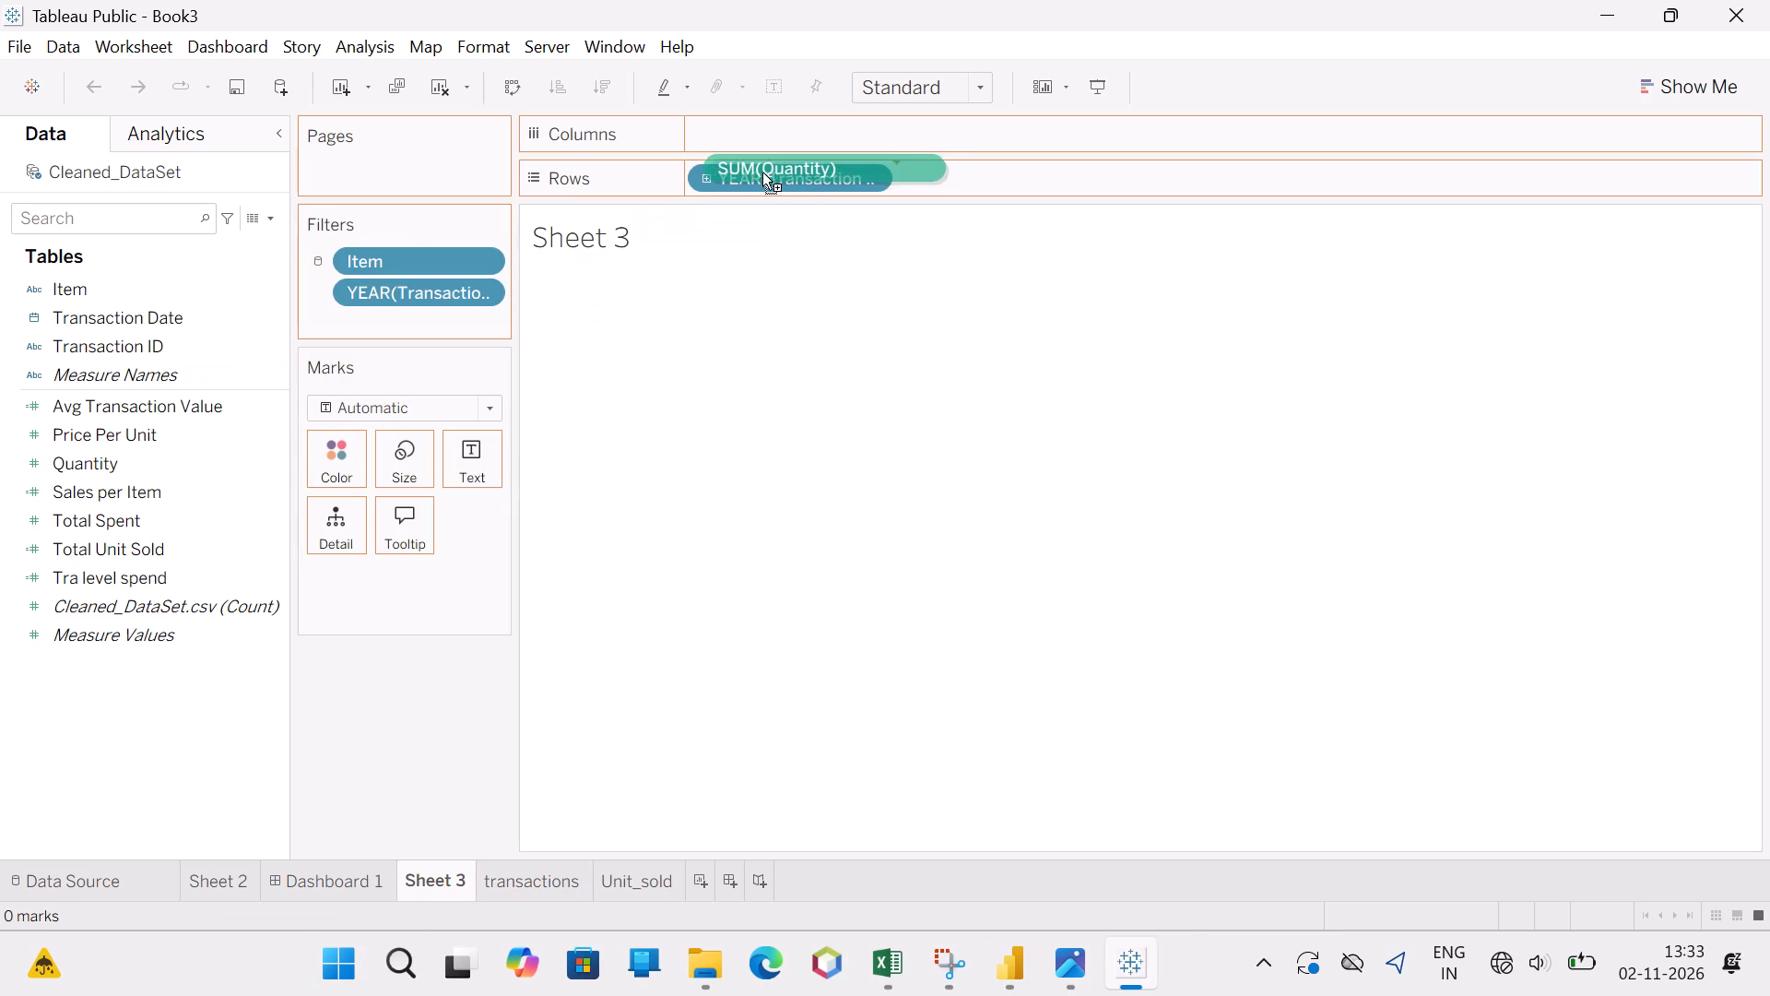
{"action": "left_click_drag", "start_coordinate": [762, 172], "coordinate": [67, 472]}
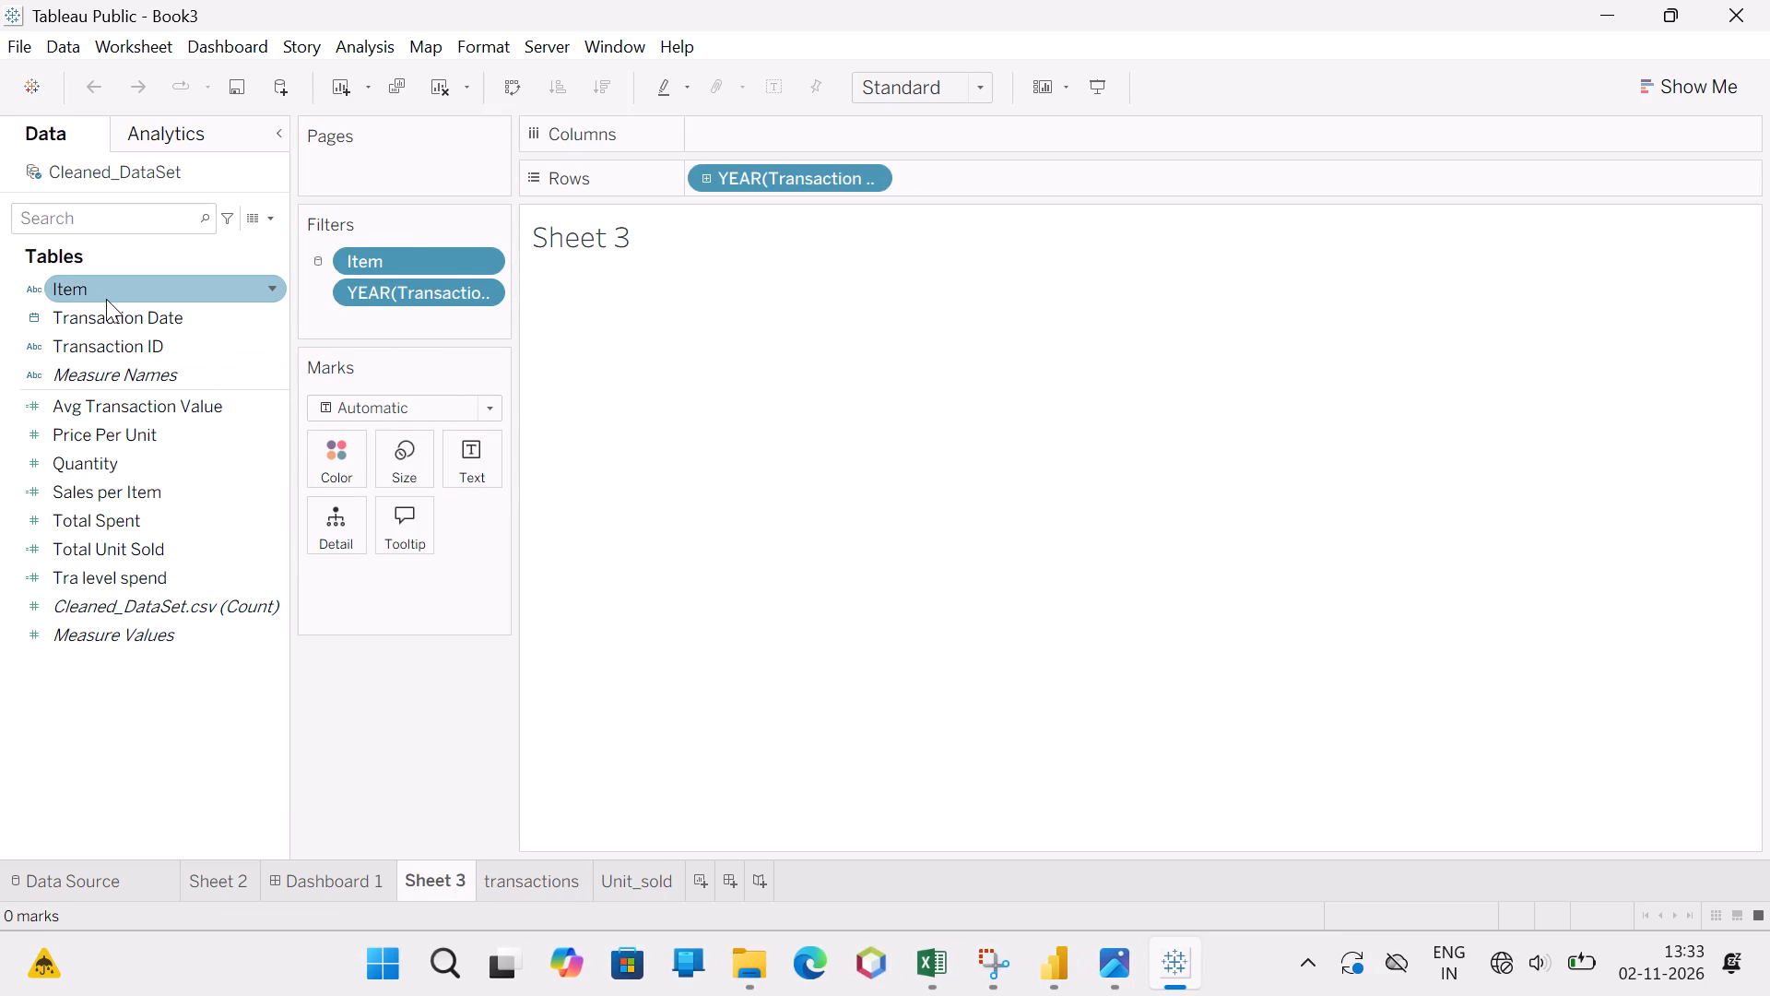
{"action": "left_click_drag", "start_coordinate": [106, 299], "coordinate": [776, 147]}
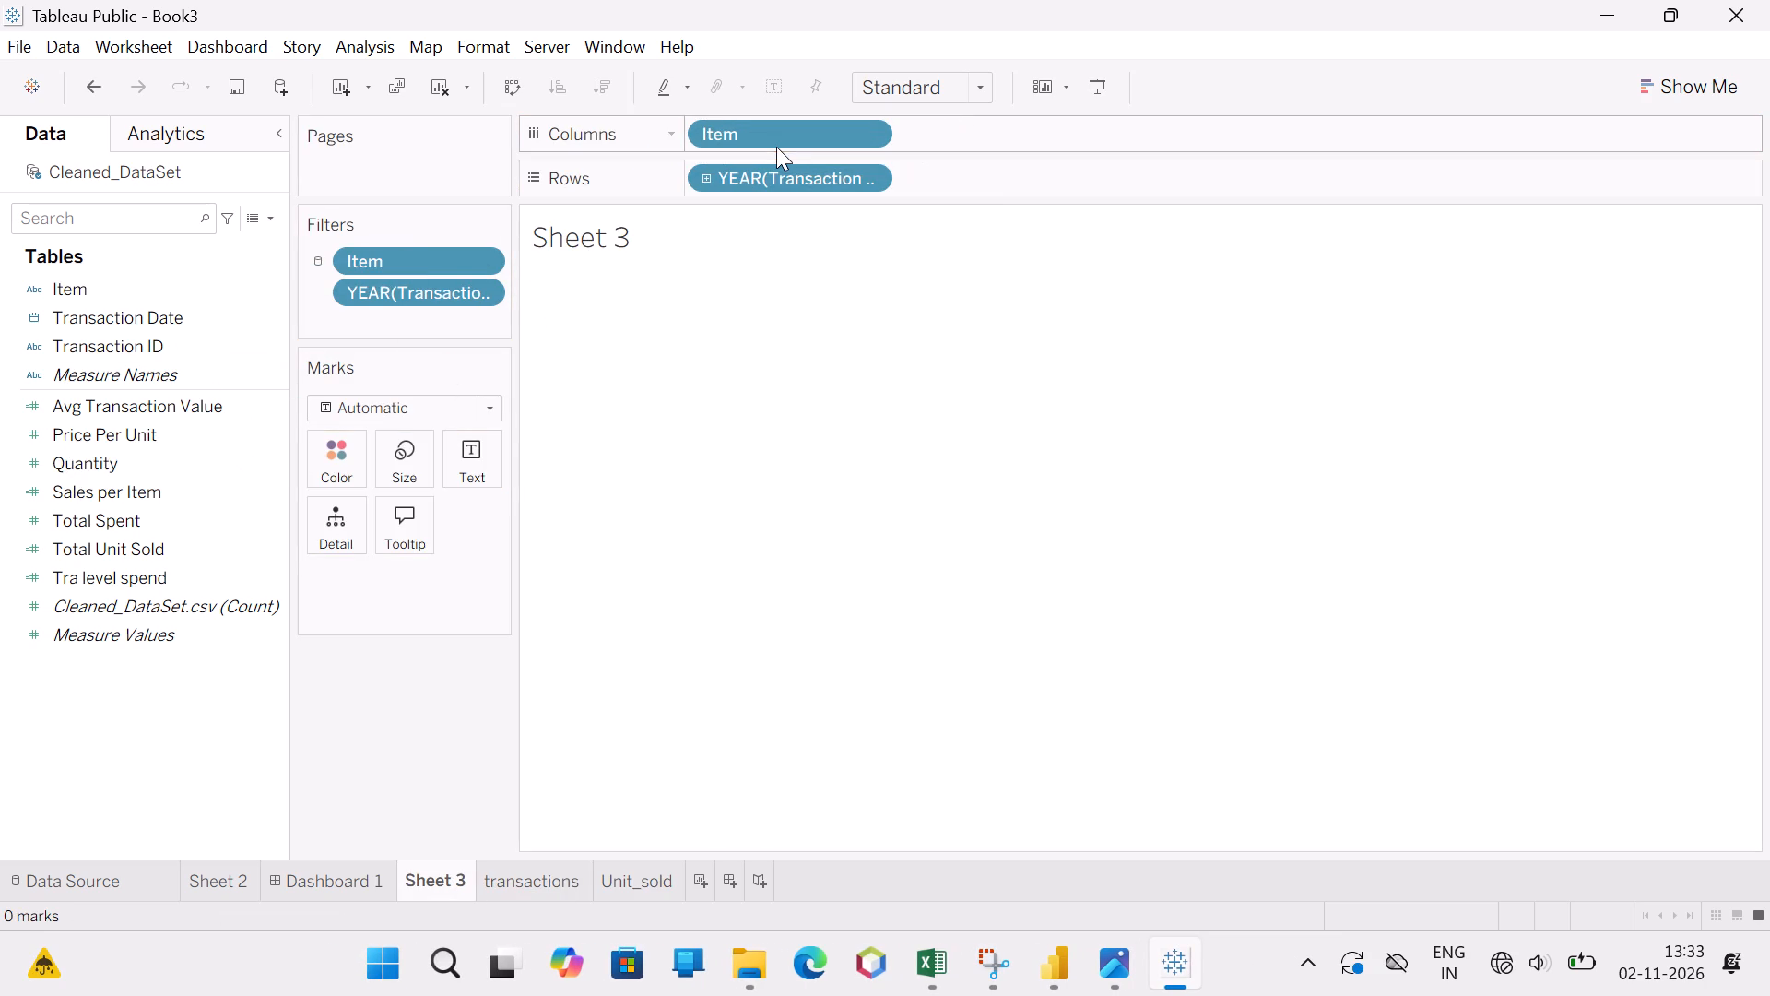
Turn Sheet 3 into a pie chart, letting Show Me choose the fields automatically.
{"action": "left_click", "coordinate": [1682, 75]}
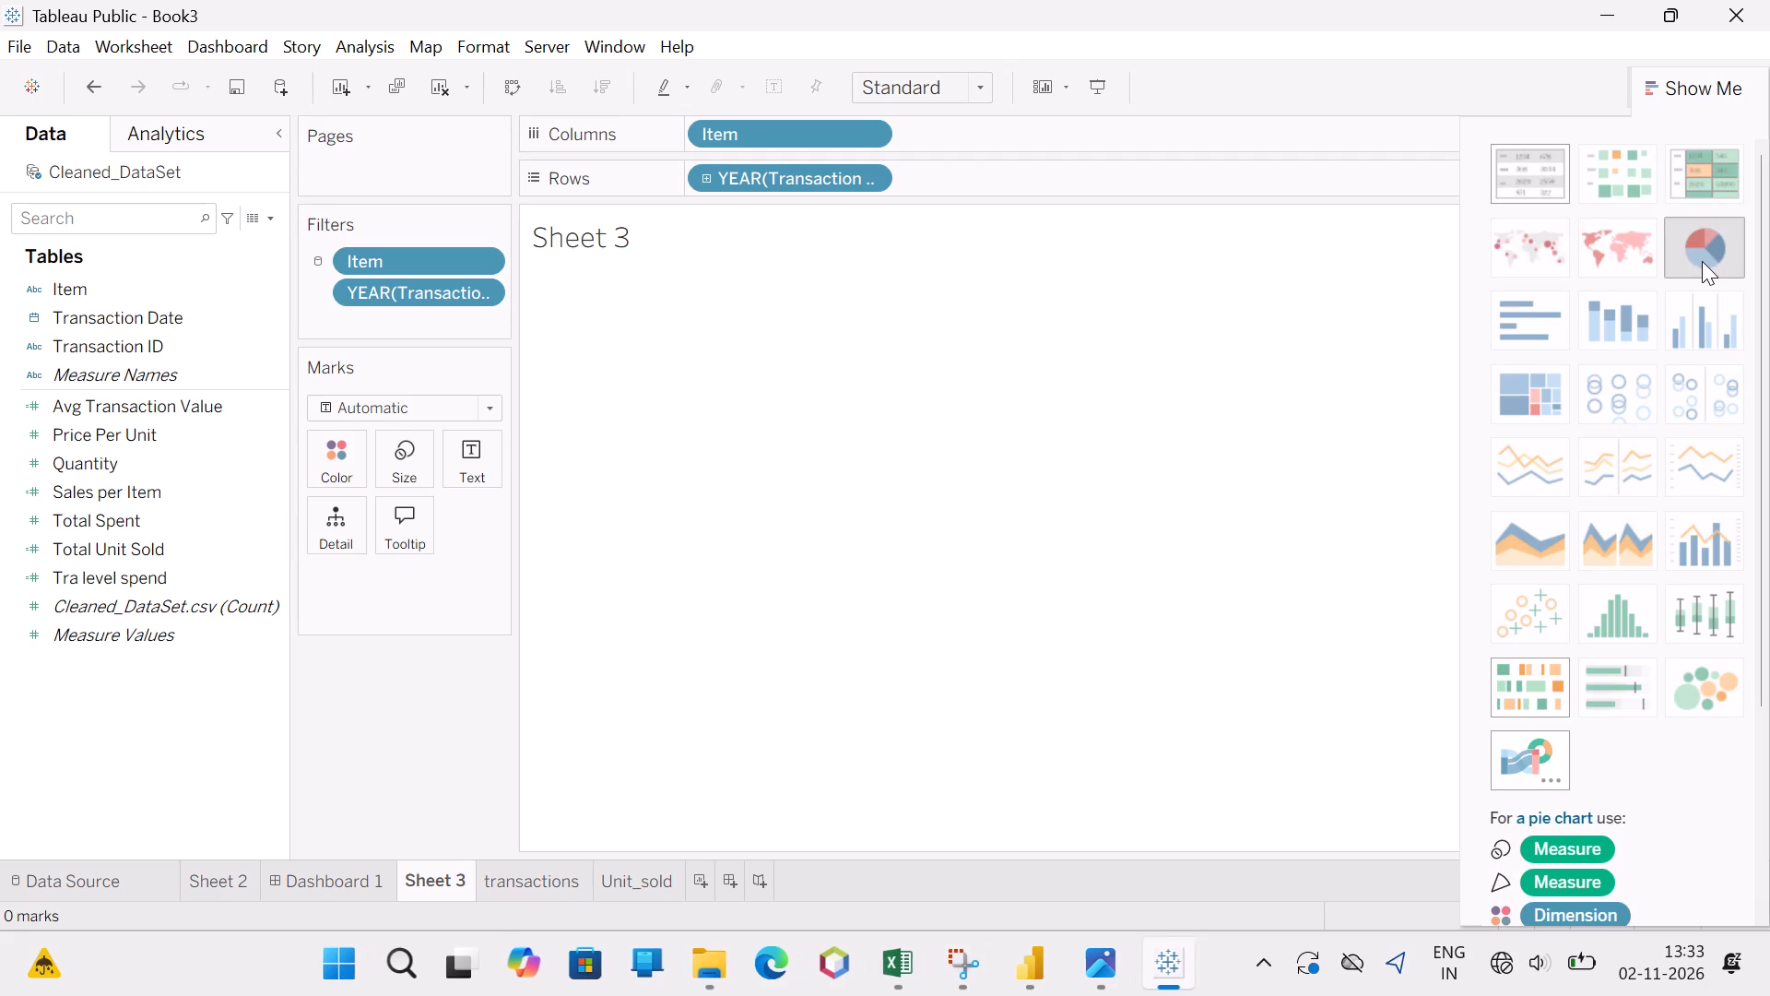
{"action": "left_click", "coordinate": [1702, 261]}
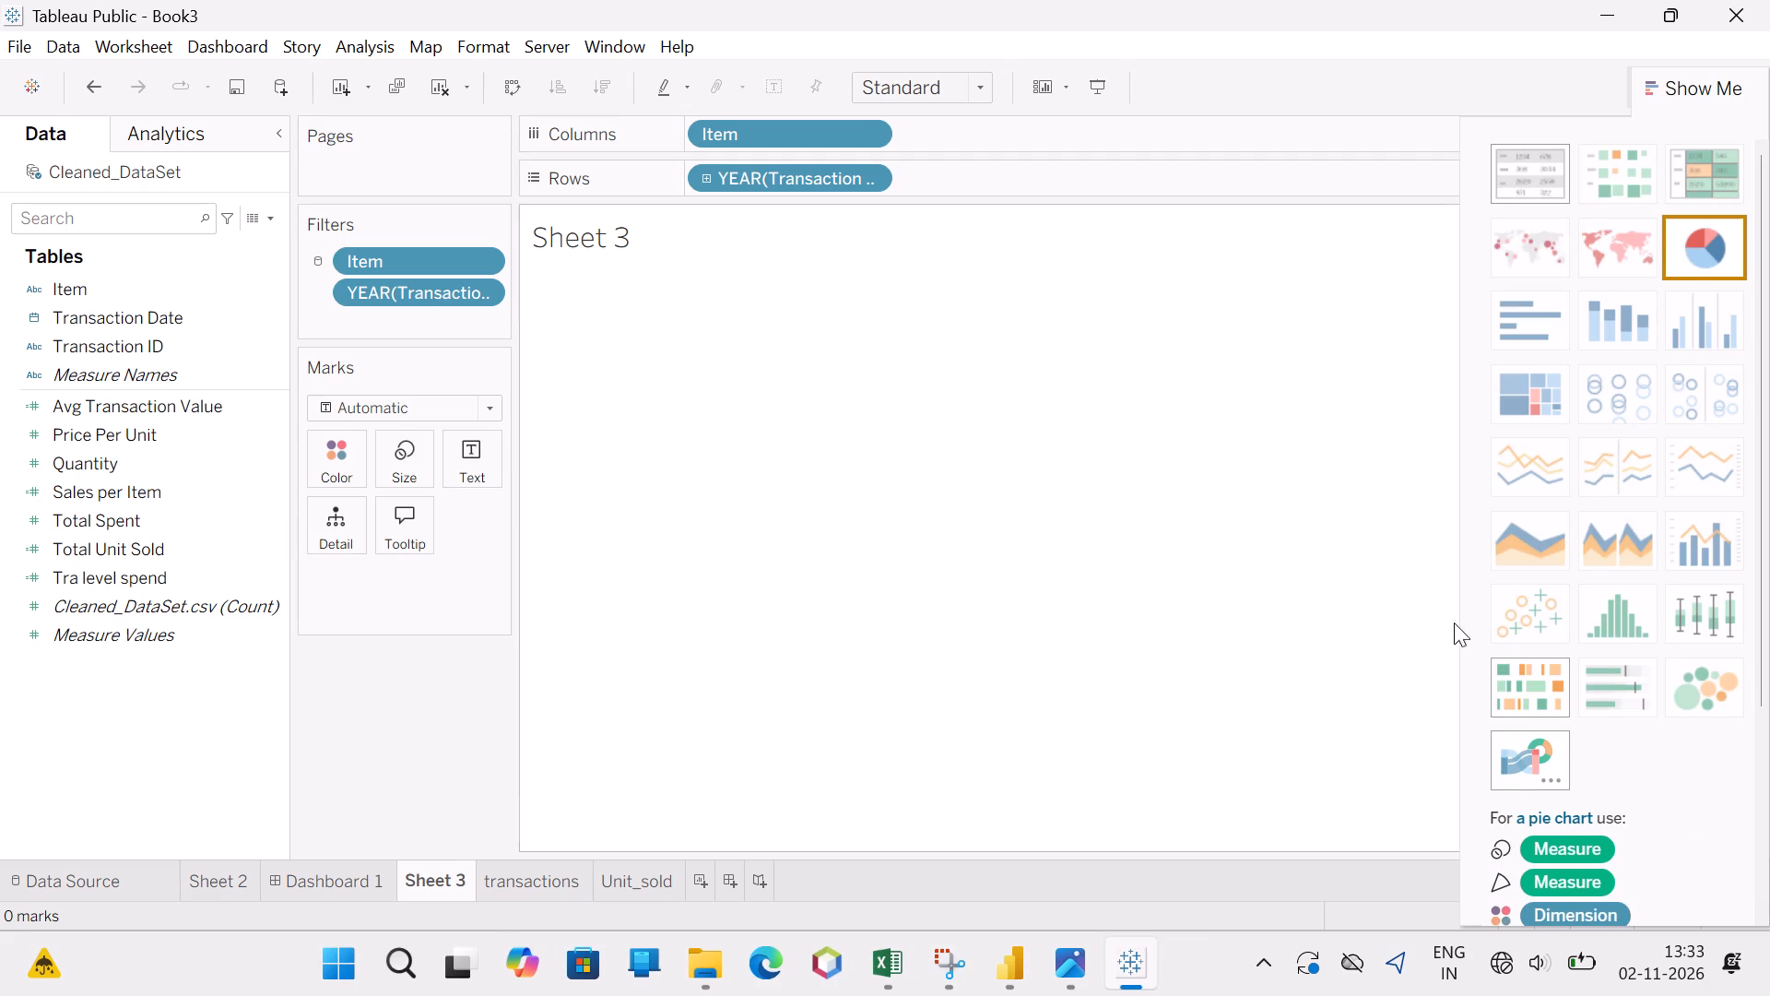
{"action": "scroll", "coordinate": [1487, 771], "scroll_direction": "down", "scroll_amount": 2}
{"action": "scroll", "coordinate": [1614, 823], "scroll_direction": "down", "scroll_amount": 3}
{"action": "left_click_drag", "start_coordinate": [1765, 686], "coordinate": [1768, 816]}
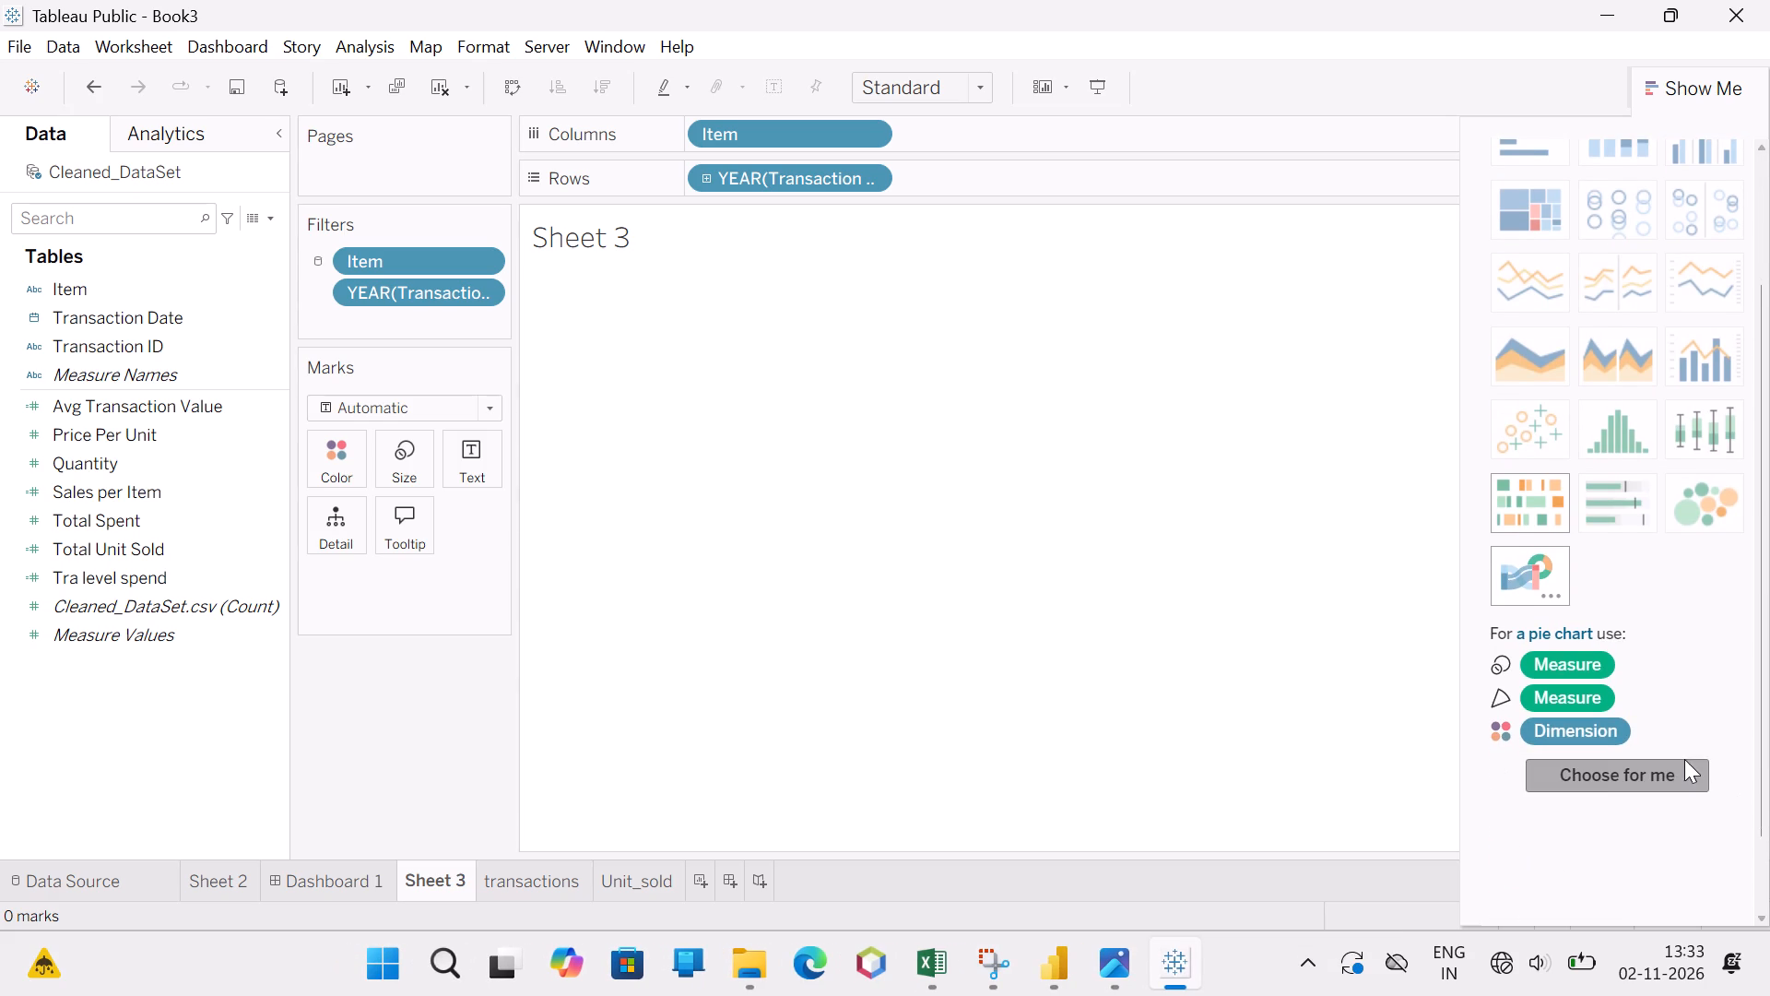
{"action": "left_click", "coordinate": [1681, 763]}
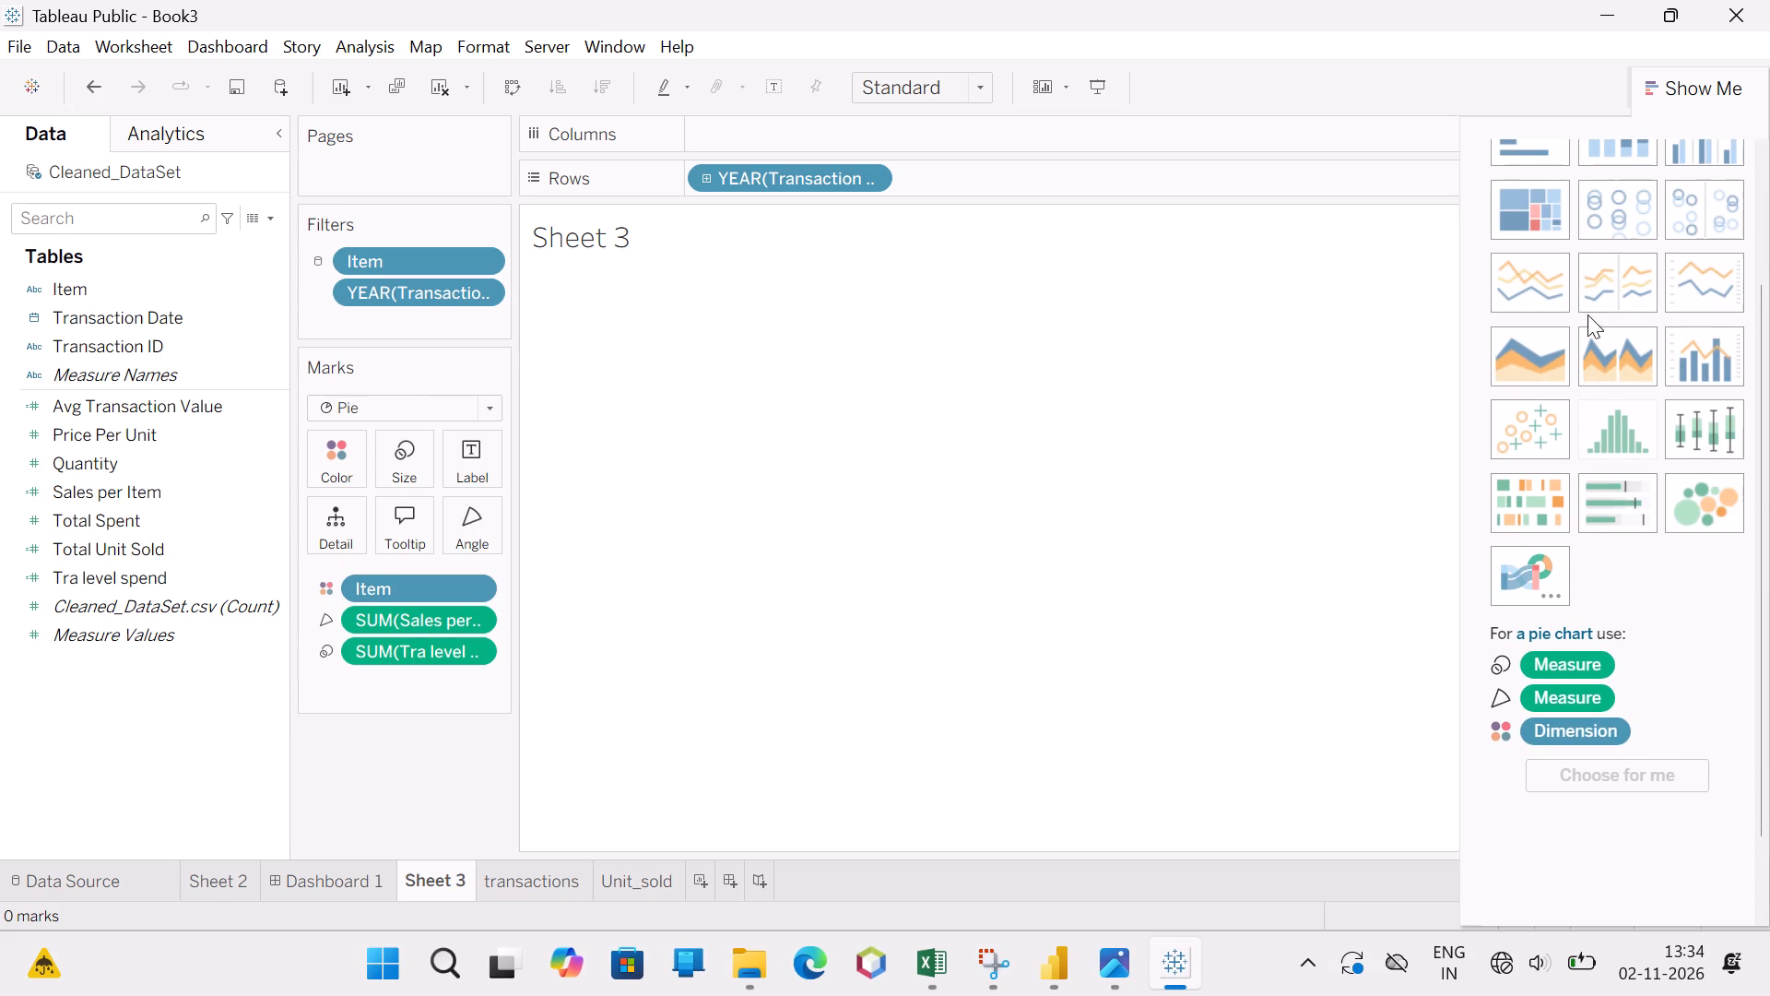
Change Sheet 3 to a histogram with automatically chosen fields.
{"action": "left_click", "coordinate": [1614, 424]}
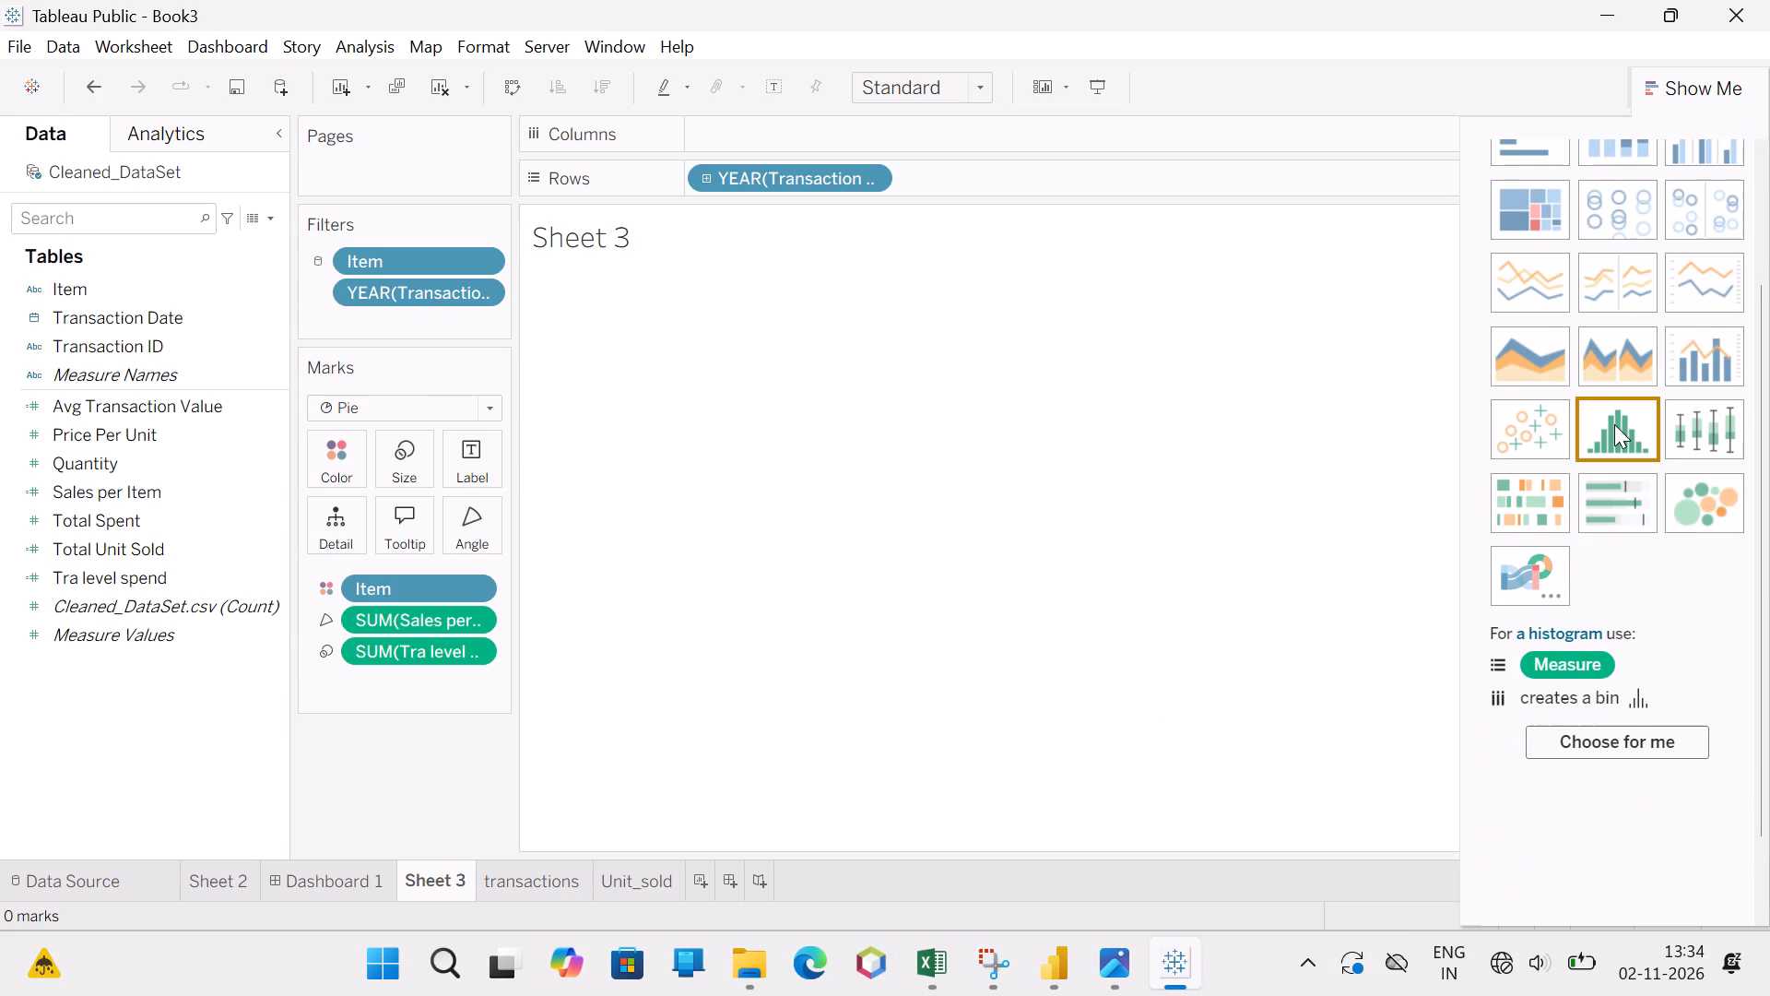
{"action": "left_click", "coordinate": [1616, 740]}
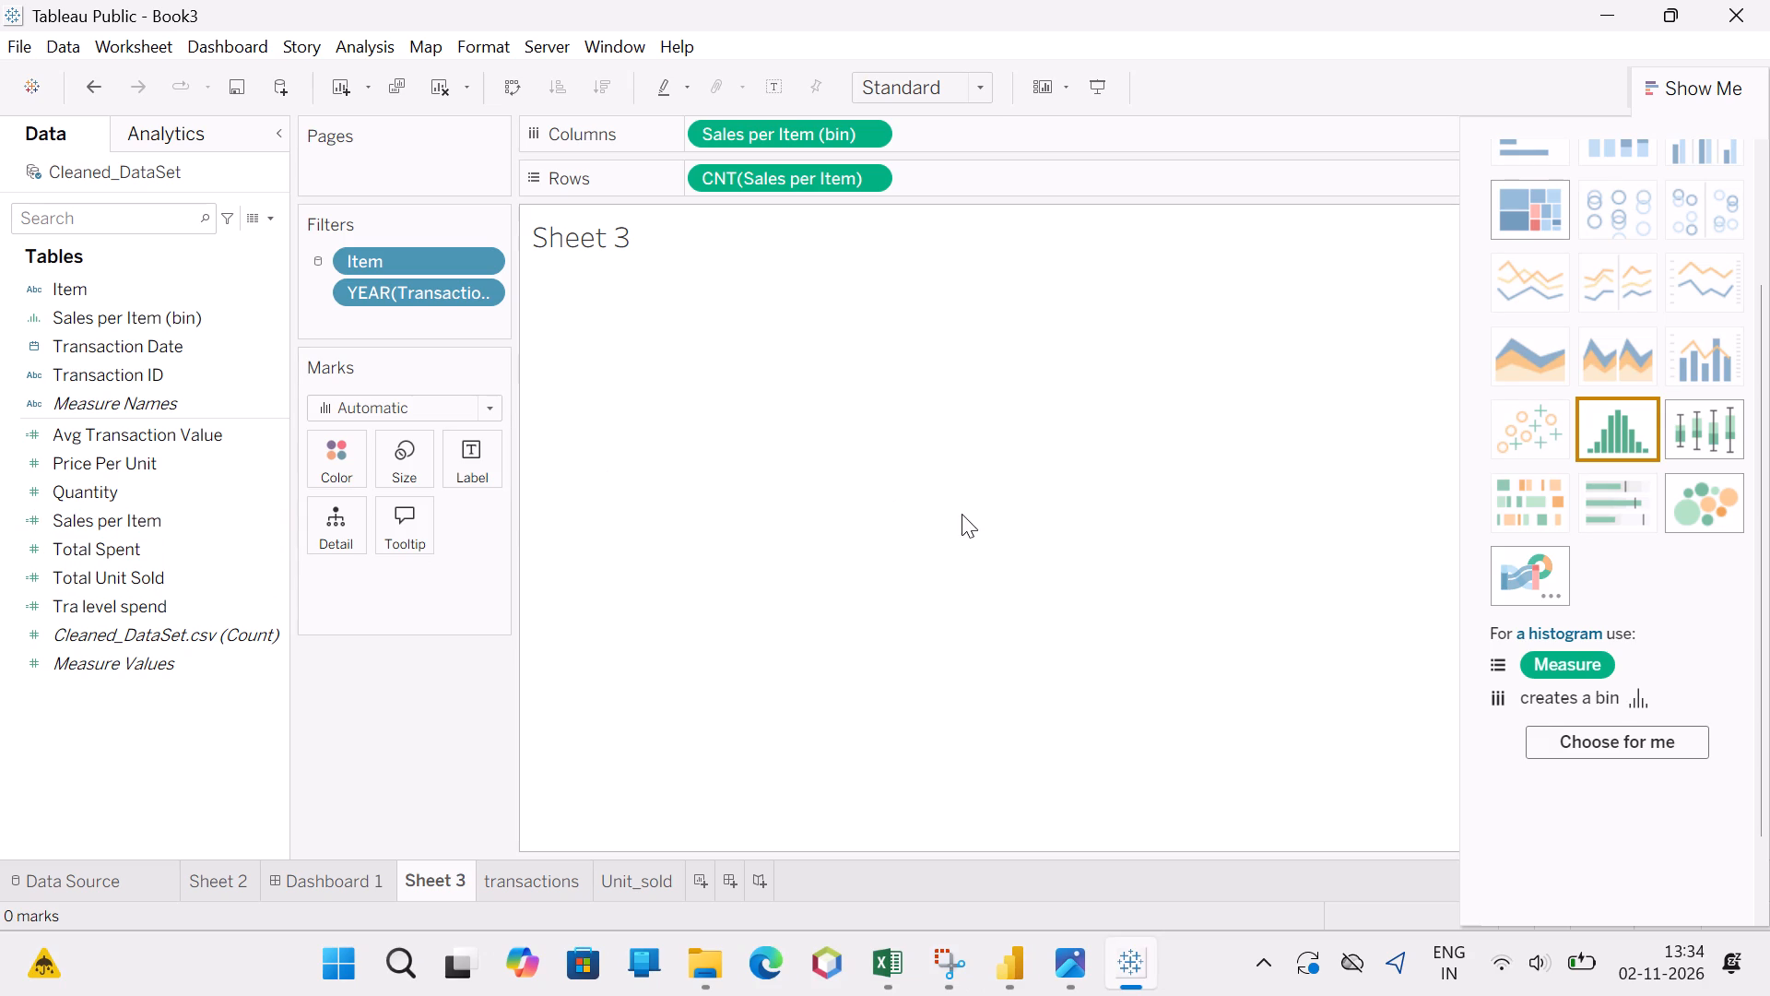
{"action": "left_click", "coordinate": [1540, 748]}
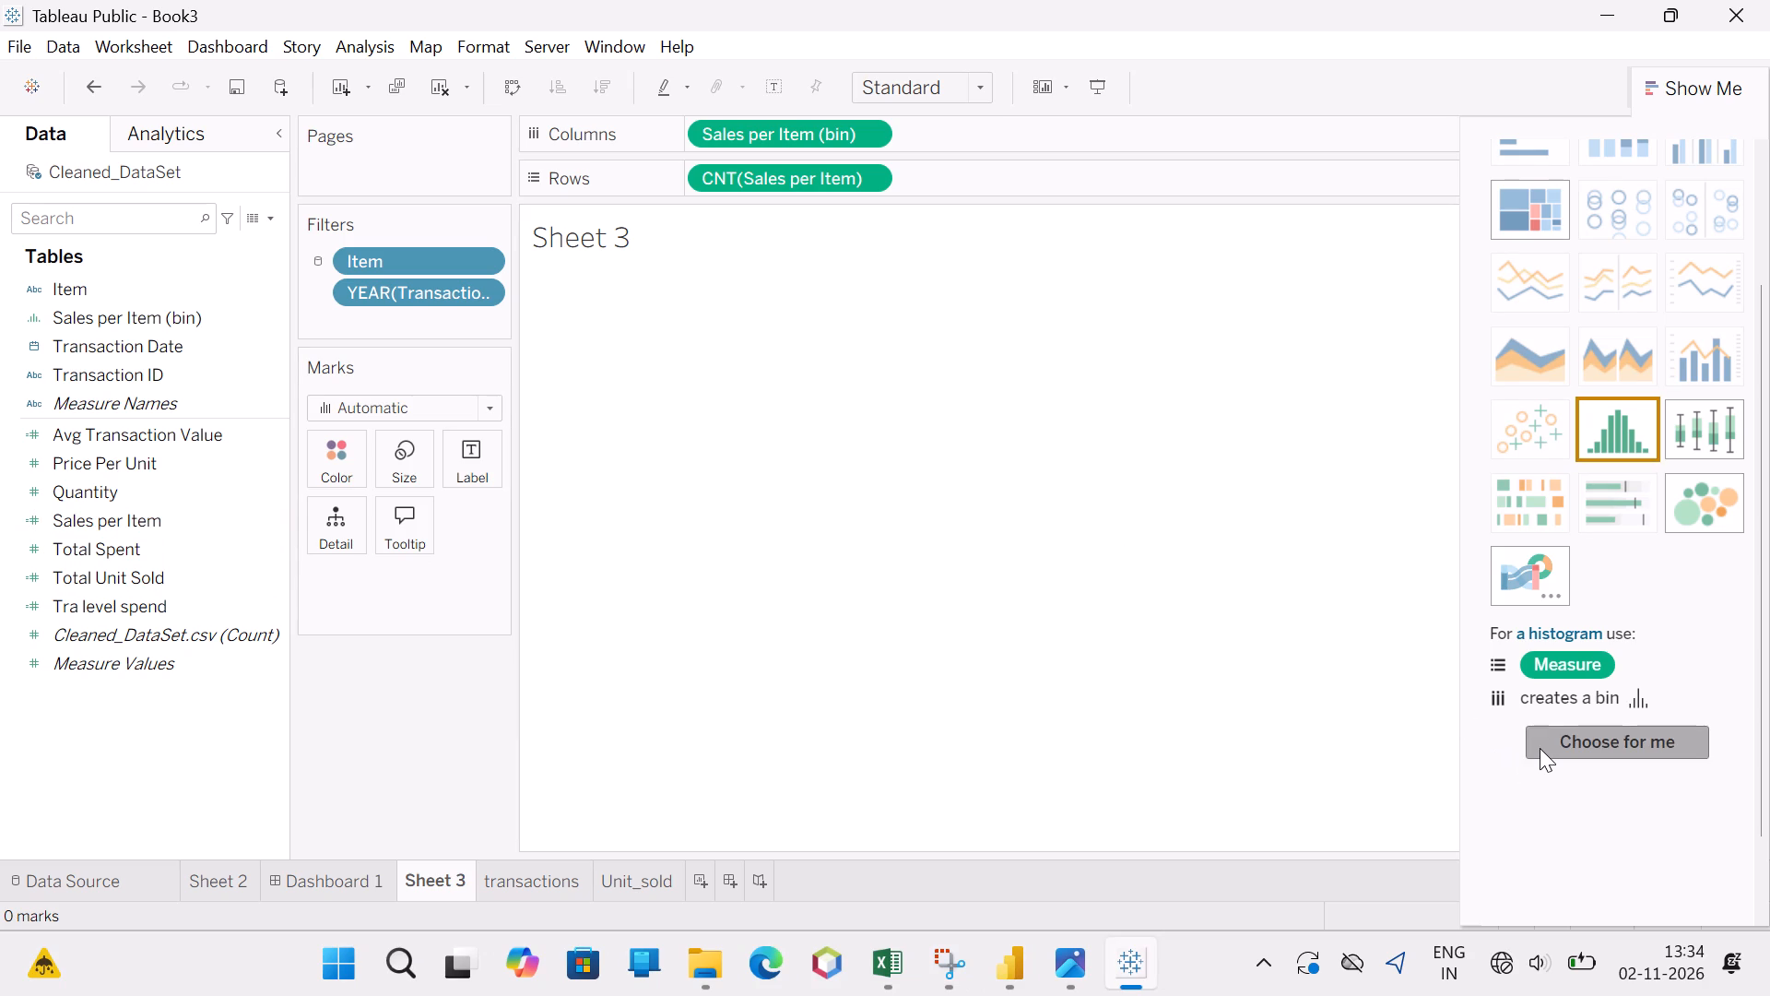
{"action": "left_click", "coordinate": [1540, 748]}
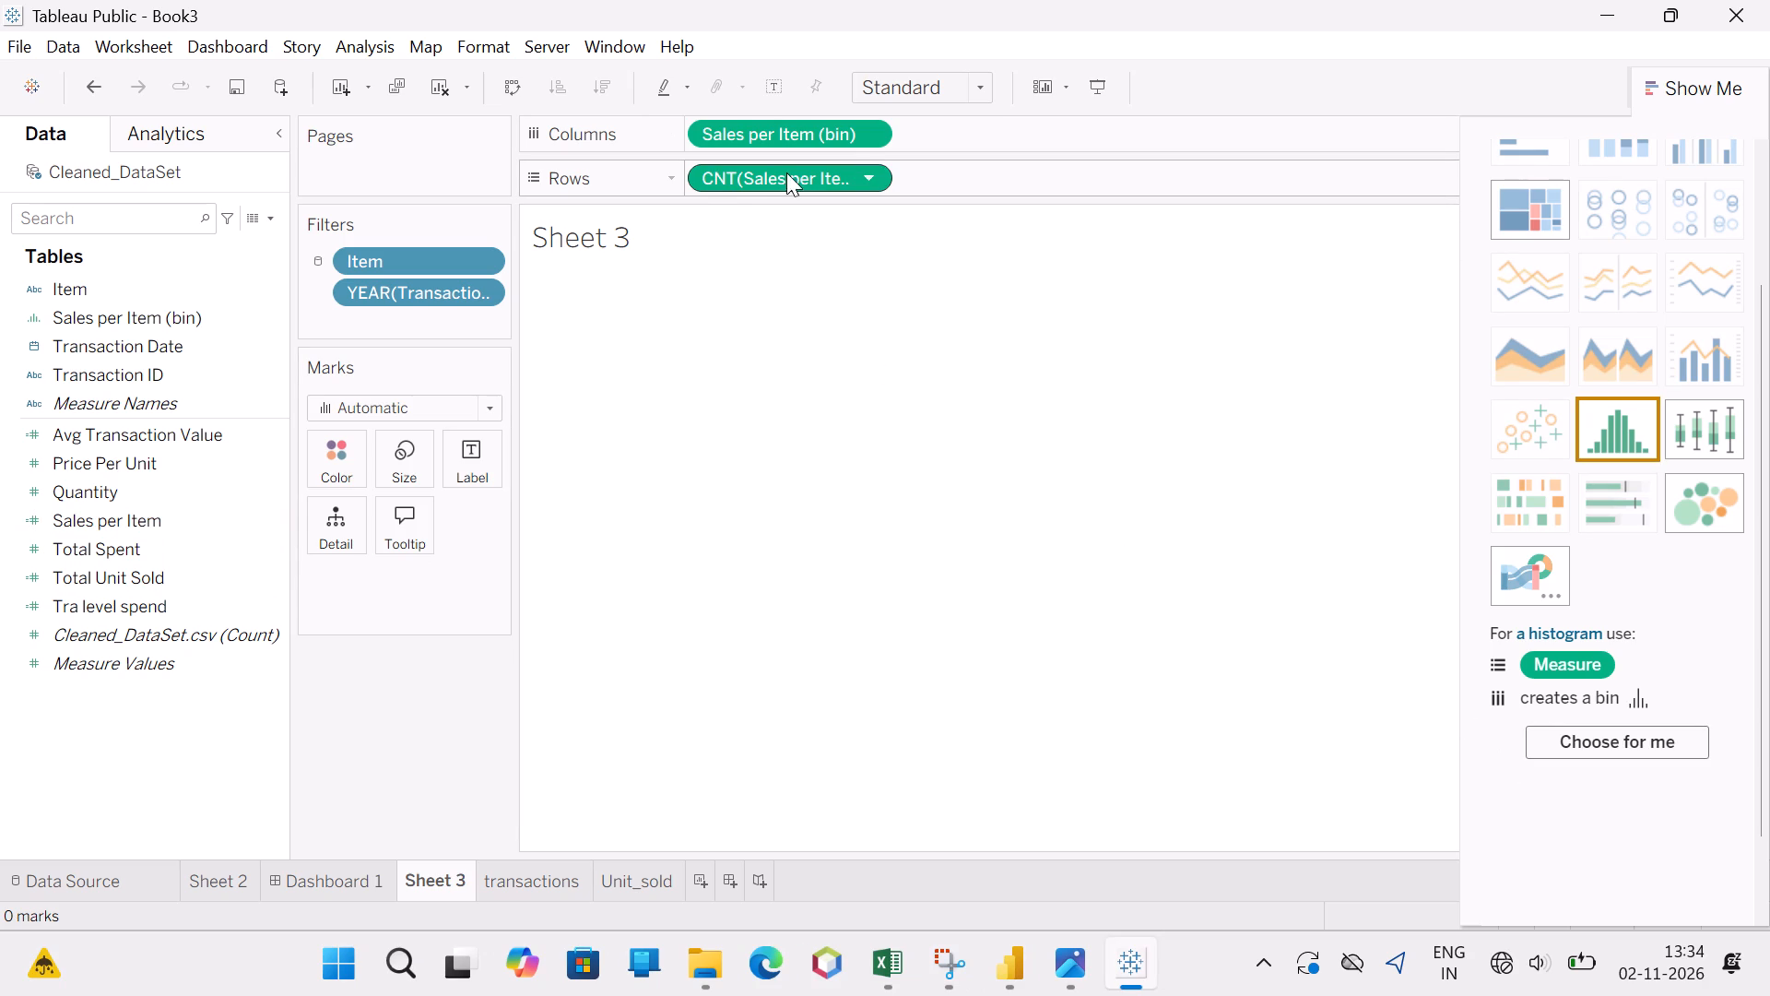
{"action": "left_click", "coordinate": [751, 350]}
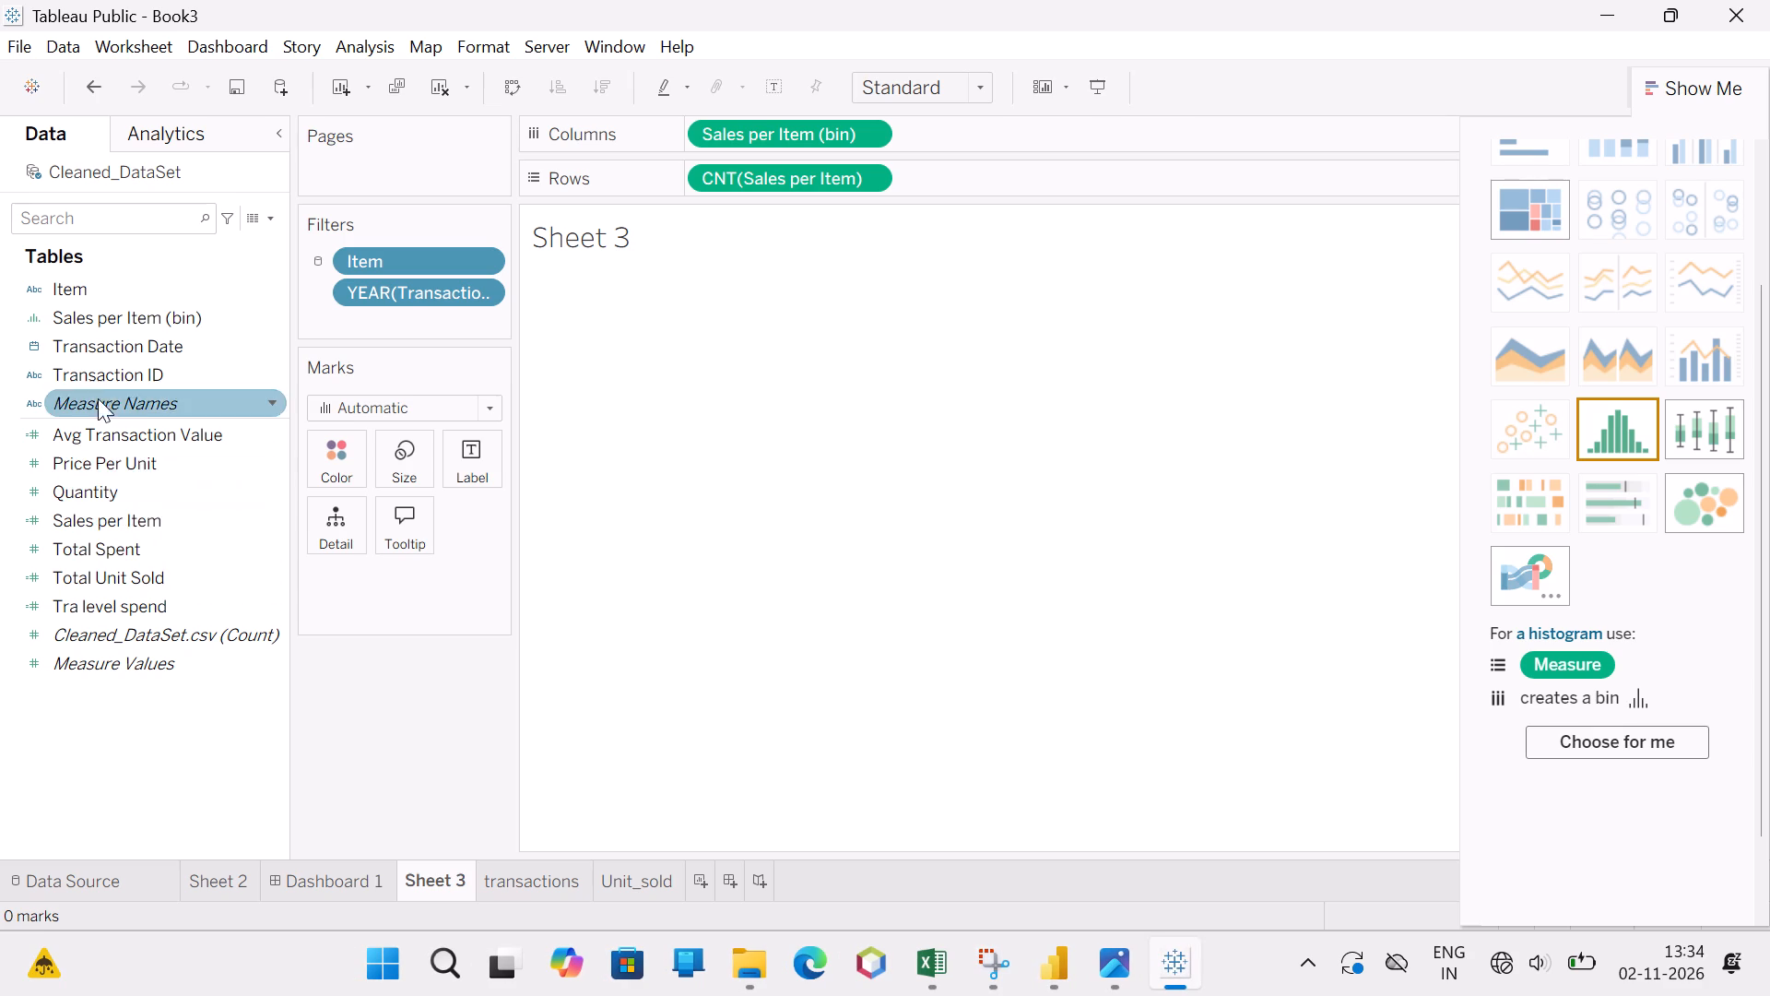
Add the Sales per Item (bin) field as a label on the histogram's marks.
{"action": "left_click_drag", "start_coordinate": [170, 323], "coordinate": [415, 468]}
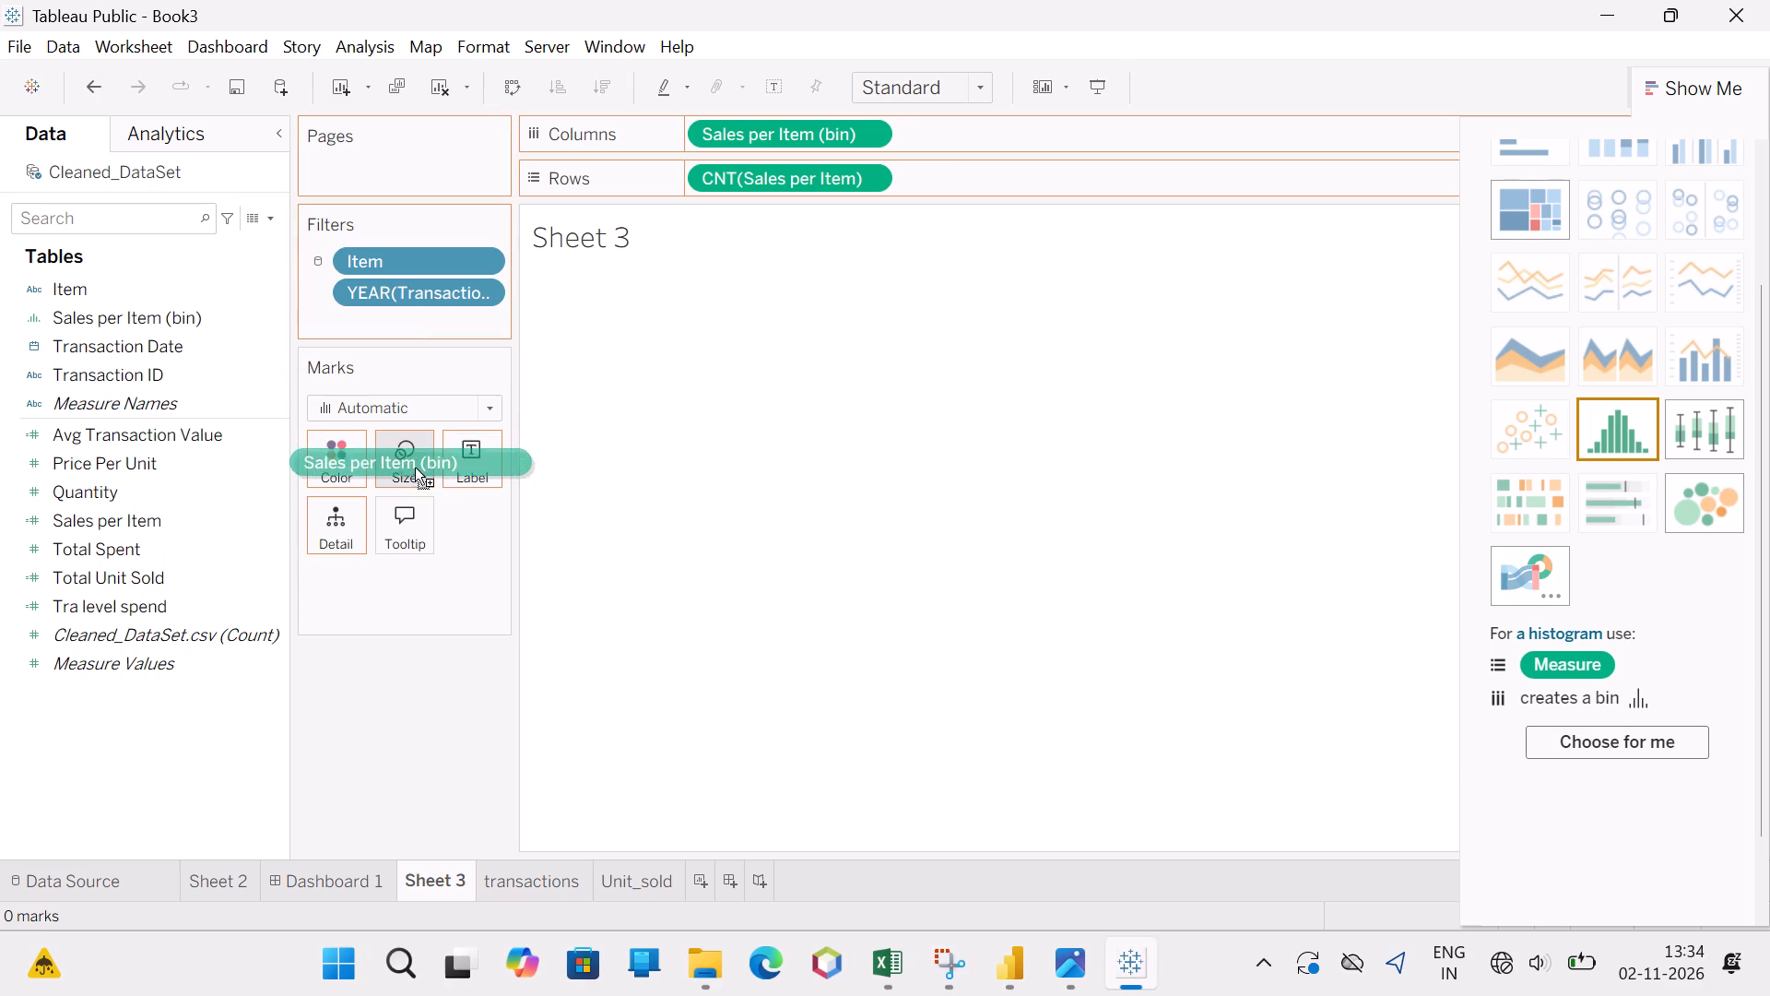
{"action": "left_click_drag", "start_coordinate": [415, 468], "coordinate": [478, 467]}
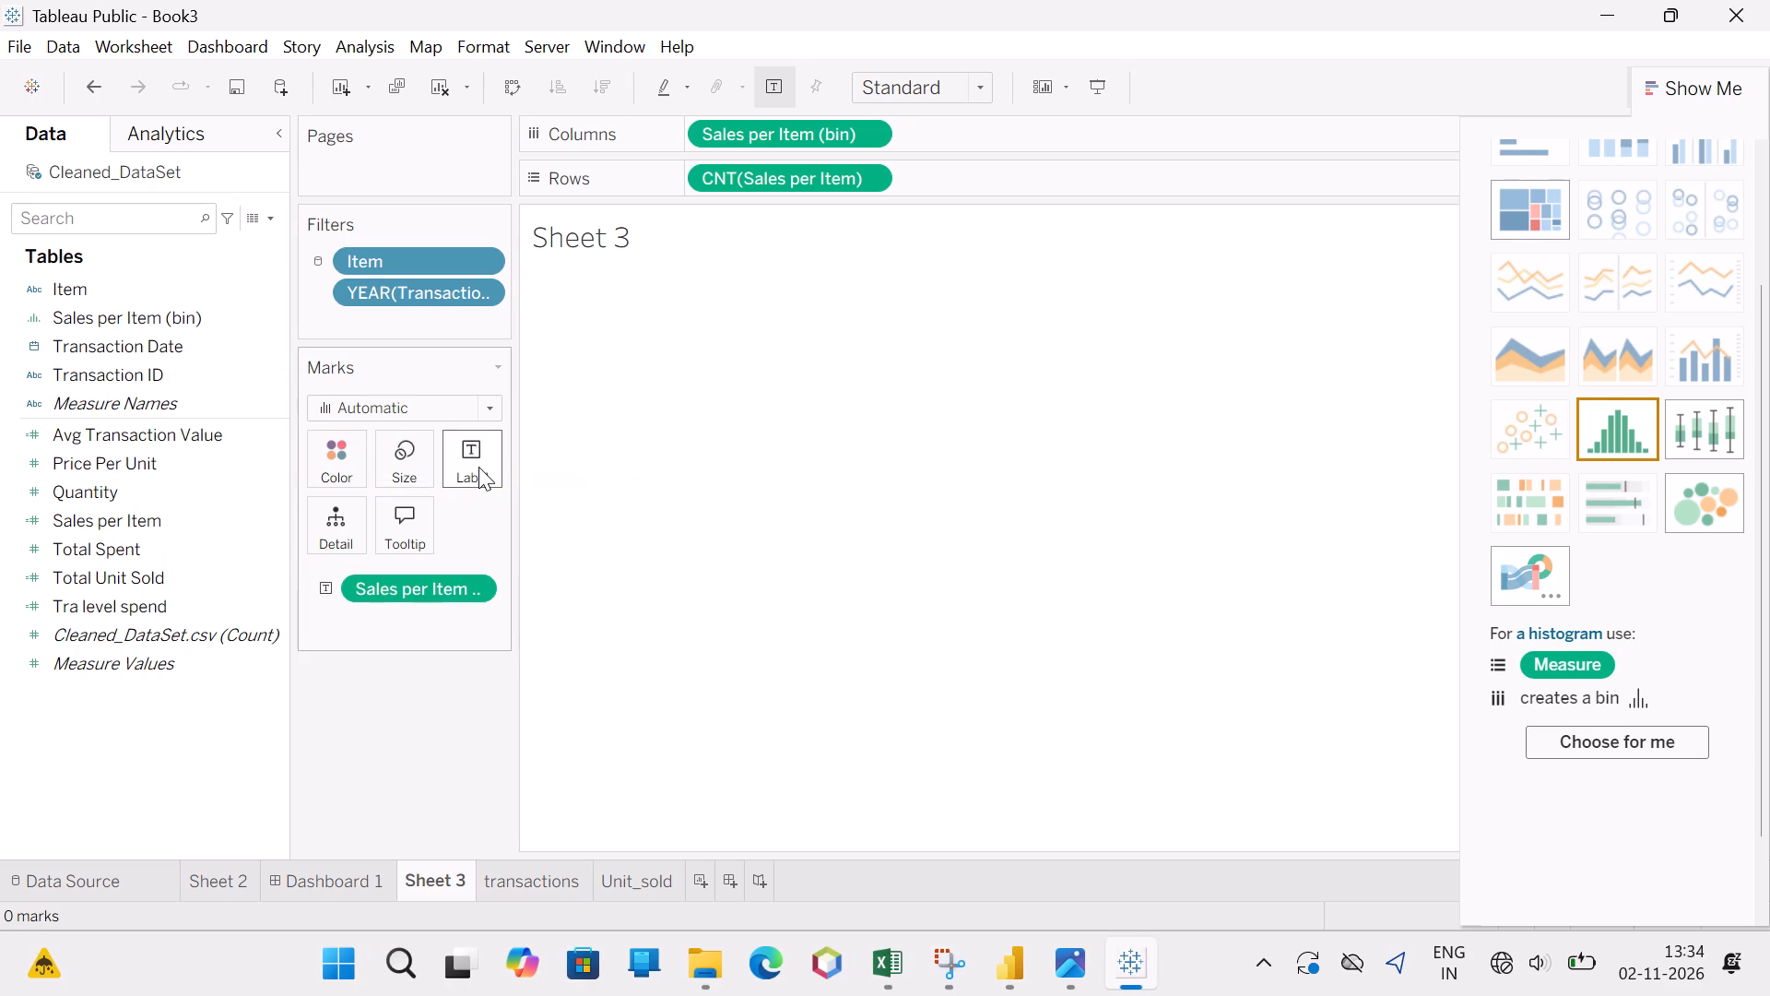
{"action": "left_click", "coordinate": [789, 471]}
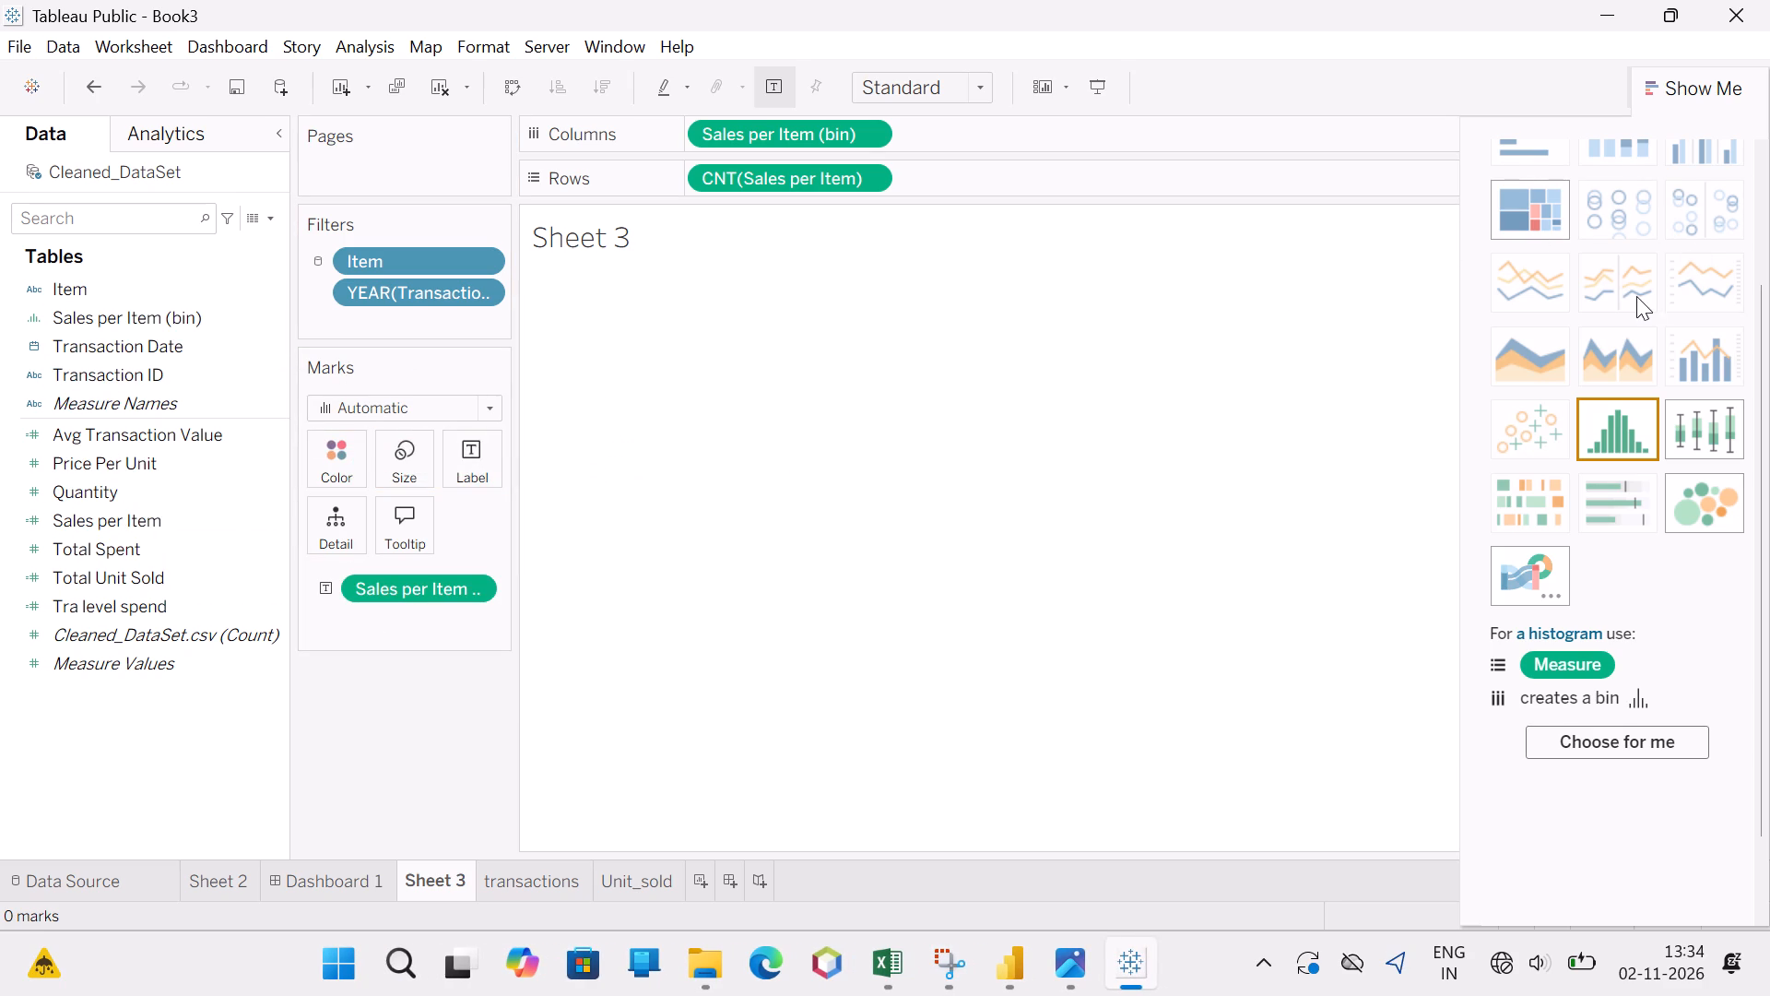
Change Sheet 3 to a discrete line chart with automatically chosen fields.
{"action": "left_click", "coordinate": [1636, 295]}
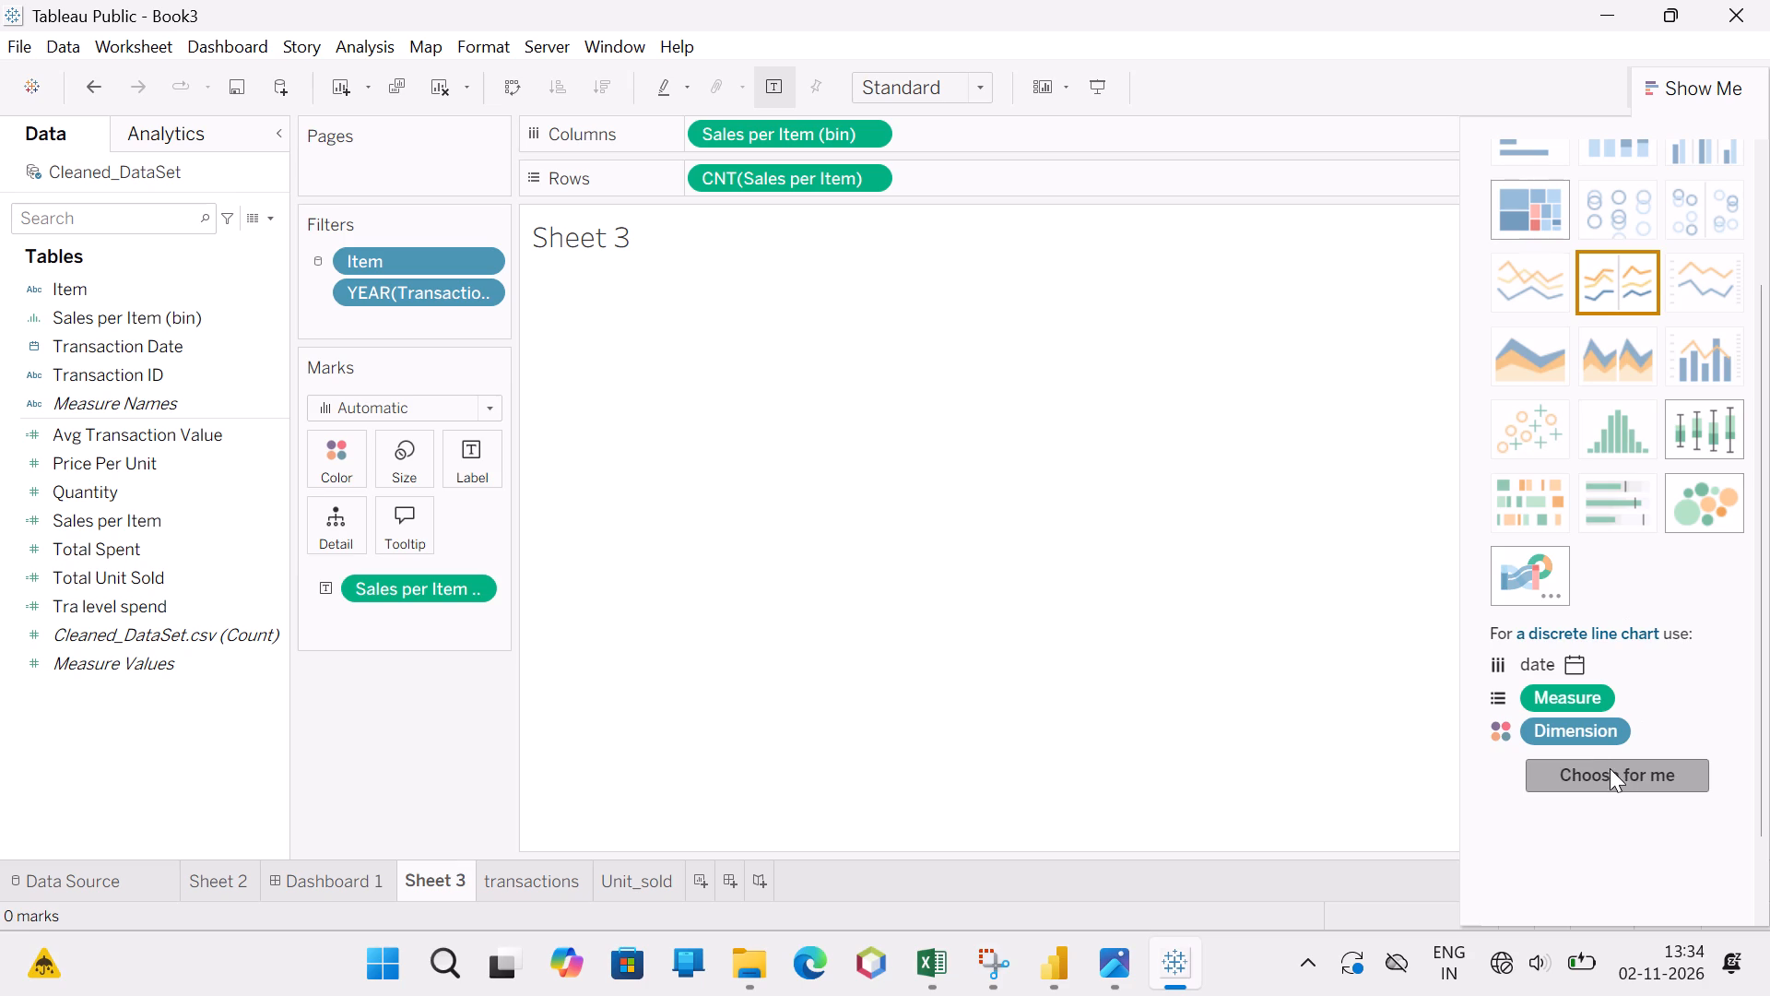
{"action": "left_click", "coordinate": [1607, 764]}
{"action": "double_click", "coordinate": [1034, 521]}
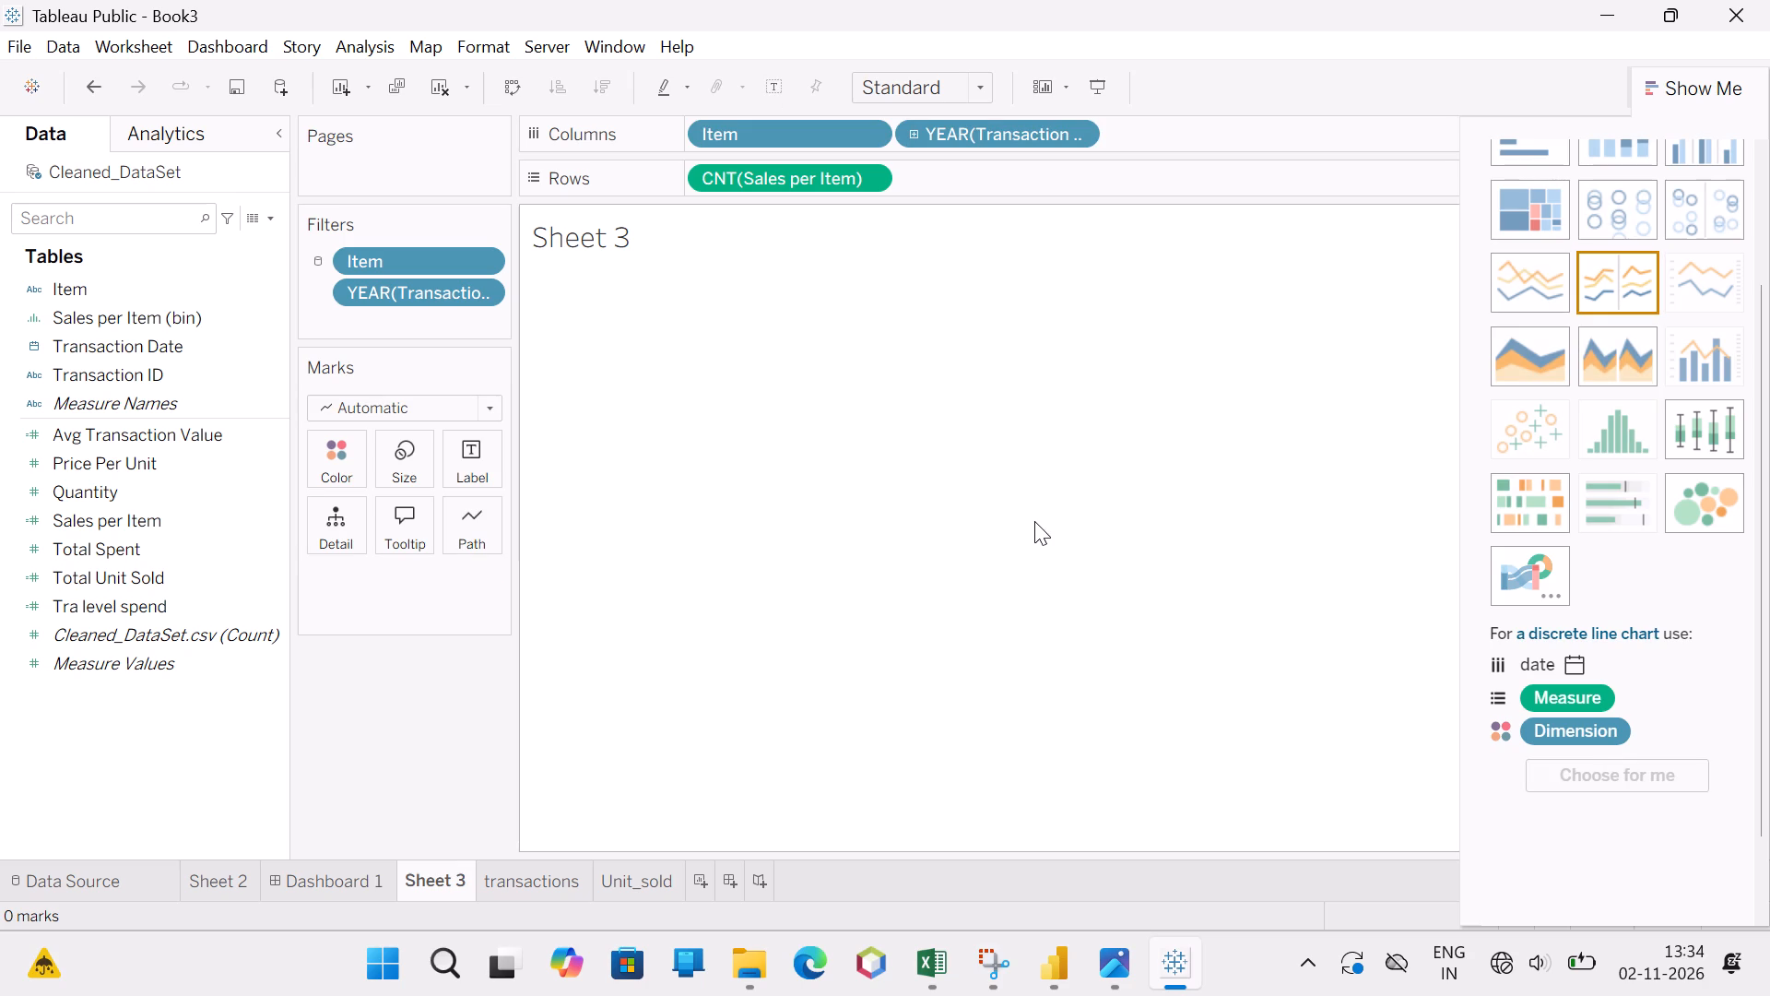
Change the Sheet 3 chart to stacked bars.
{"action": "scroll", "coordinate": [1034, 521], "scroll_direction": "up", "scroll_amount": 7}
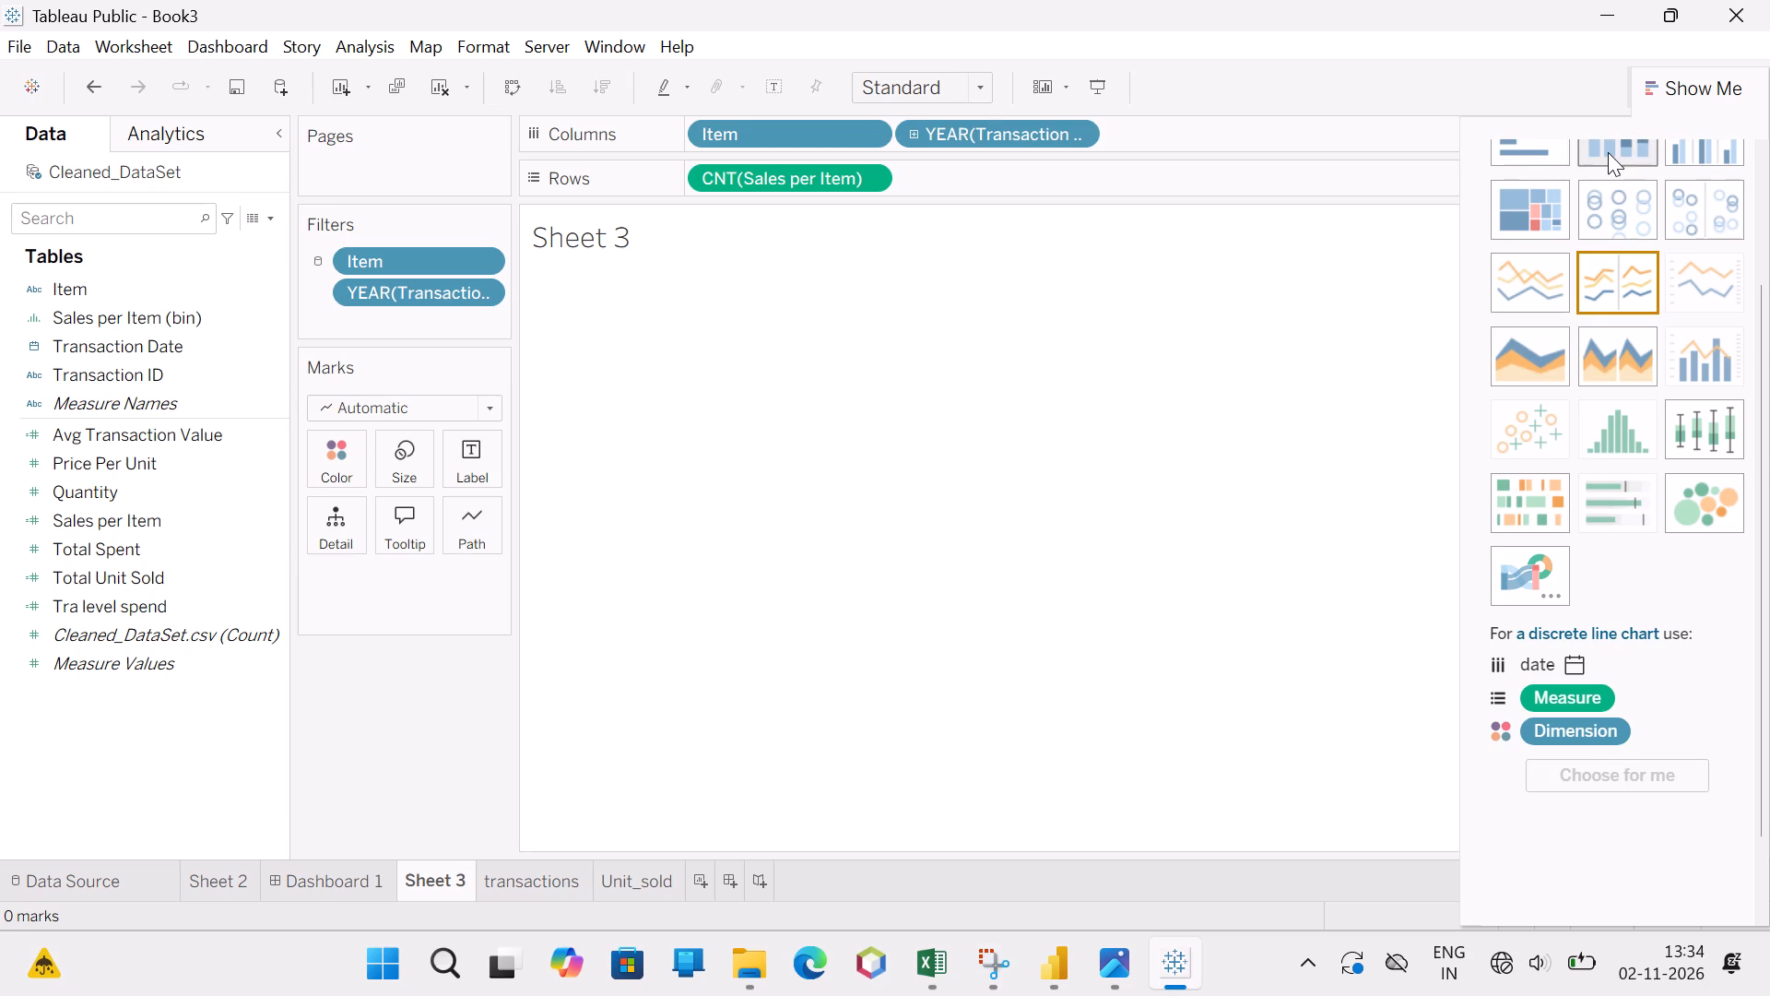
{"action": "double_click", "coordinate": [1607, 151]}
{"action": "left_click", "coordinate": [786, 717]}
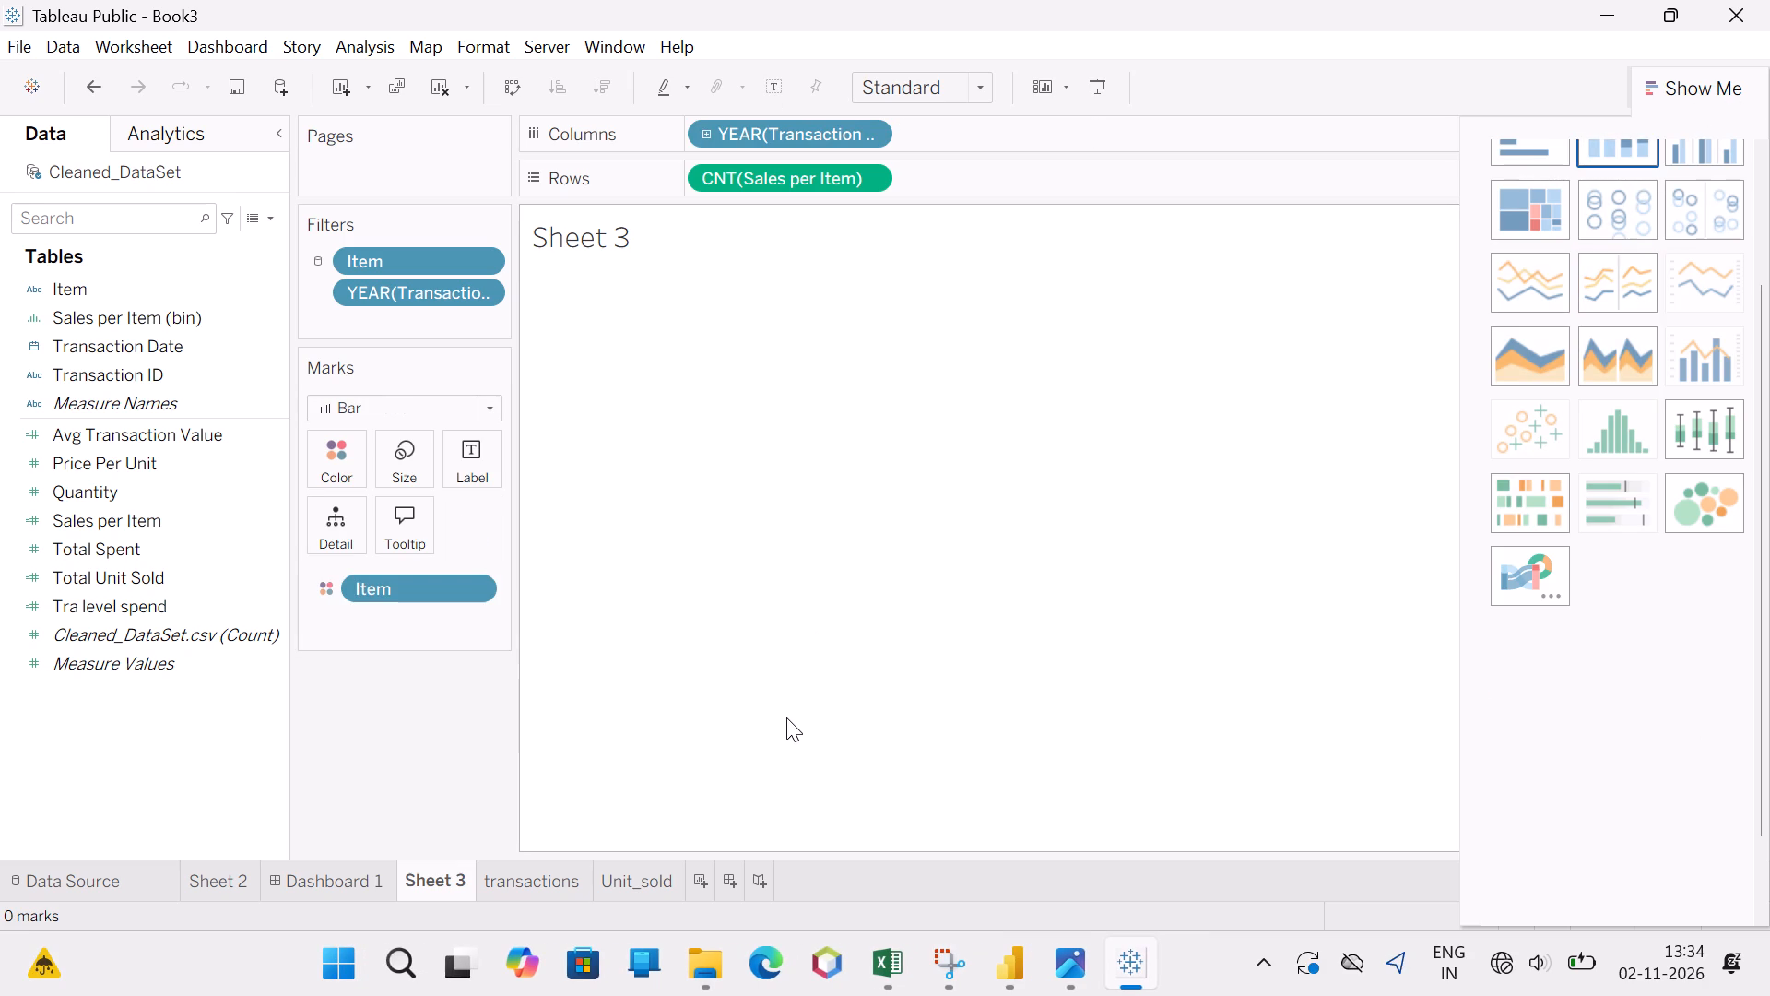
{"action": "left_click", "coordinate": [786, 717]}
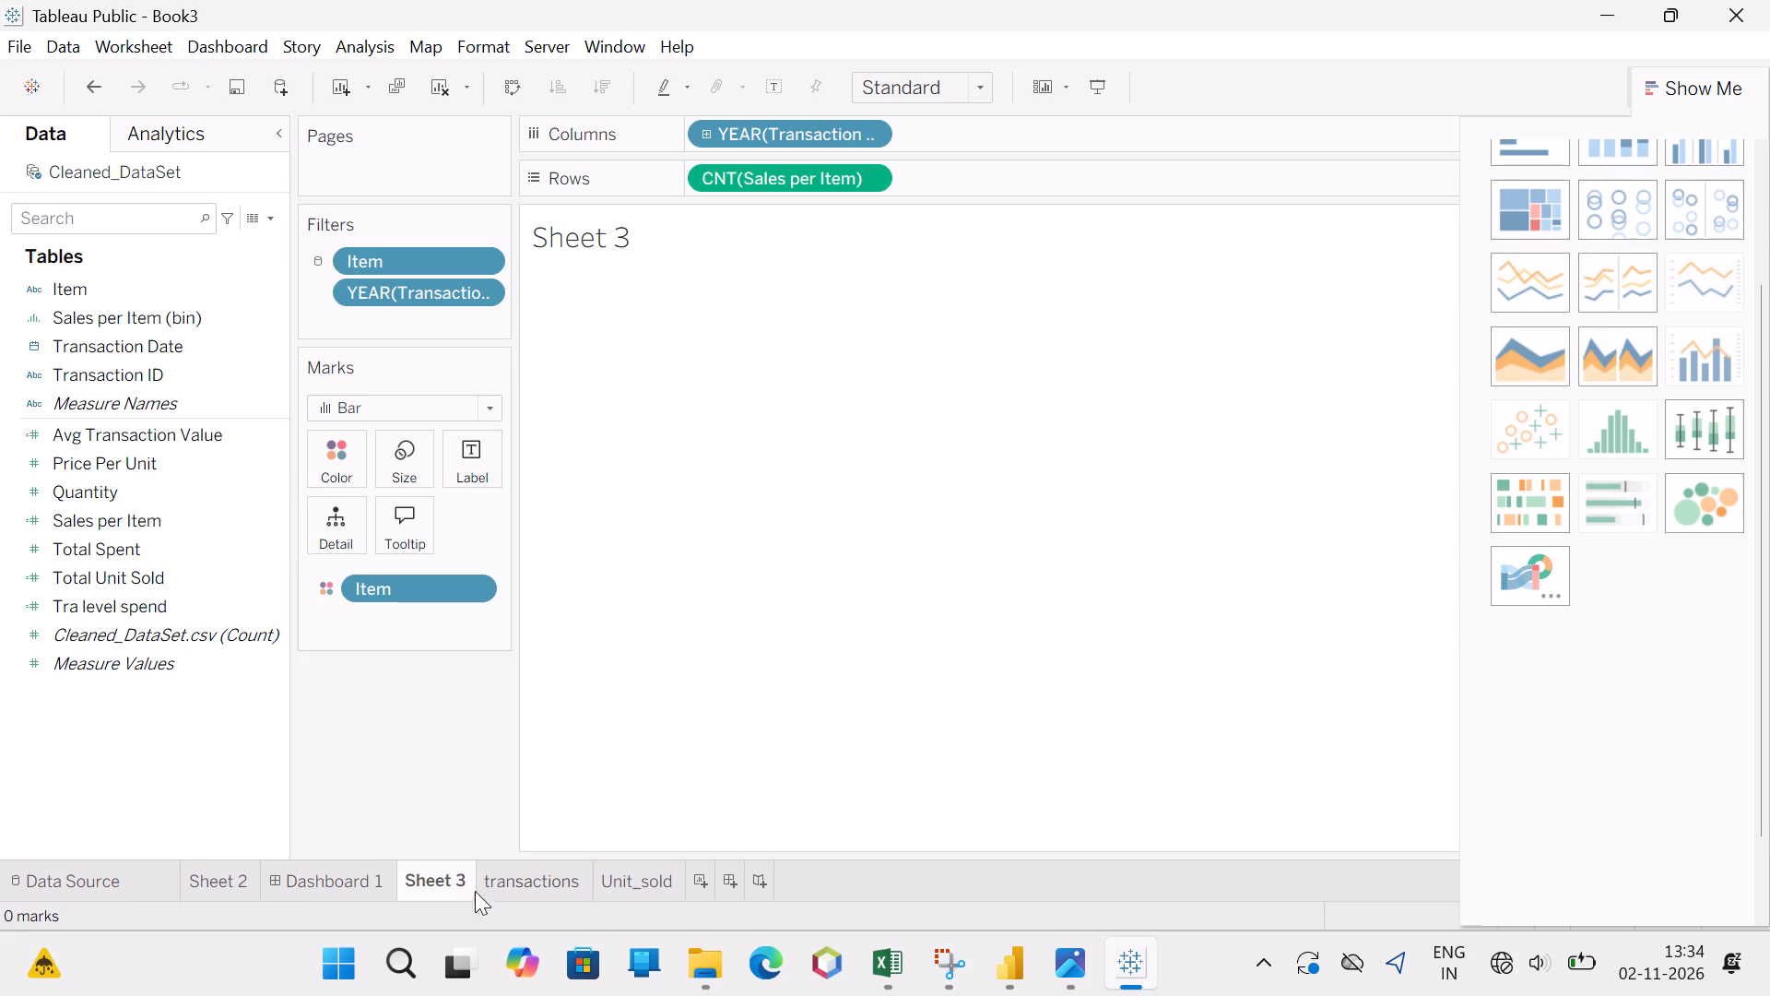
Look over the transactions and Unit_sold sheets and the available dashboard commands.
{"action": "left_click", "coordinate": [503, 893]}
{"action": "left_click", "coordinate": [622, 866]}
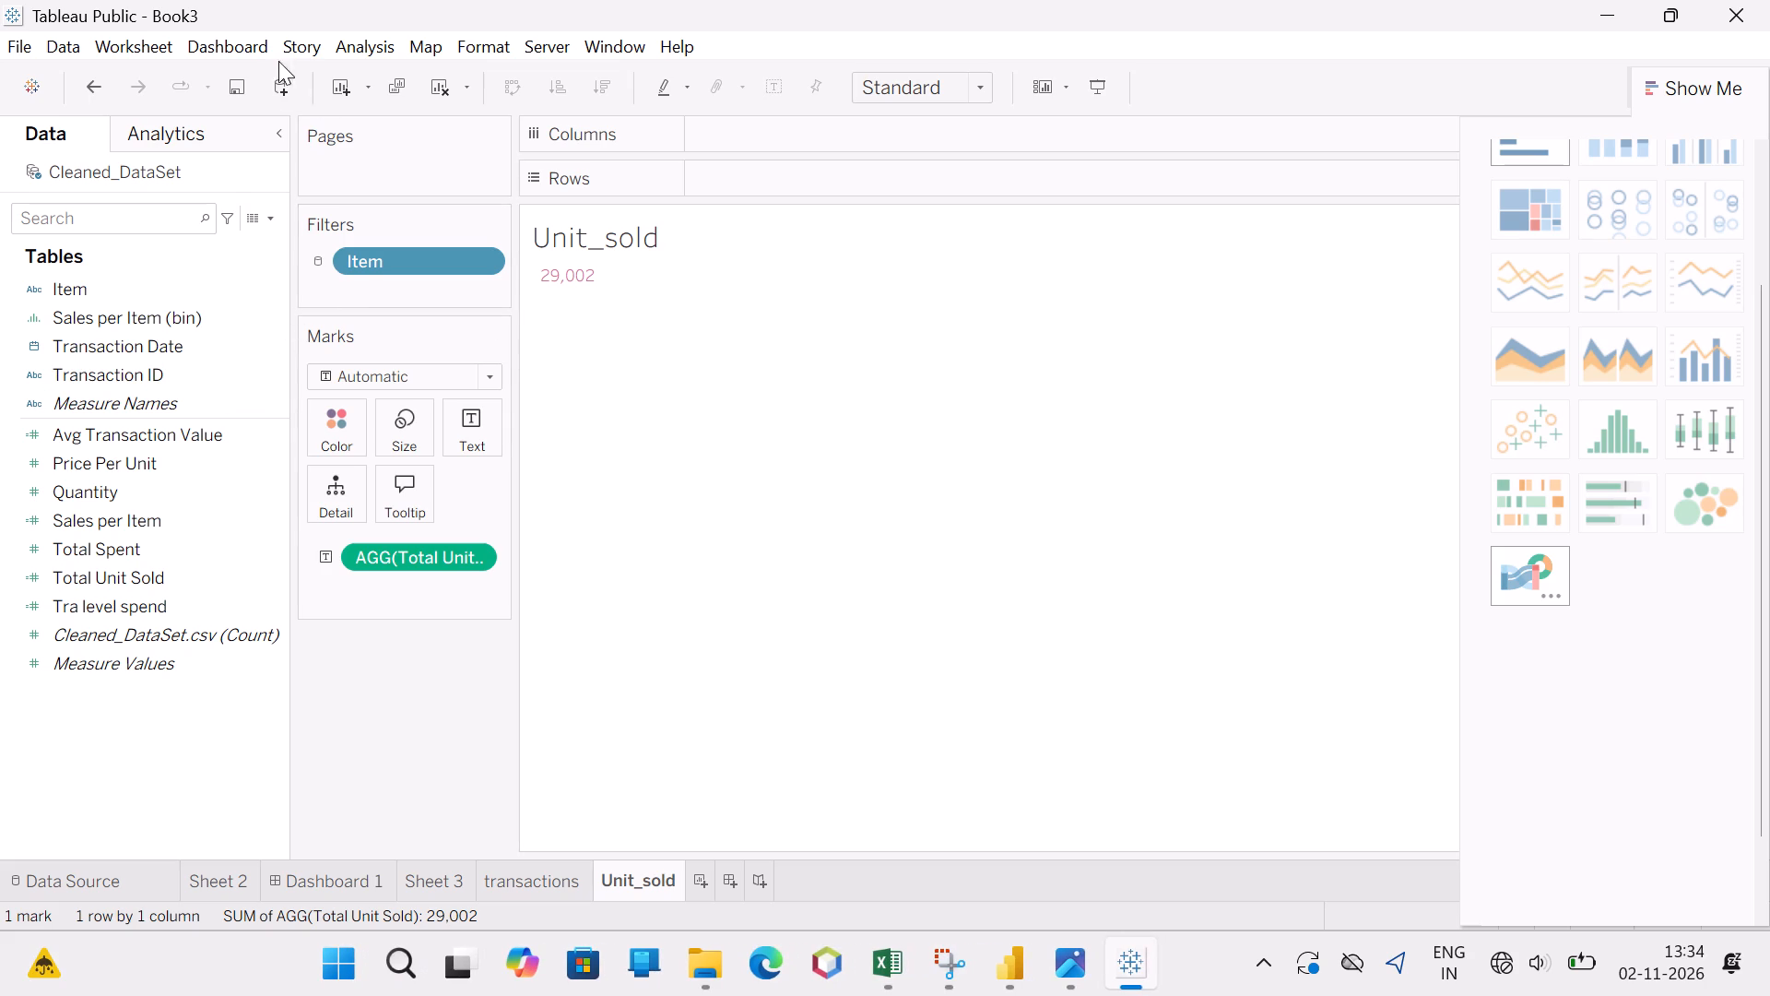
{"action": "left_click", "coordinate": [261, 45]}
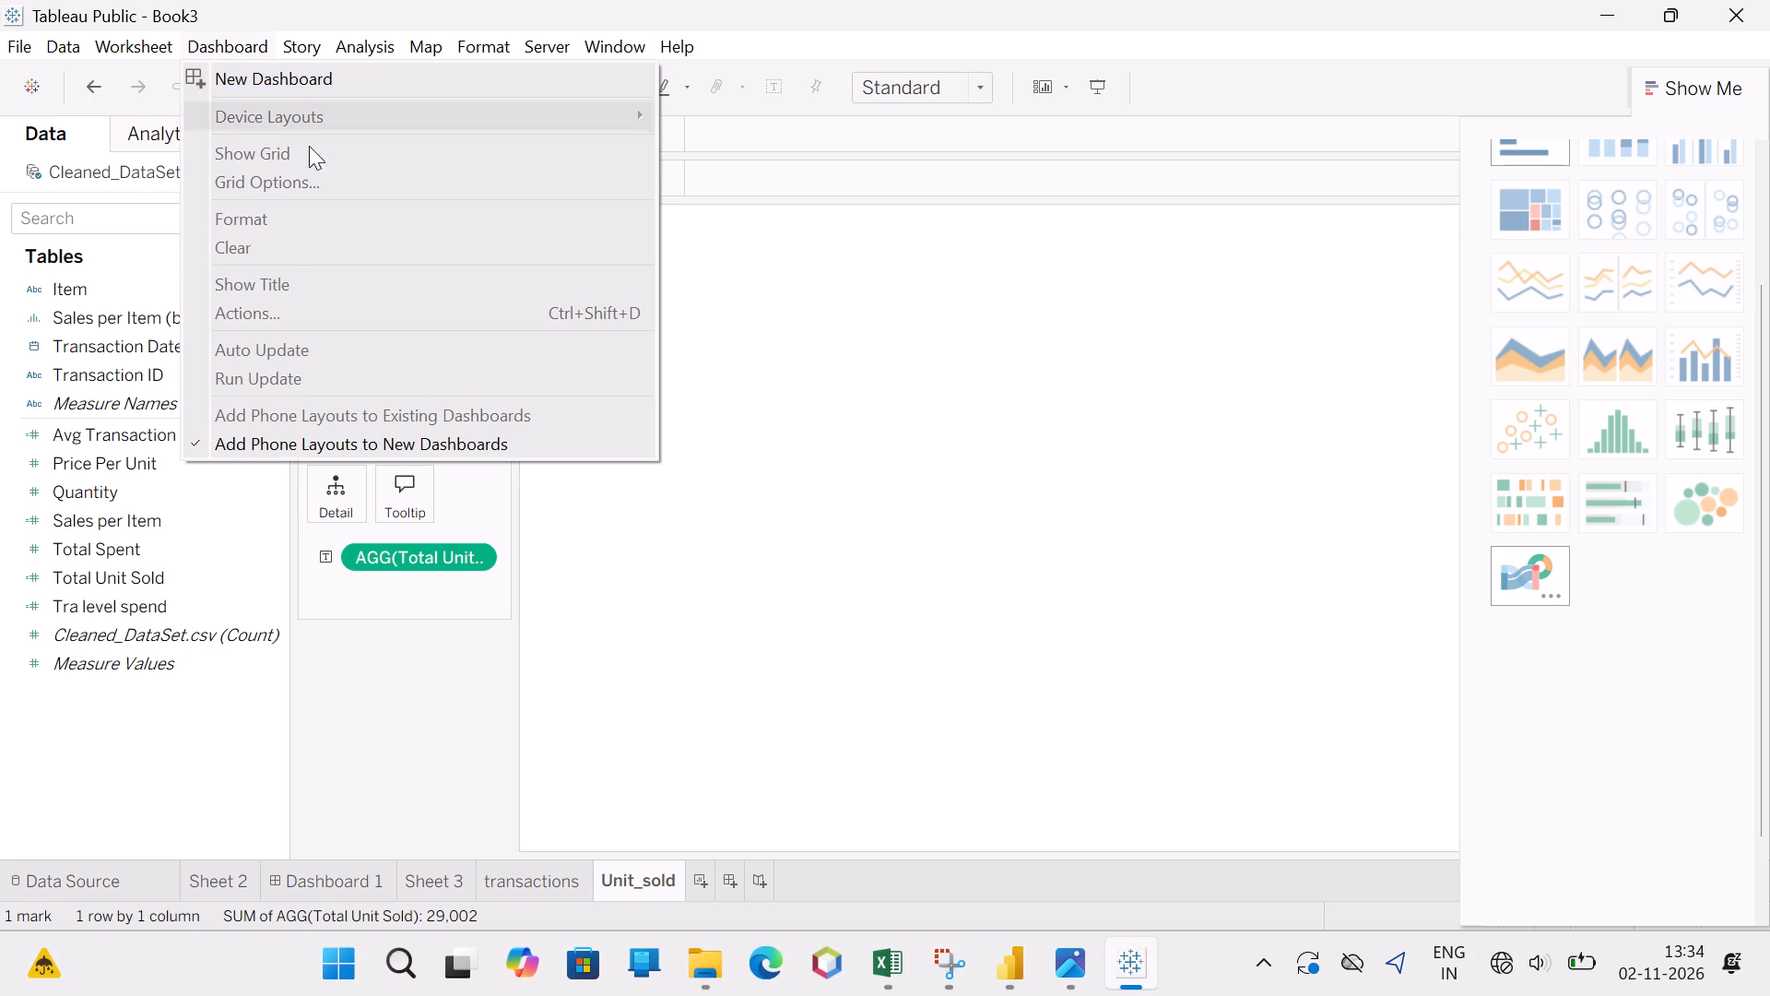
{"action": "left_click", "coordinate": [634, 617]}
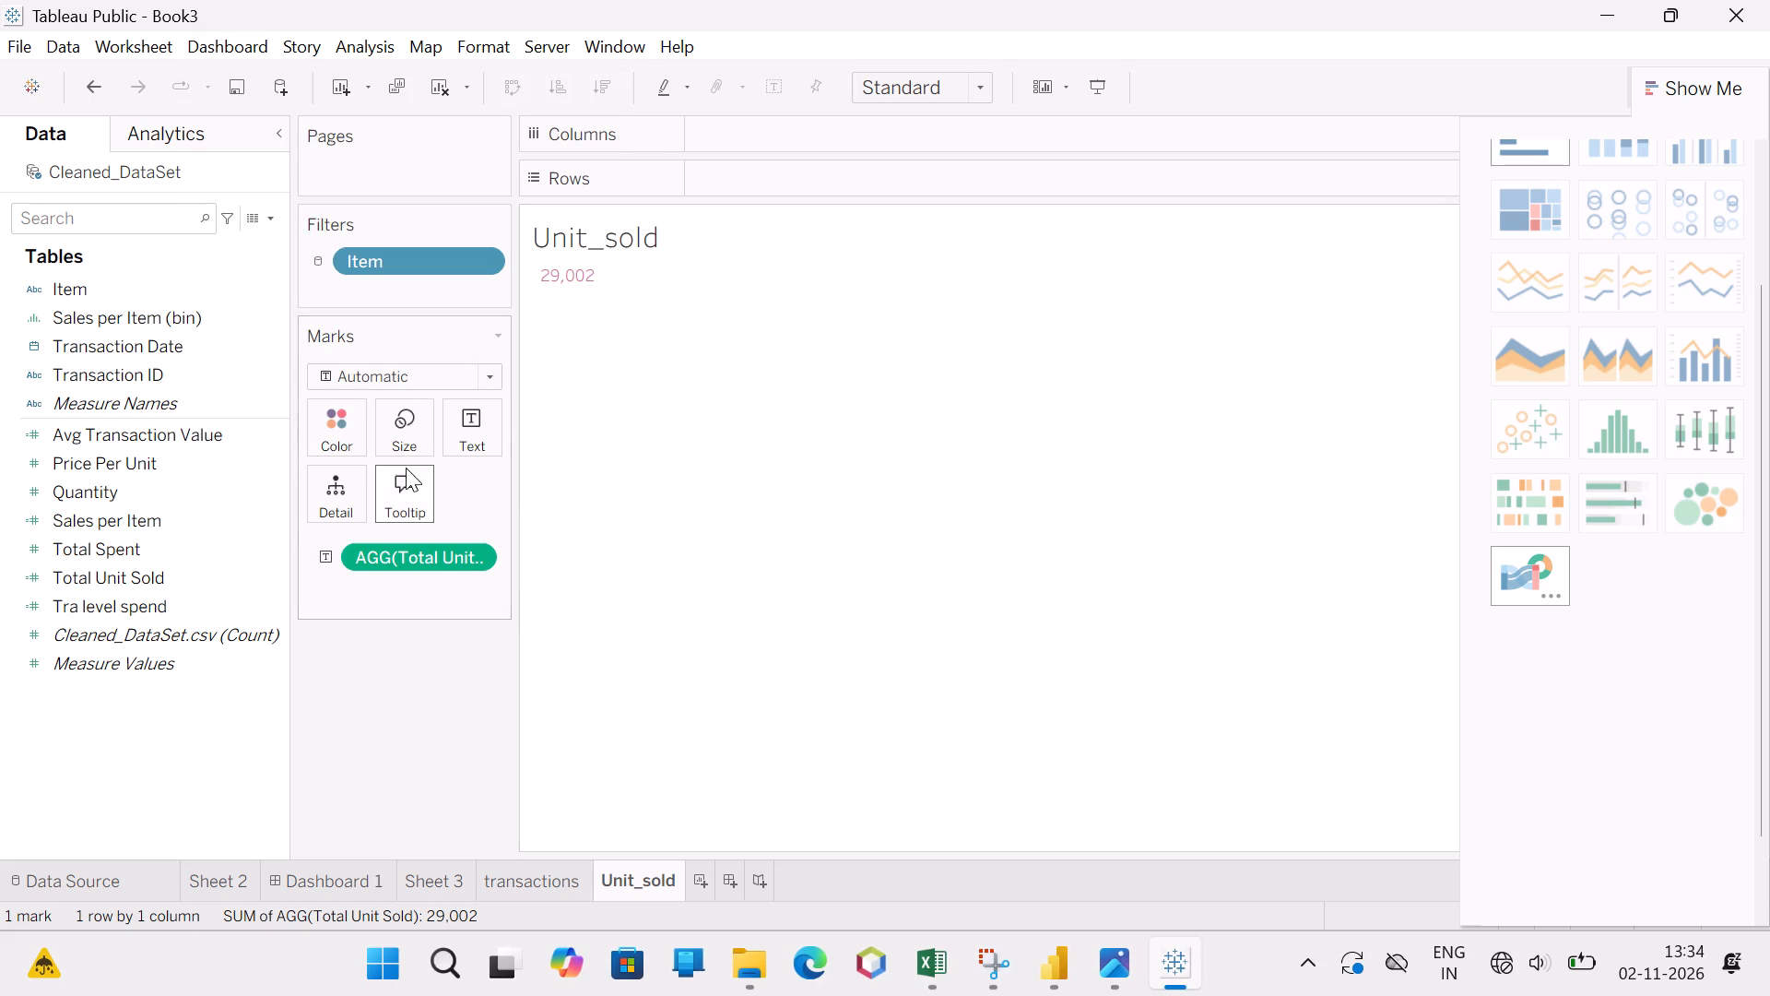
{"action": "left_click", "coordinate": [585, 881]}
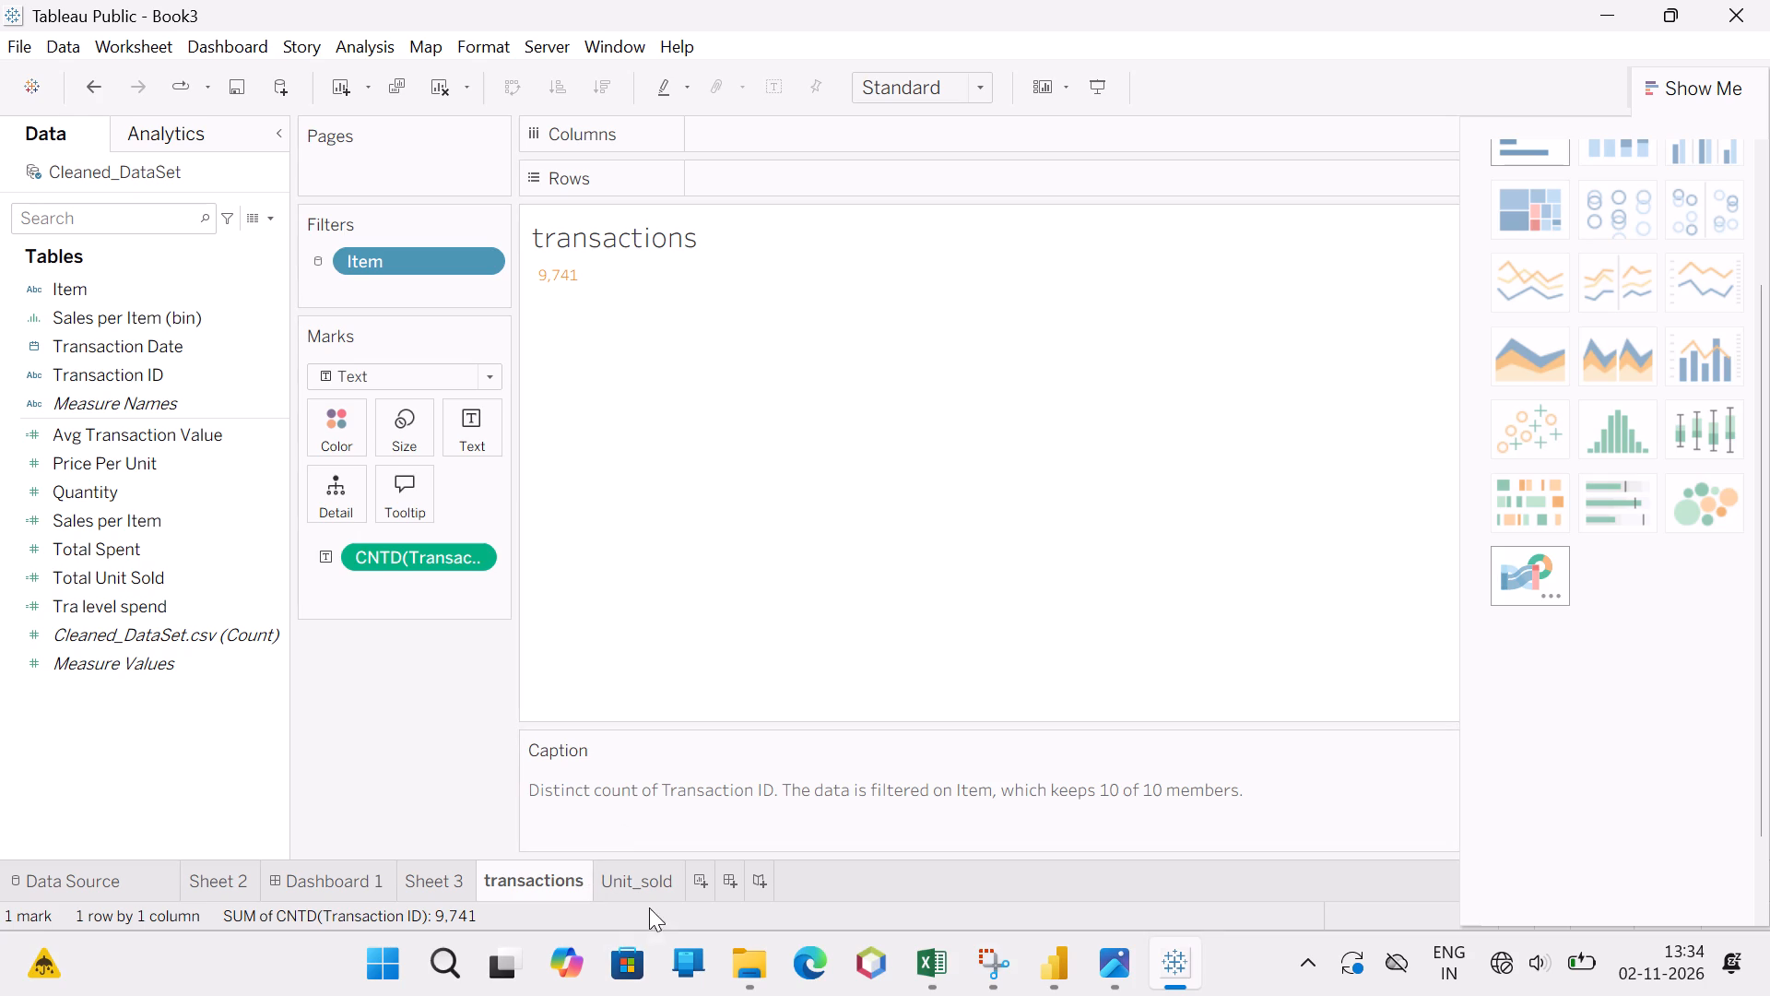
{"action": "left_click", "coordinate": [647, 881]}
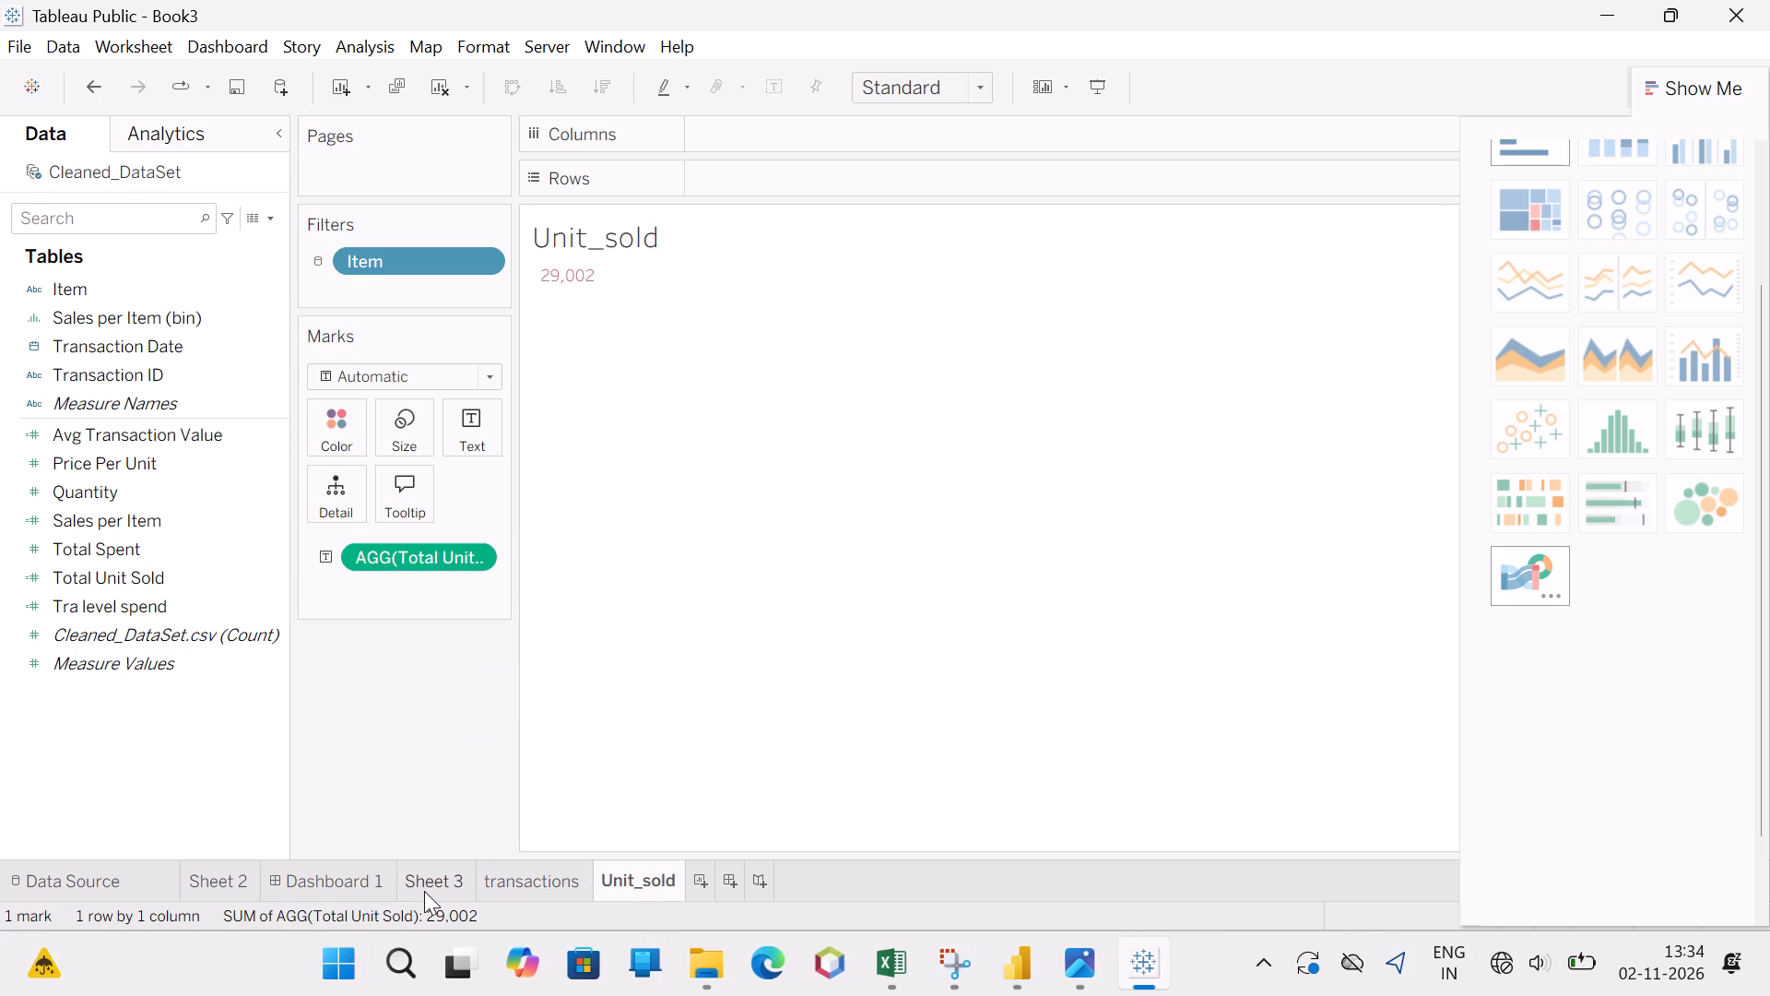
On Sheet 3, remove the transaction year from Columns and the count of Sales per Item from Rows.
{"action": "left_click", "coordinate": [424, 891]}
{"action": "left_click", "coordinate": [858, 131]}
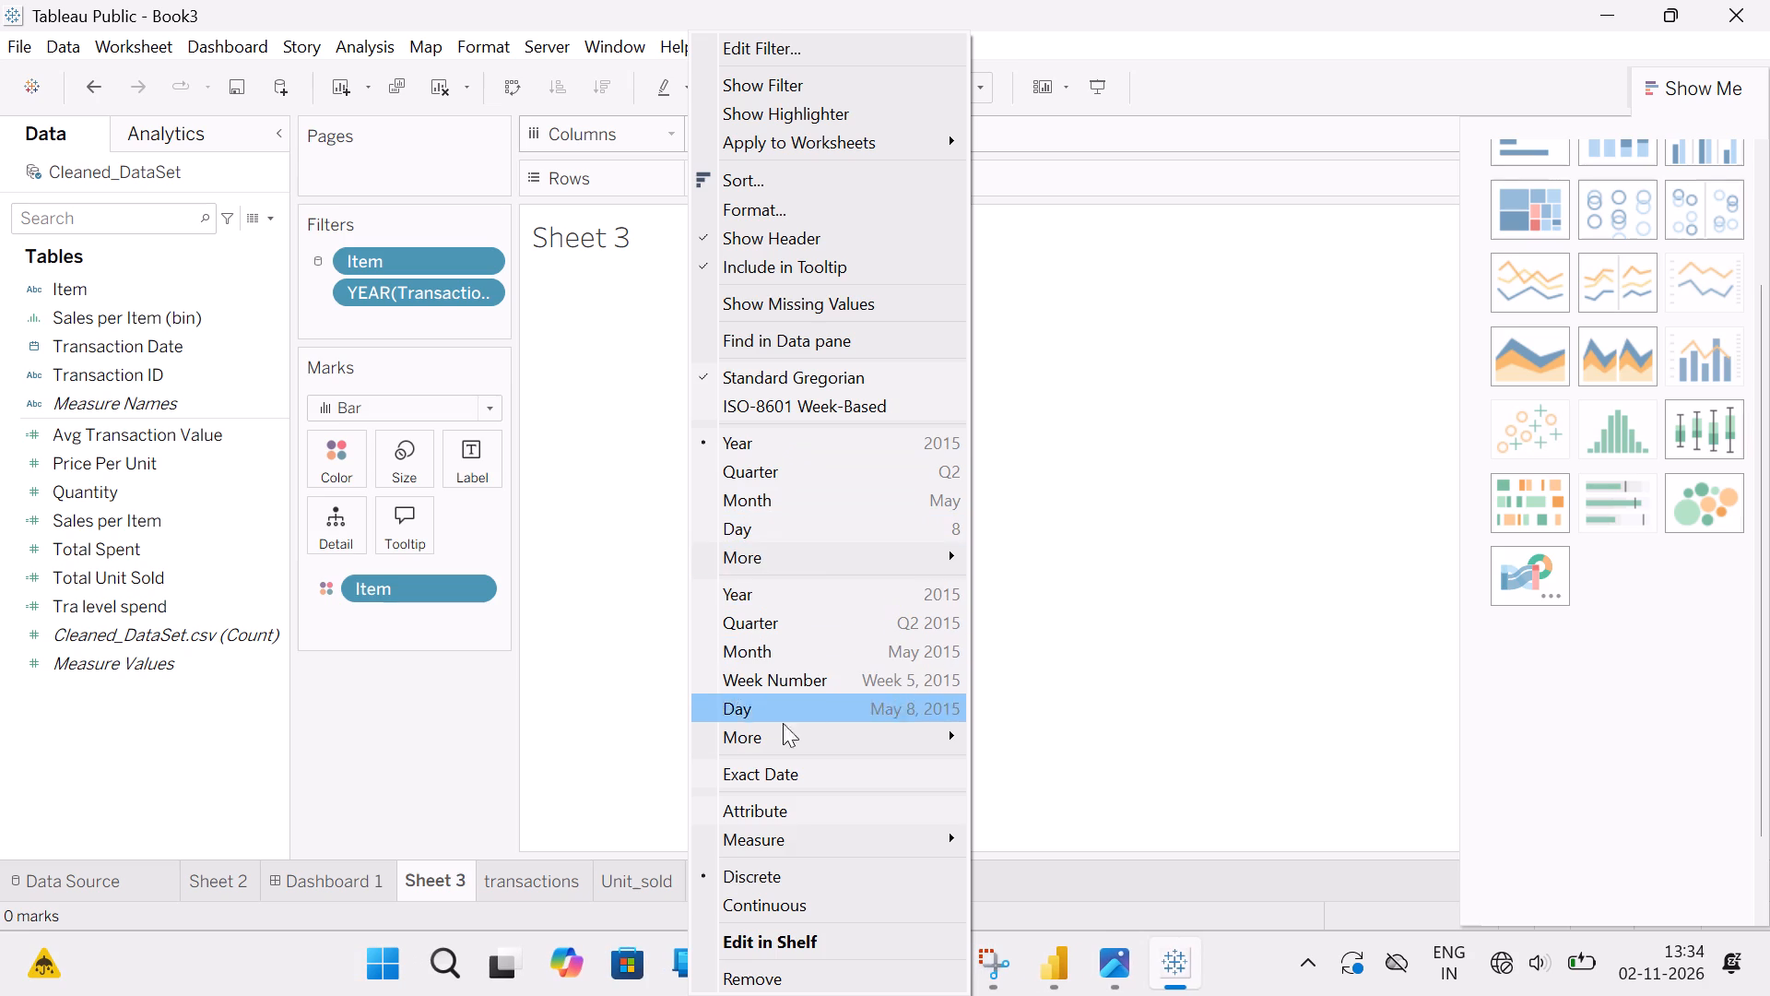
{"action": "left_click", "coordinate": [806, 977]}
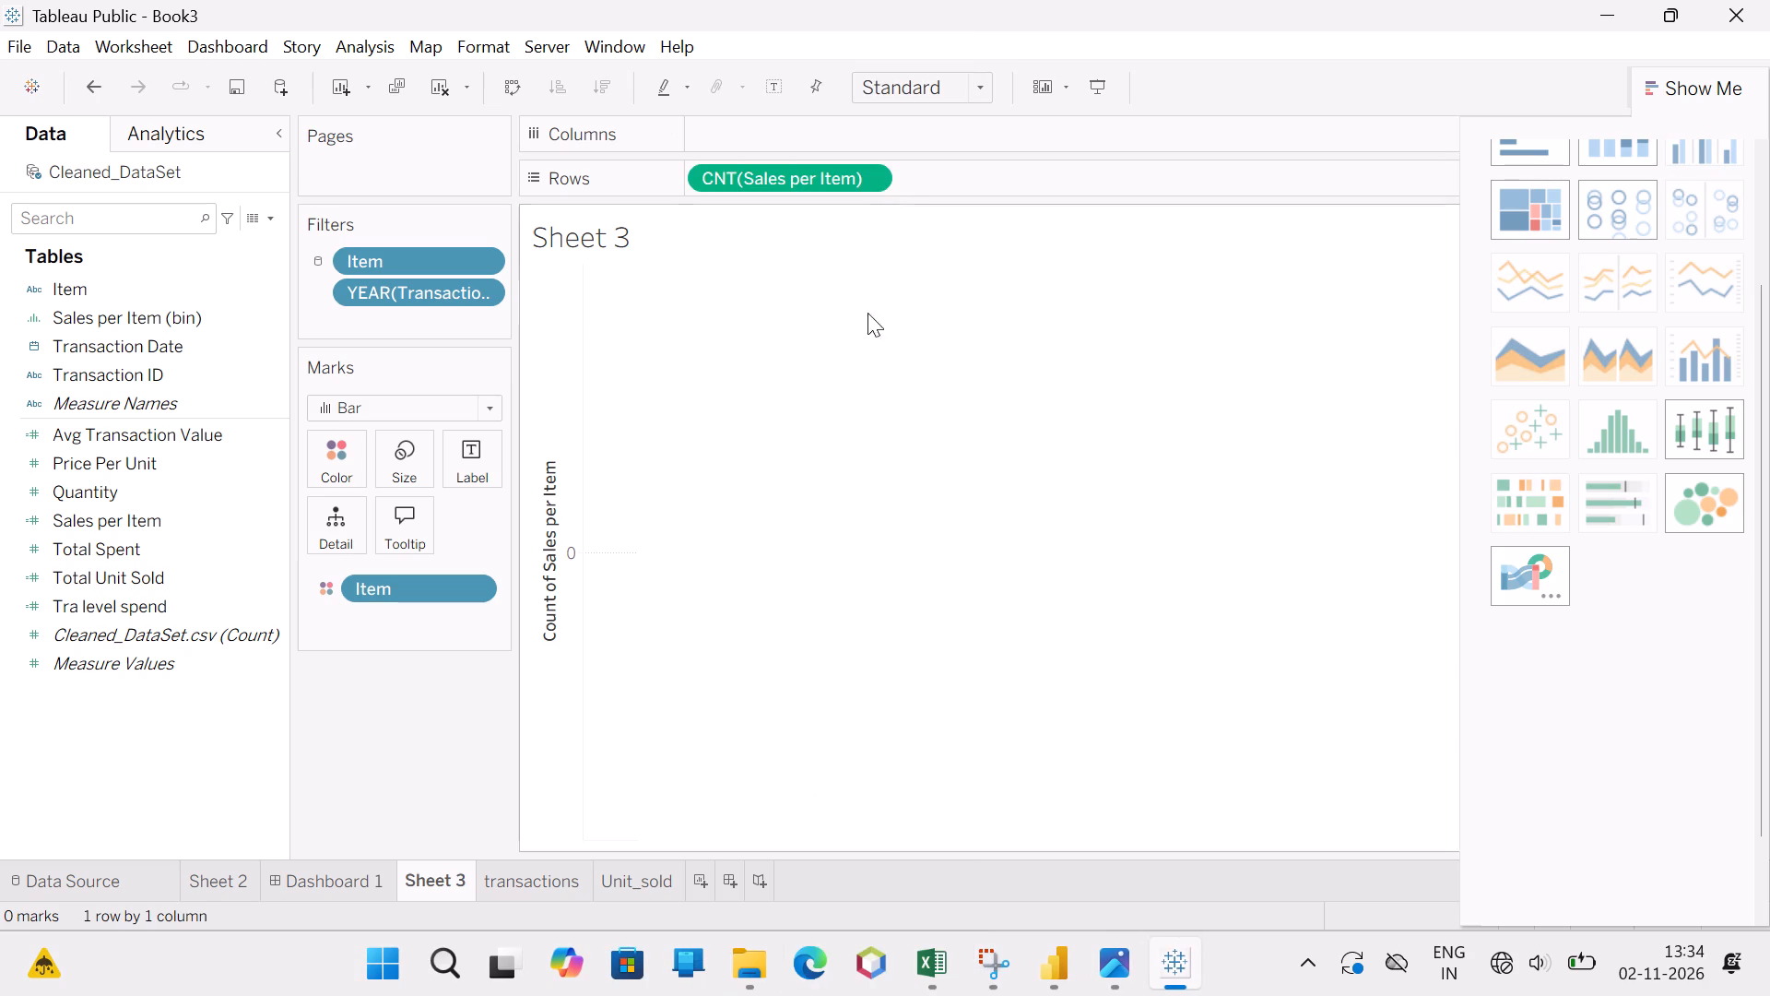
{"action": "left_click", "coordinate": [873, 174]}
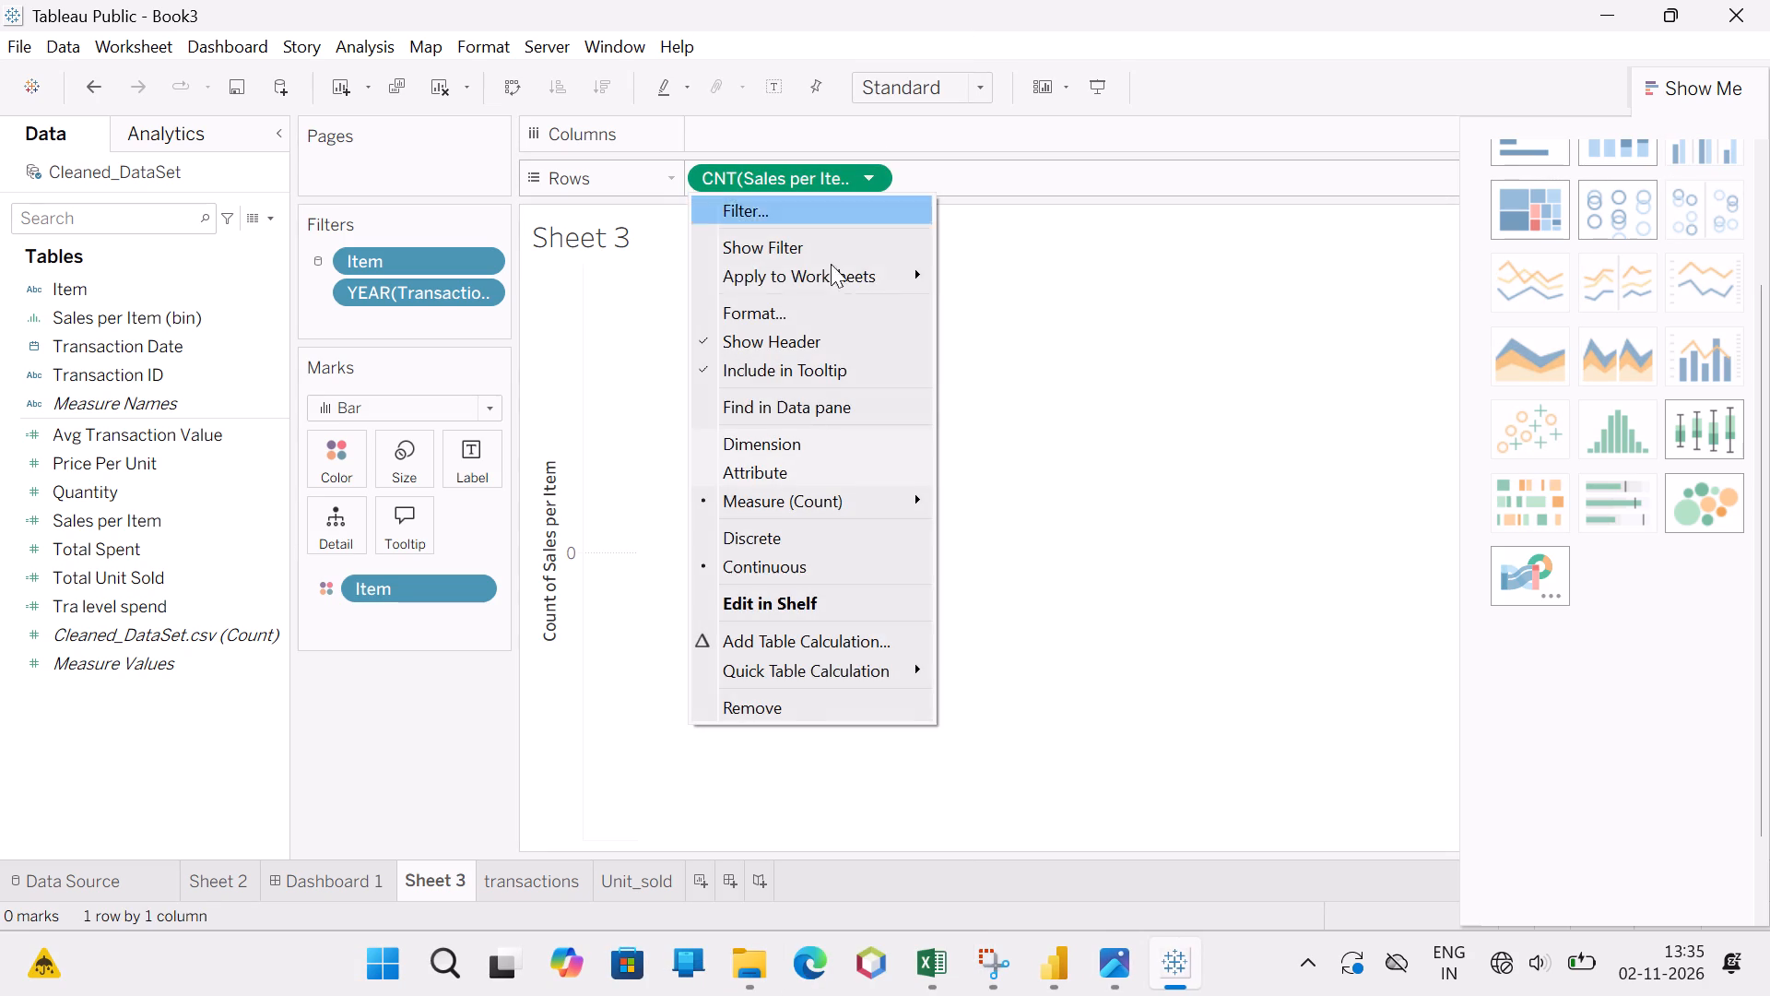
{"action": "left_click", "coordinate": [792, 716]}
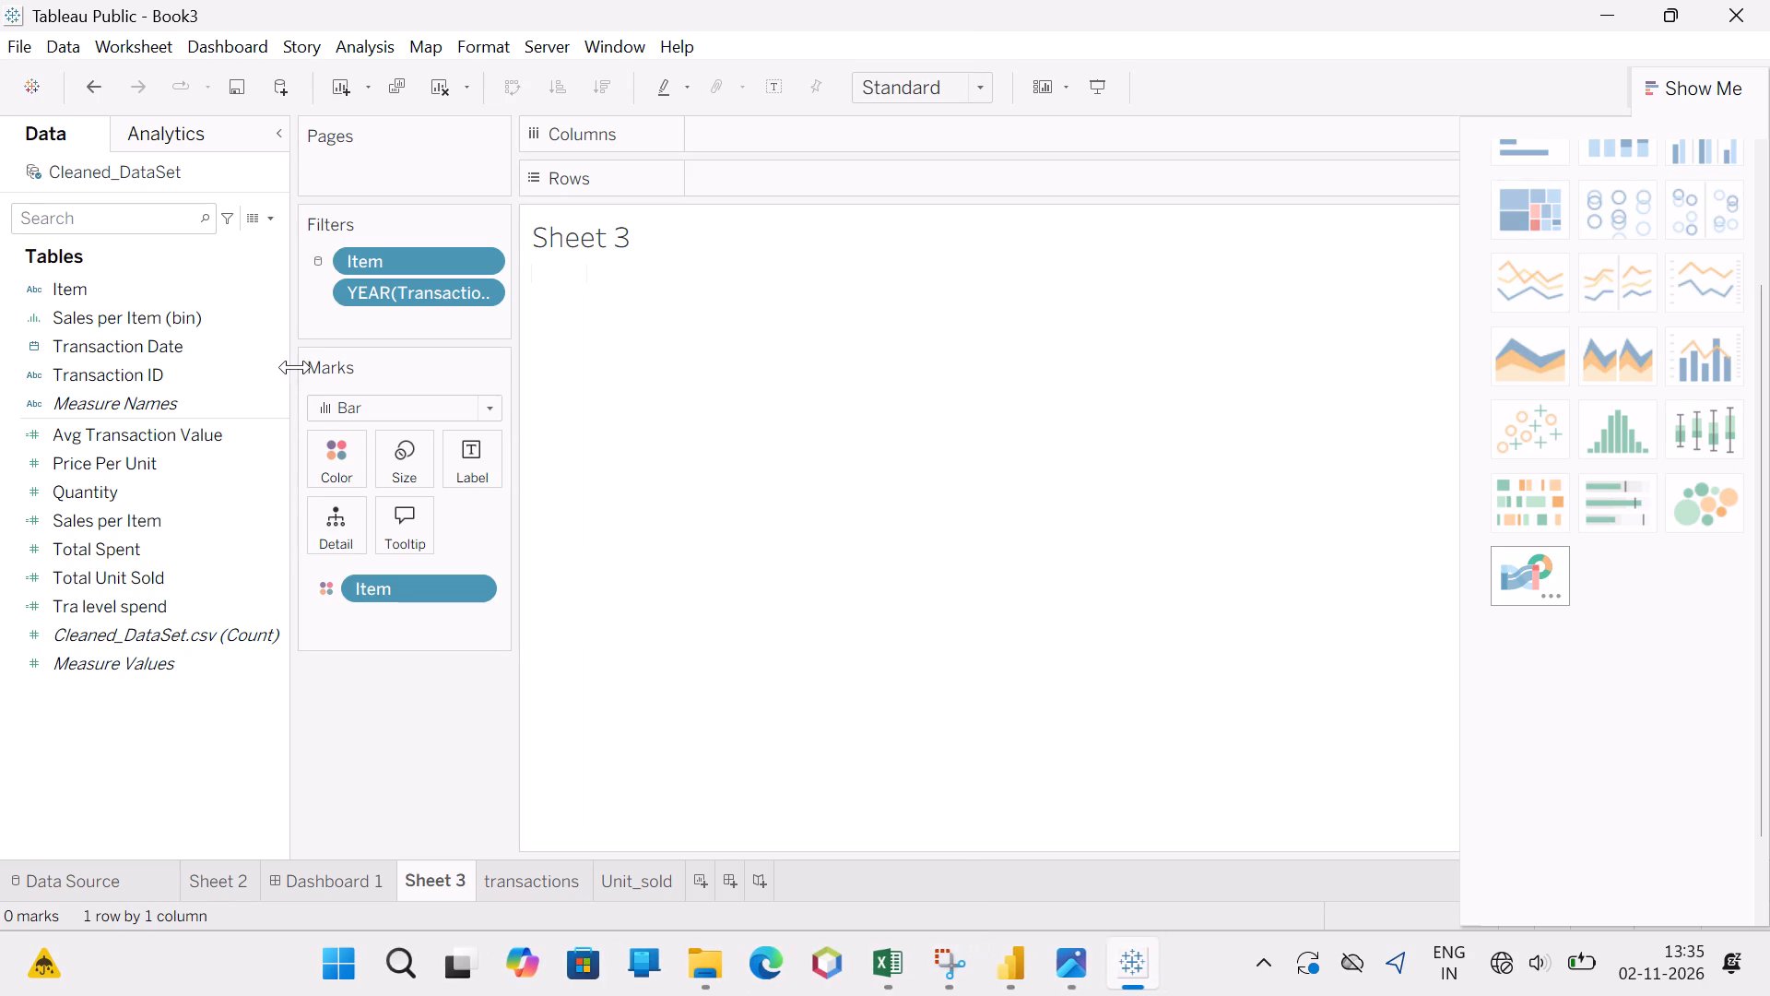
On Sheet 3, place the Transaction Date year on Rows and the sum of Total Spent on Columns.
{"action": "left_click_drag", "start_coordinate": [135, 374], "coordinate": [675, 237]}
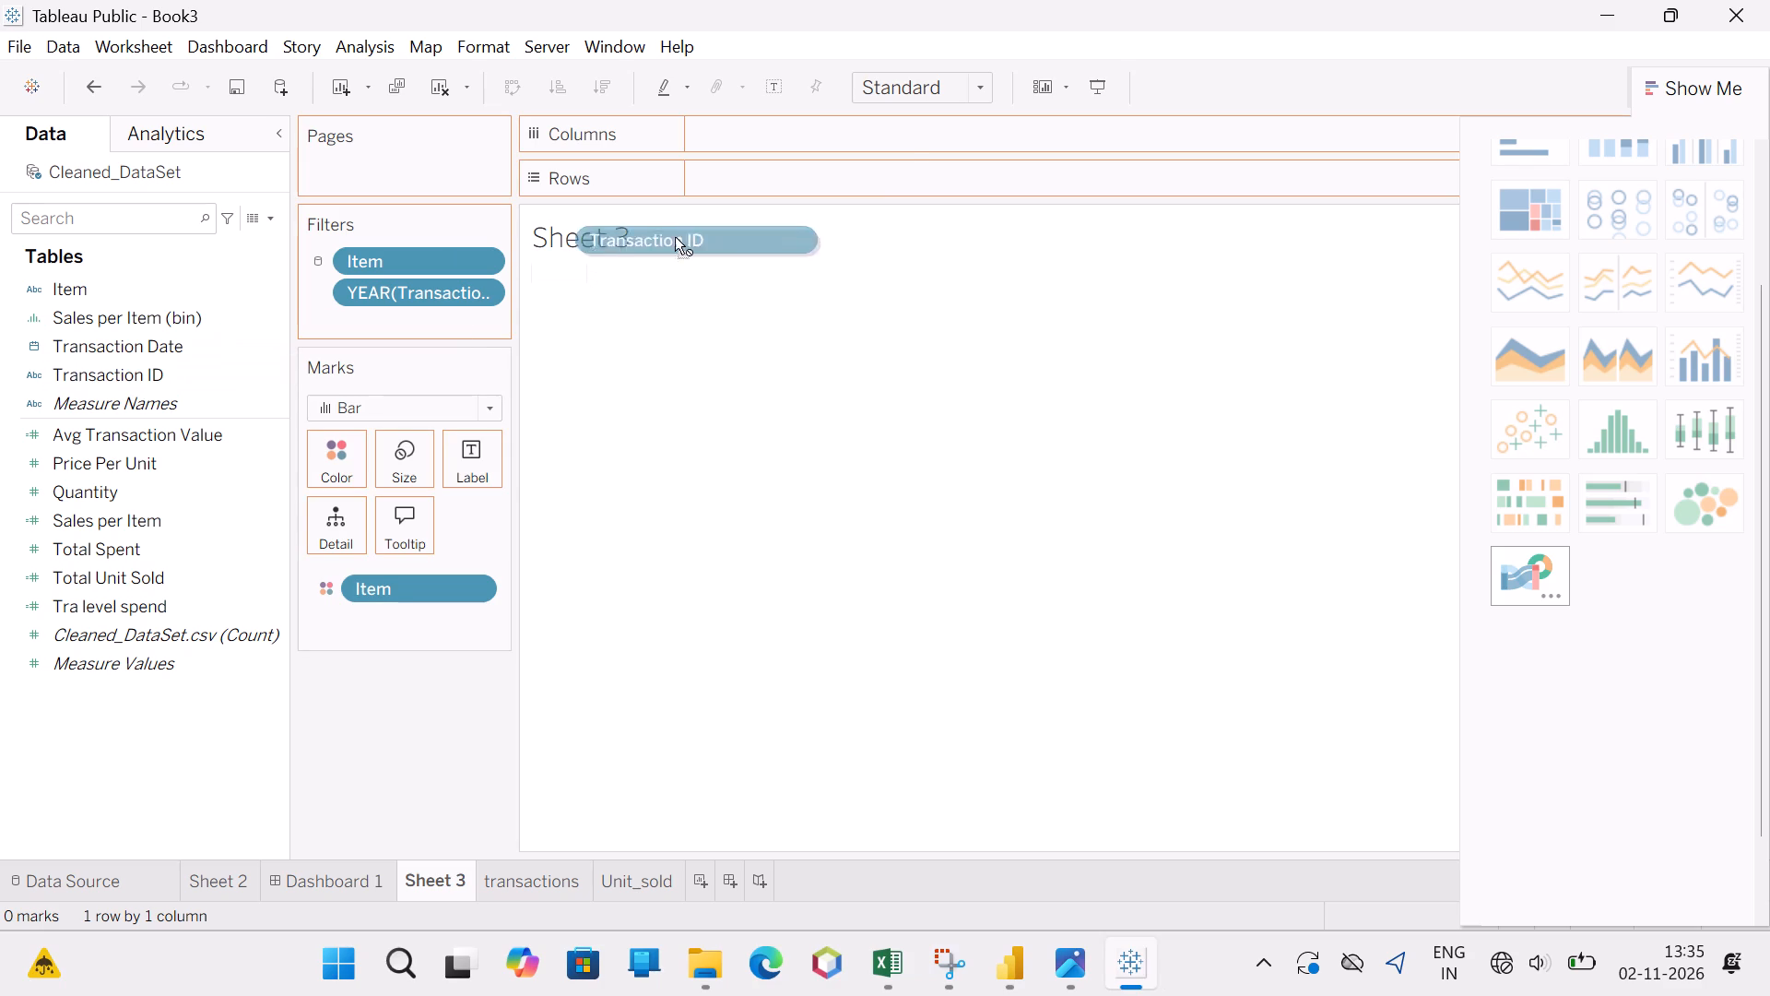
{"action": "left_click_drag", "start_coordinate": [675, 237], "coordinate": [88, 370]}
{"action": "left_click_drag", "start_coordinate": [130, 335], "coordinate": [790, 134]}
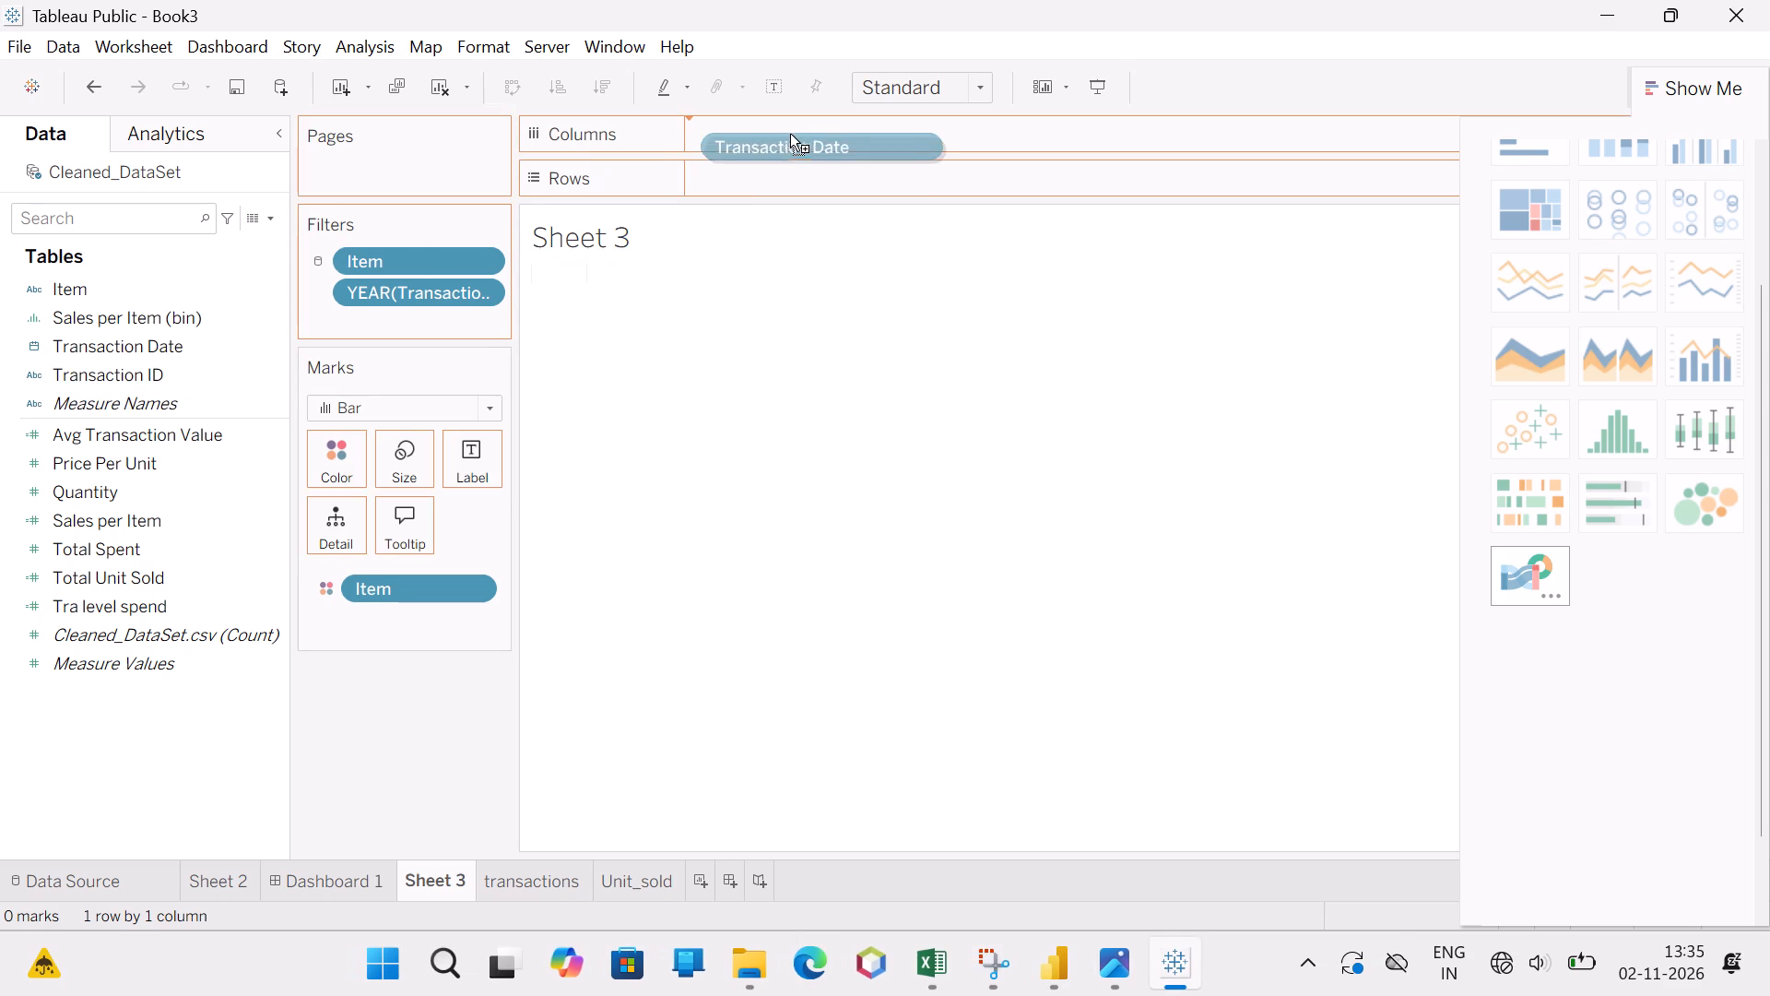
{"action": "left_click_drag", "start_coordinate": [790, 134], "coordinate": [790, 133]}
{"action": "left_click_drag", "start_coordinate": [789, 131], "coordinate": [778, 175]}
{"action": "left_click_drag", "start_coordinate": [66, 551], "coordinate": [711, 150]}
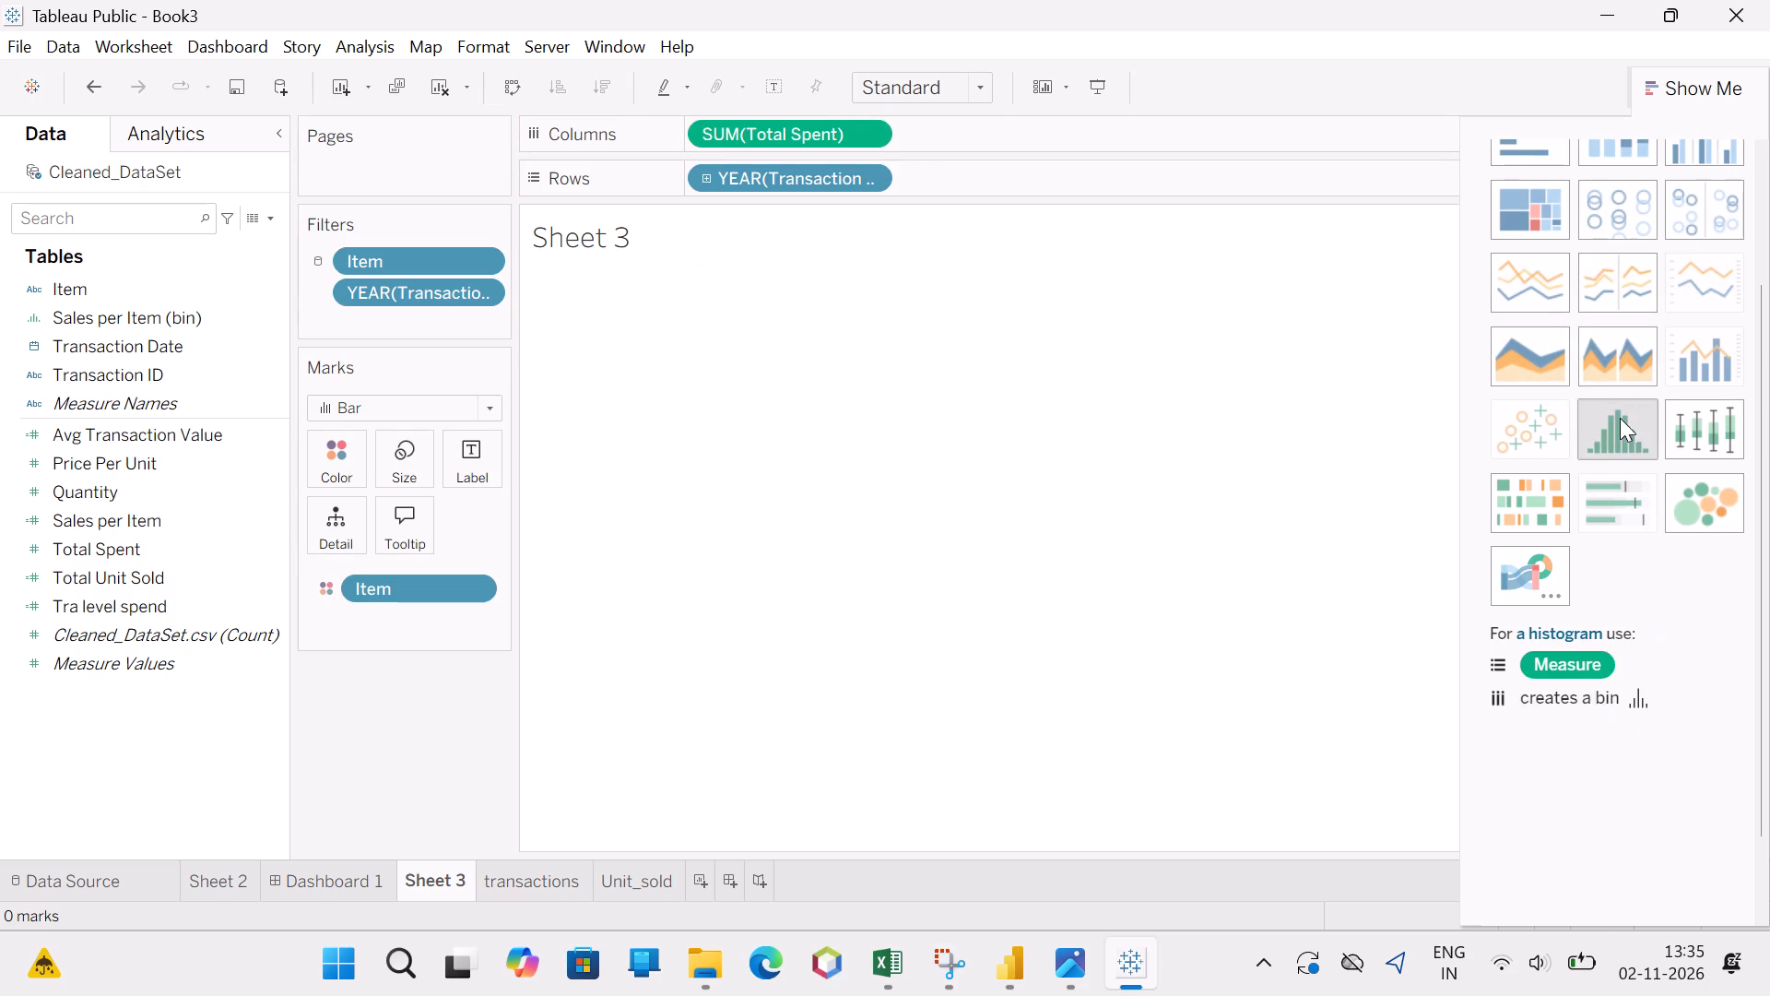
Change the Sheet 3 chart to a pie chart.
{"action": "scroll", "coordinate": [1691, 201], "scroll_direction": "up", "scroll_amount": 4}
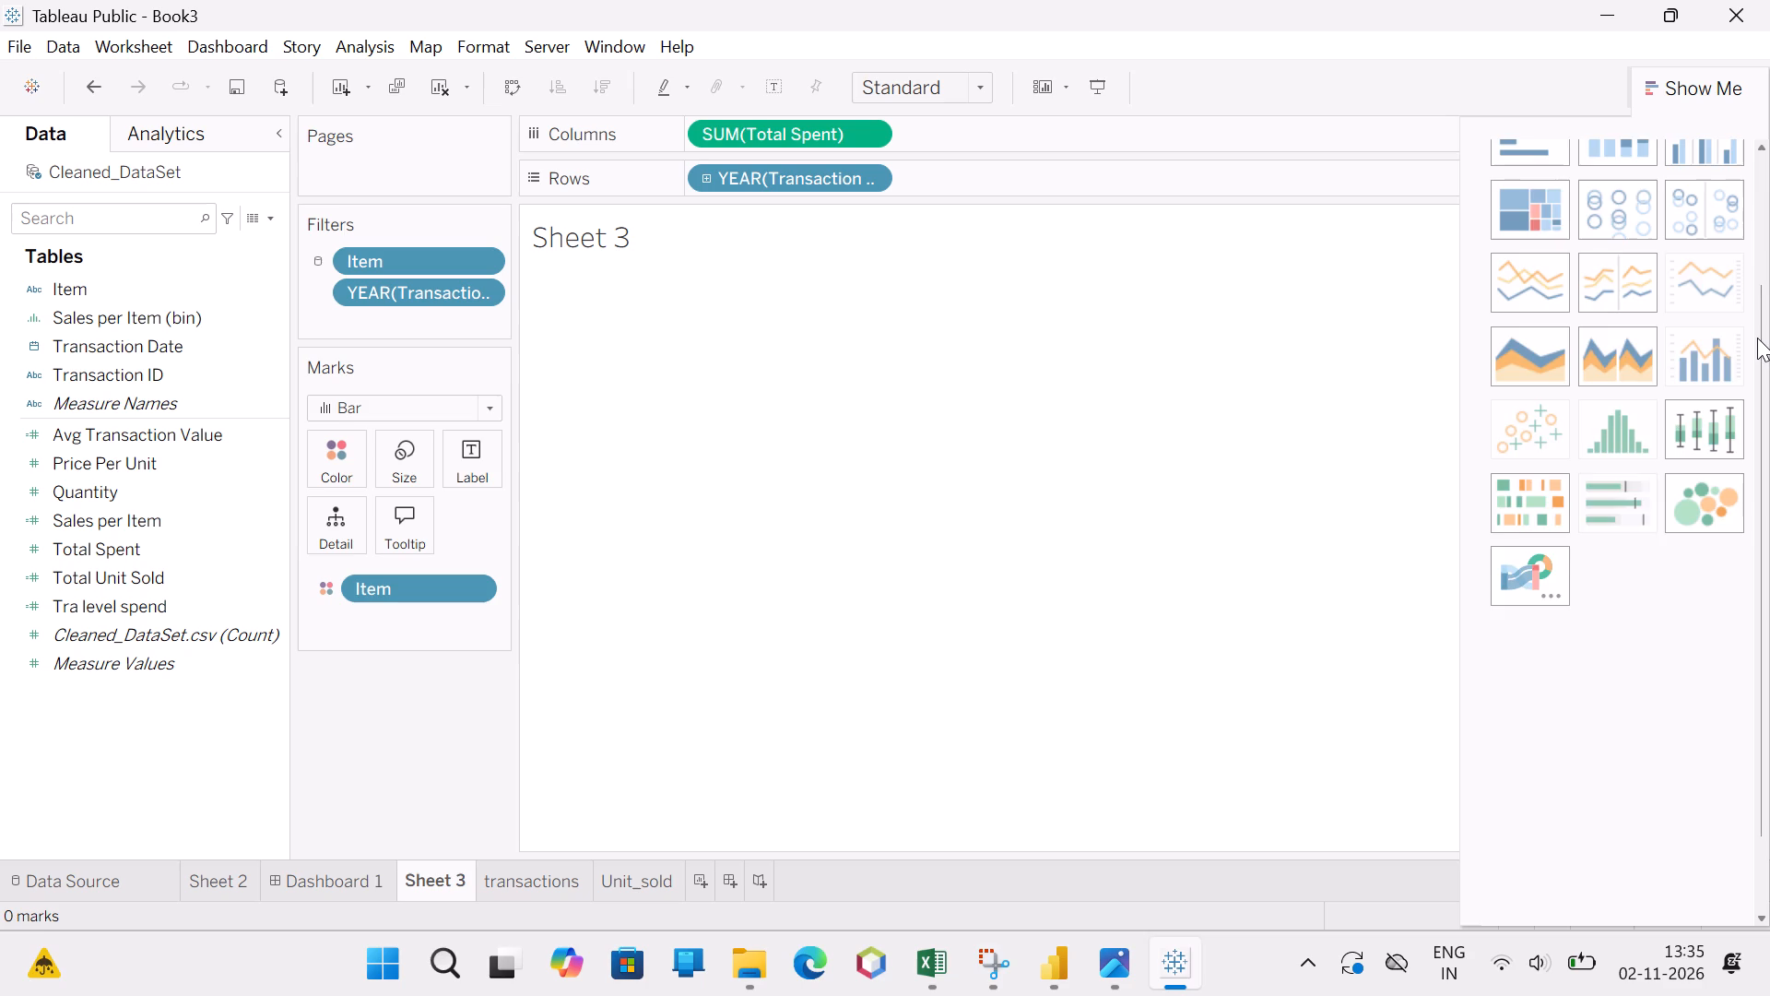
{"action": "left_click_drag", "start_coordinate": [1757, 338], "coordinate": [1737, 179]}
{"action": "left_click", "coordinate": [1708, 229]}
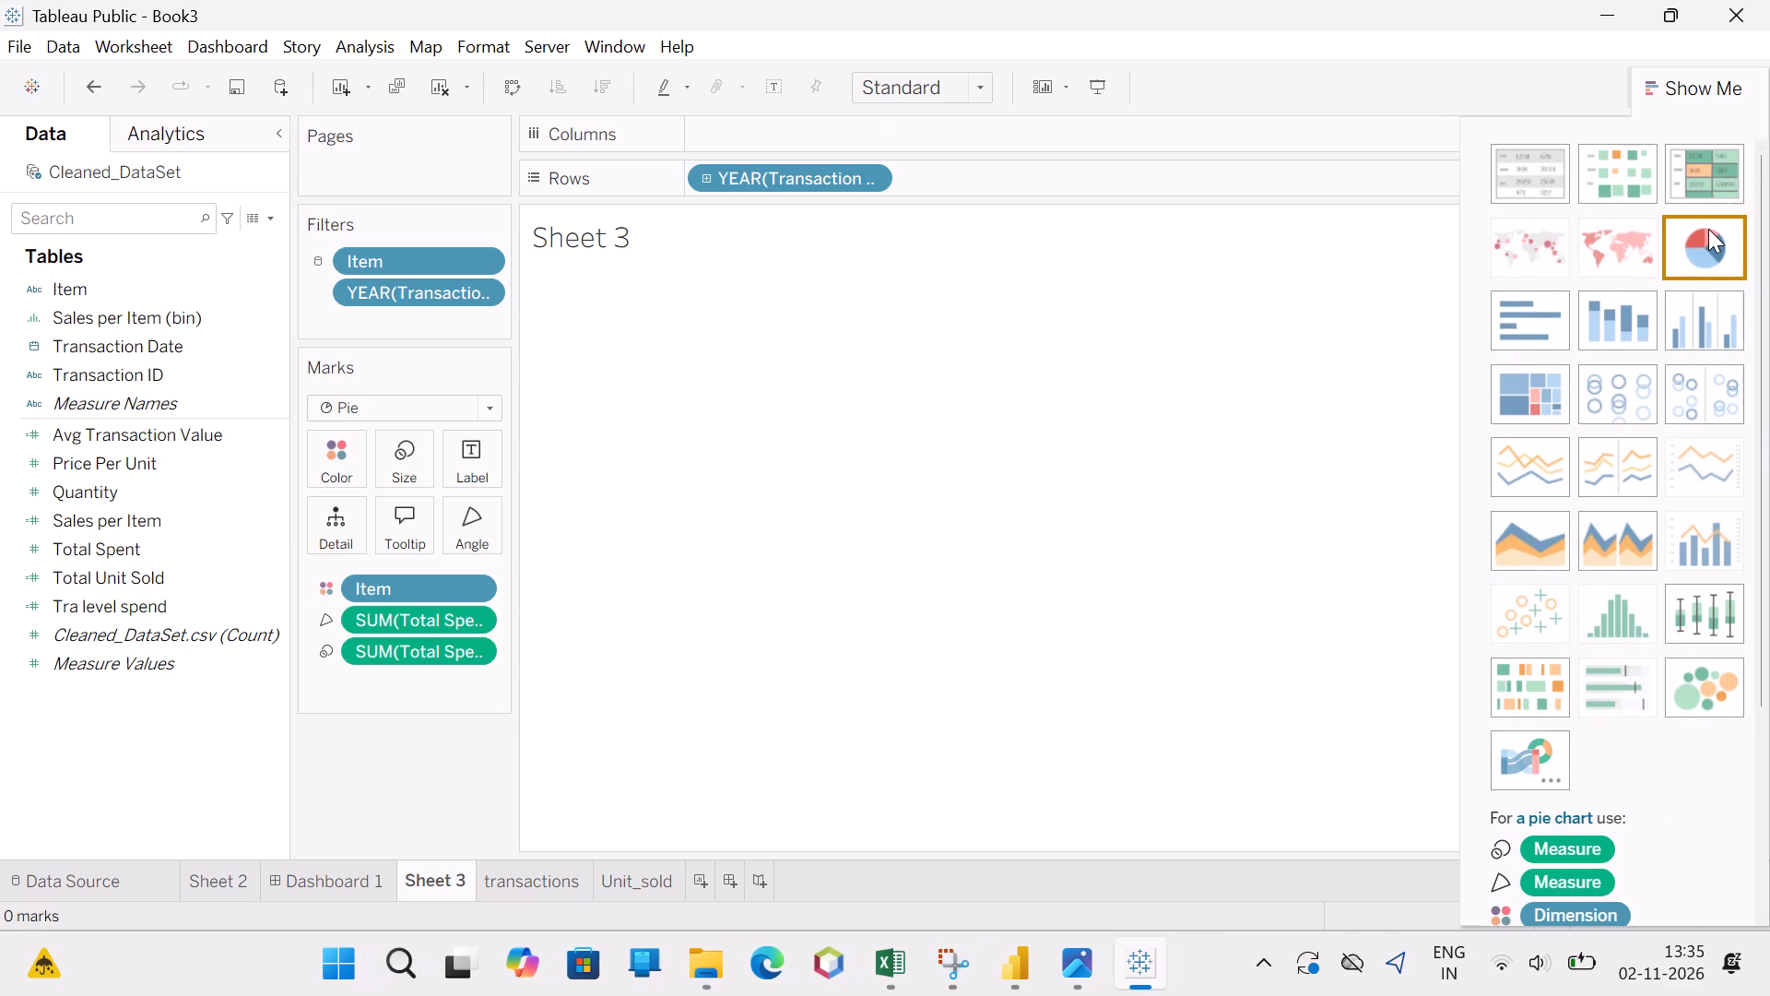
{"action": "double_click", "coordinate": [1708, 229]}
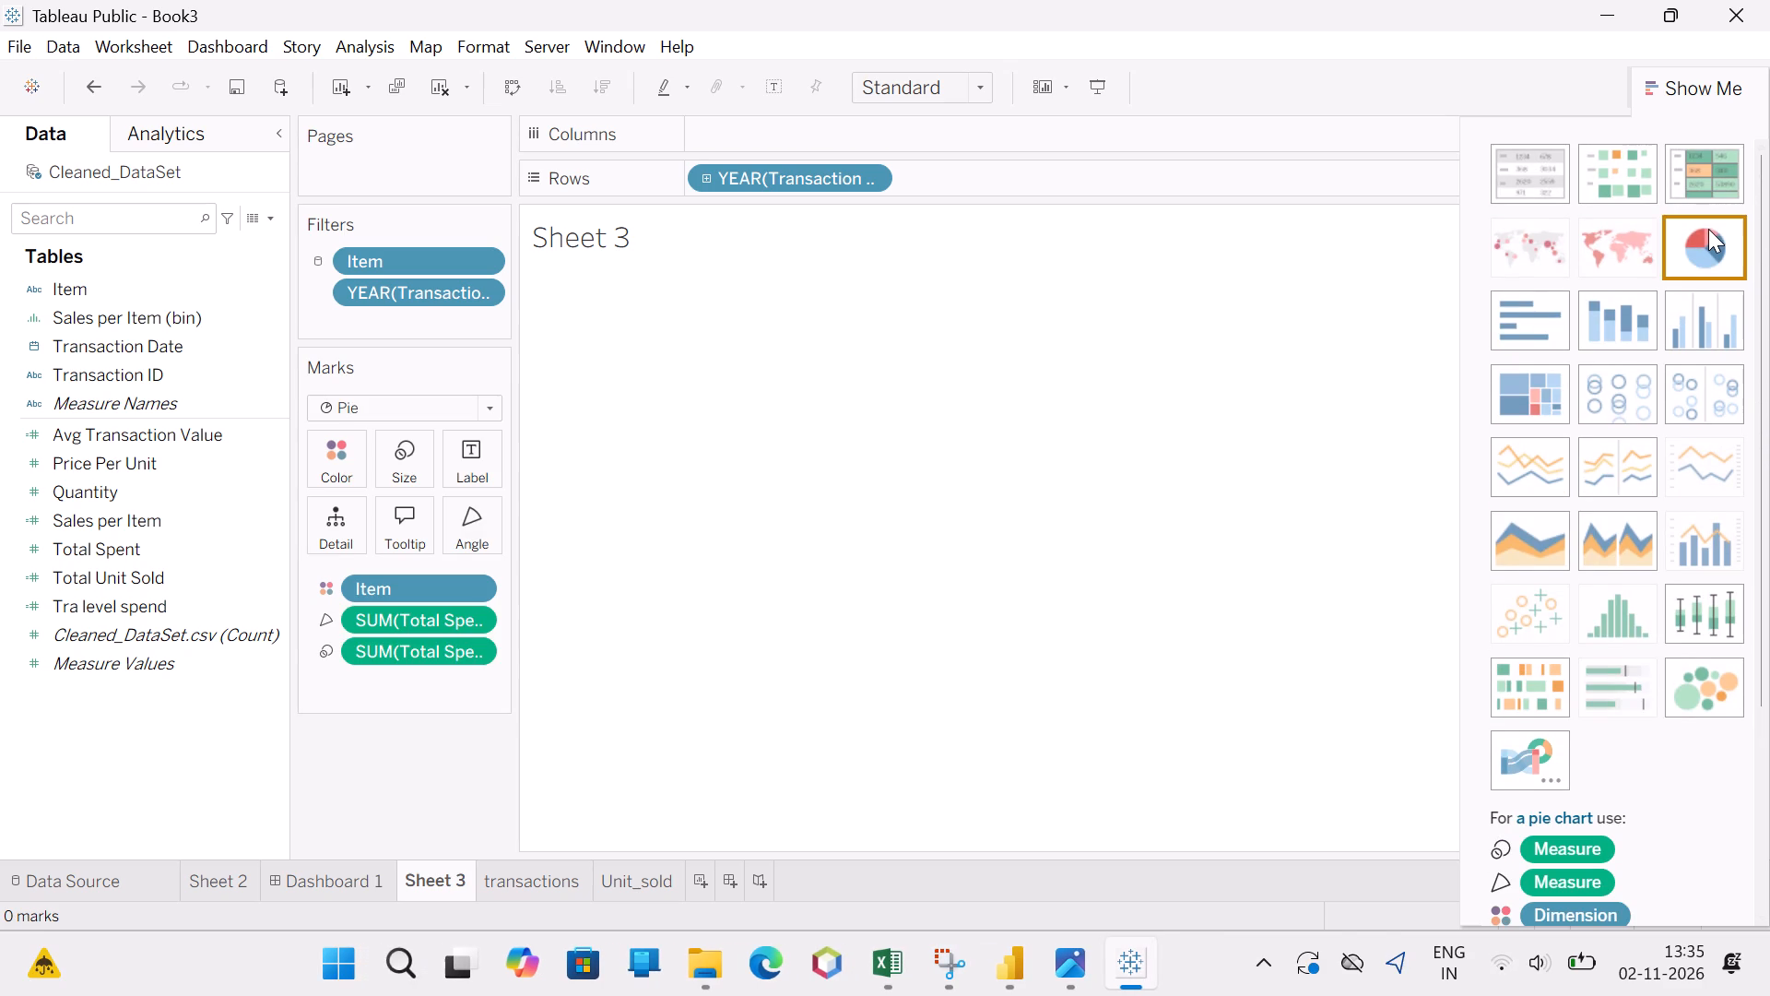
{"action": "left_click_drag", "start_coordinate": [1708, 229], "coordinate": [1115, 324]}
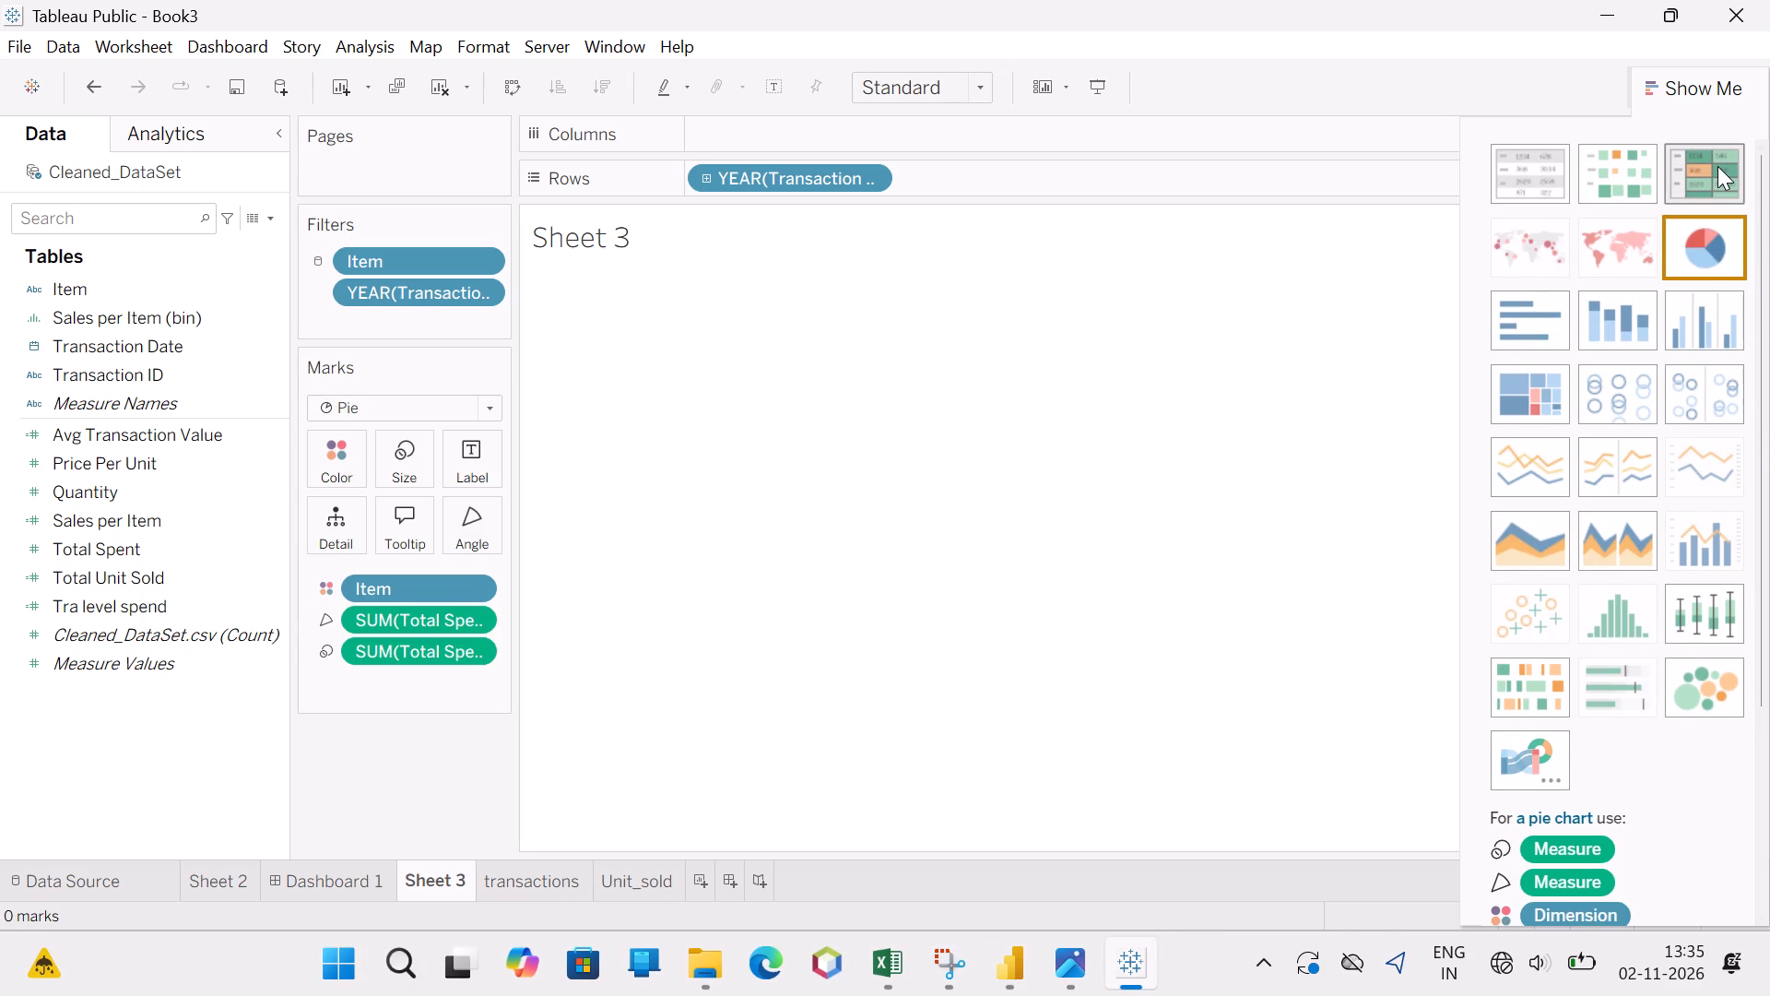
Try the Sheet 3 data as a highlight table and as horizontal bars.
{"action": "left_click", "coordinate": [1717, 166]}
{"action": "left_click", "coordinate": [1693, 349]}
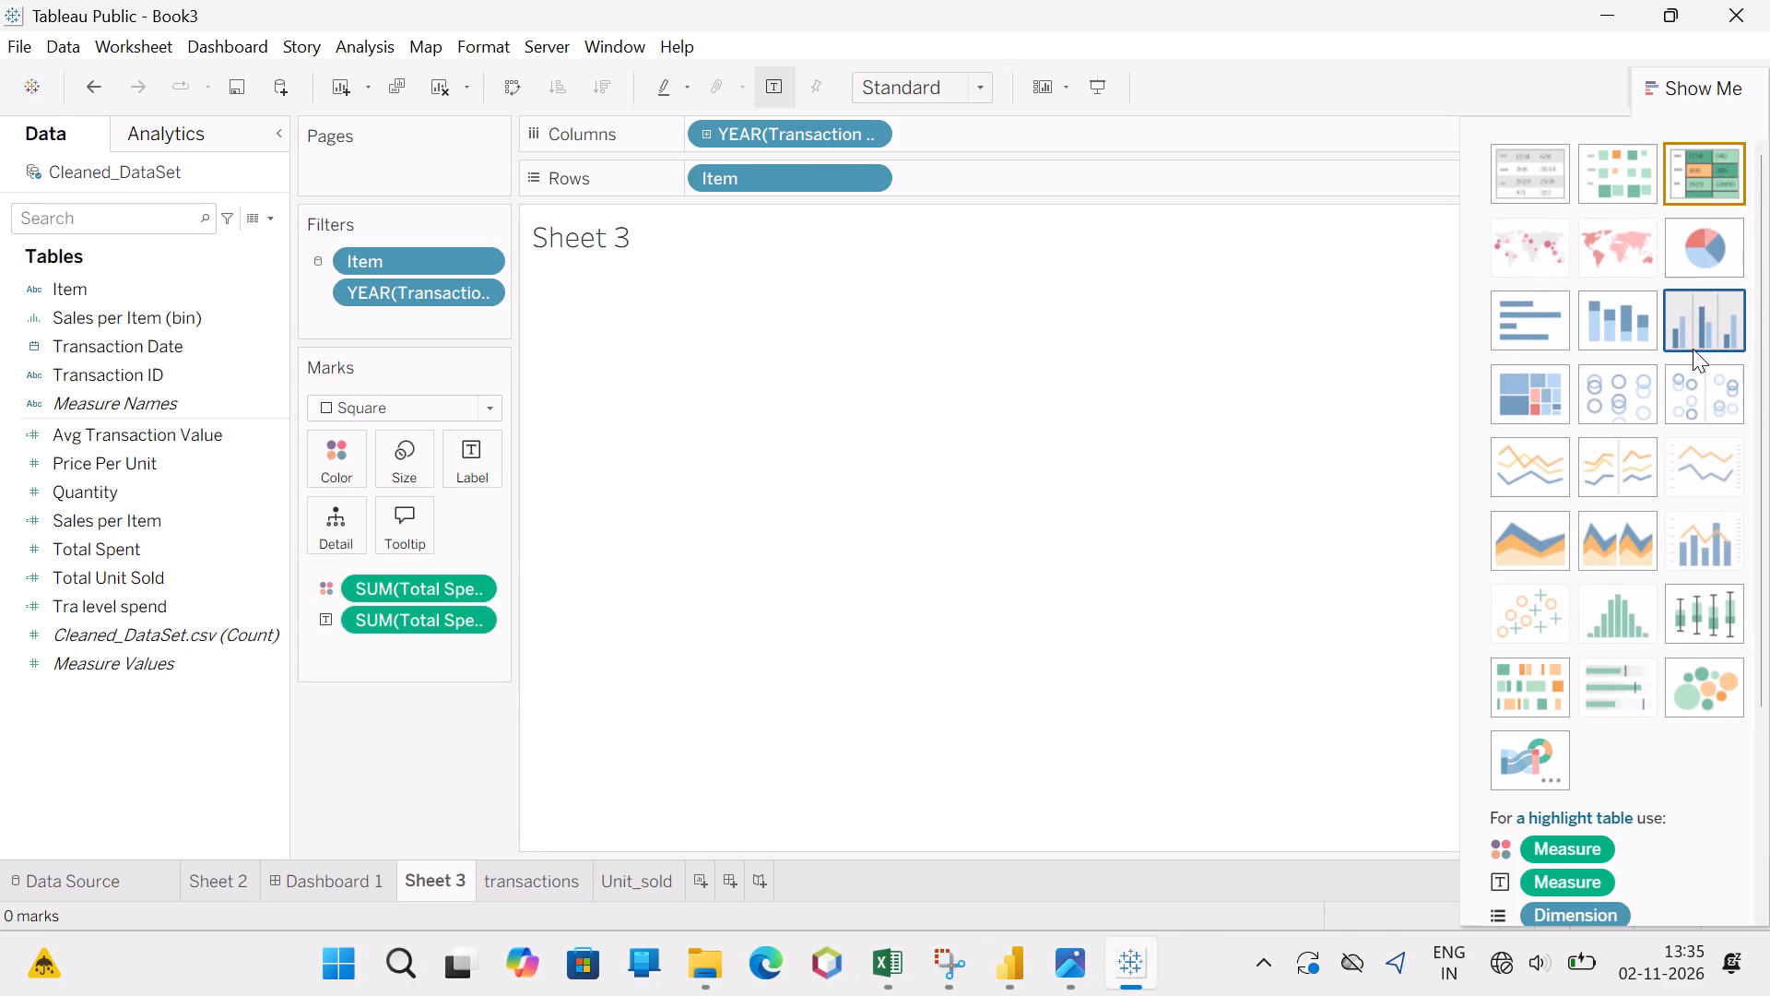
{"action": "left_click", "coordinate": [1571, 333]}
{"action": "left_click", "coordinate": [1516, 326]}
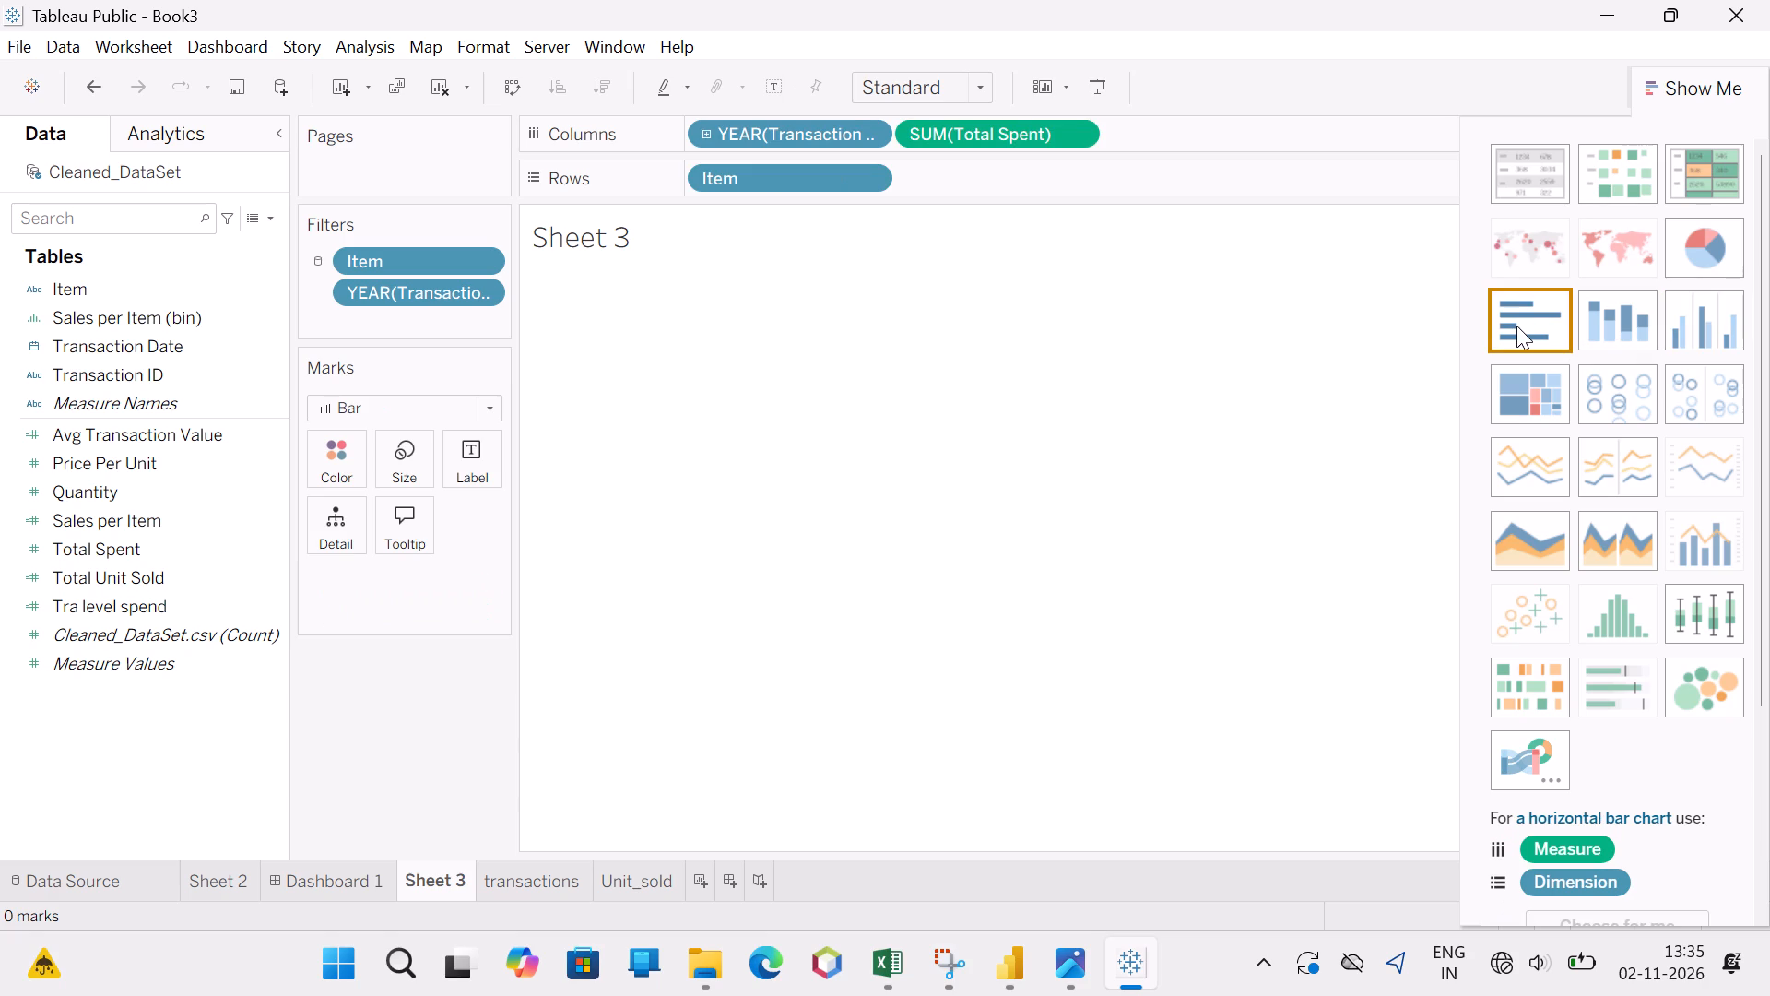
Change the Sheet 3 chart to a treemap.
{"action": "left_click", "coordinate": [1541, 423]}
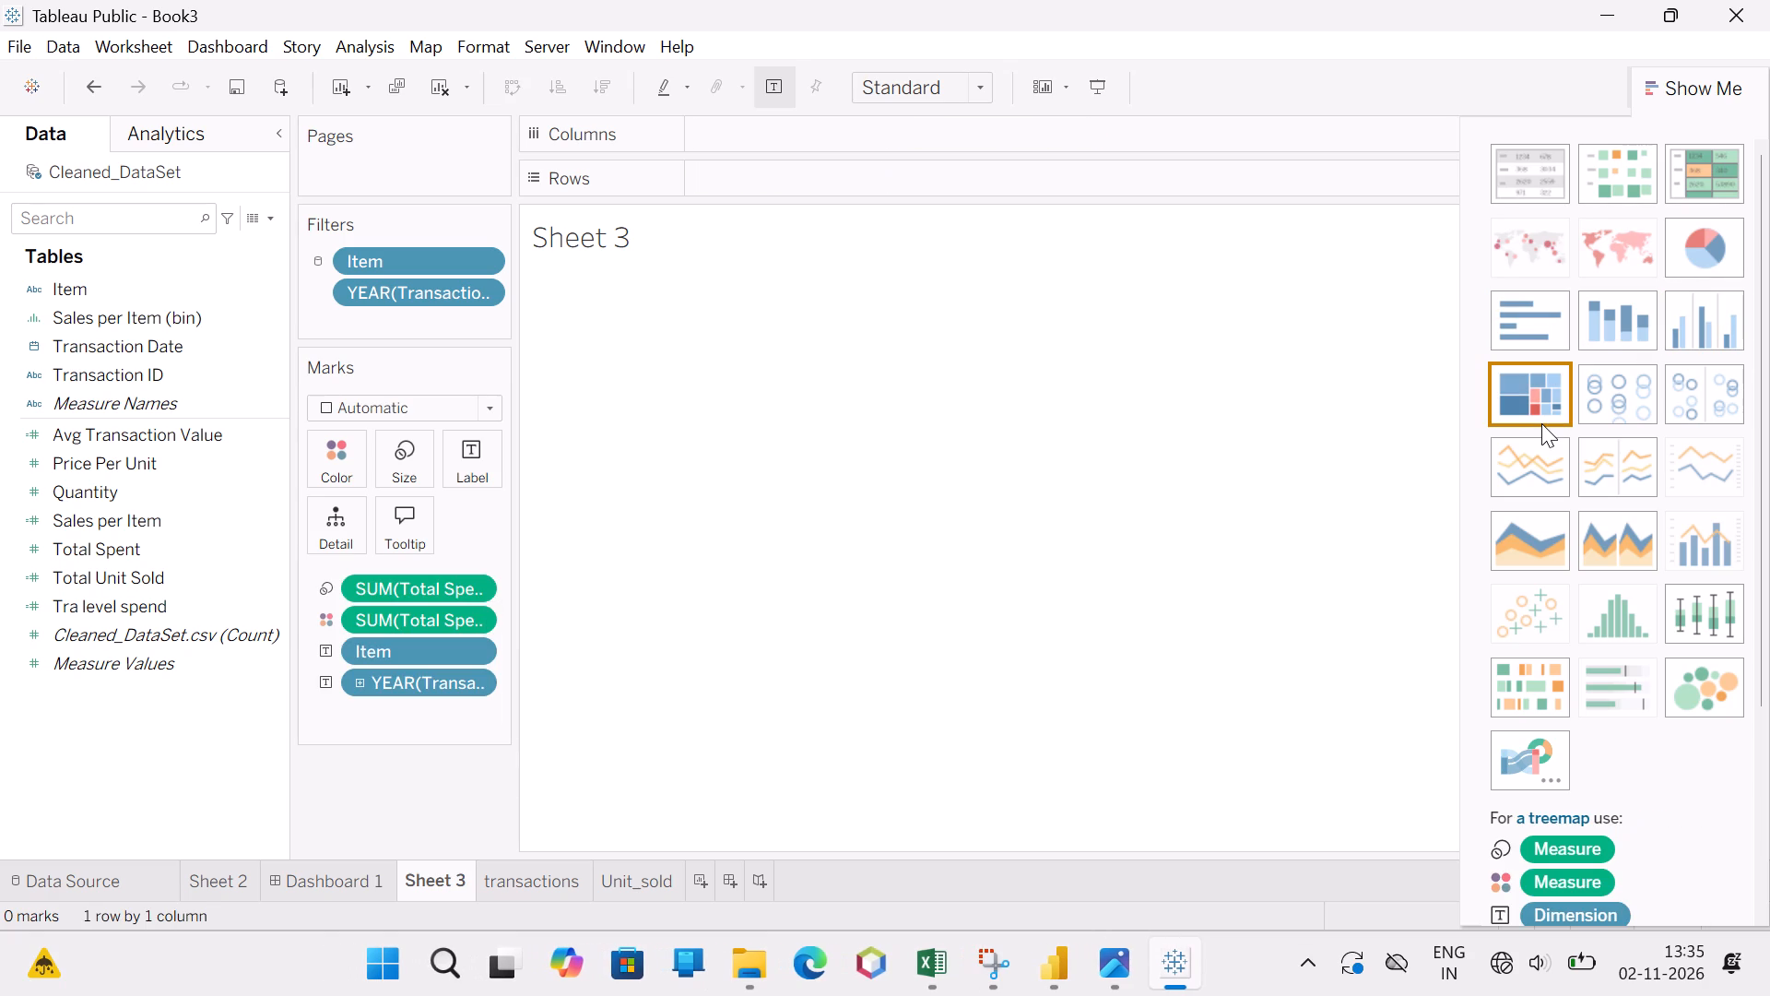
{"action": "left_click", "coordinate": [1541, 423]}
{"action": "left_click_drag", "start_coordinate": [1541, 423], "coordinate": [1485, 419]}
{"action": "left_click_drag", "start_coordinate": [1485, 419], "coordinate": [888, 548]}
Add a new worksheet and chart the sum of Total Spent on Columns against Item on Rows.
{"action": "left_click", "coordinate": [692, 879]}
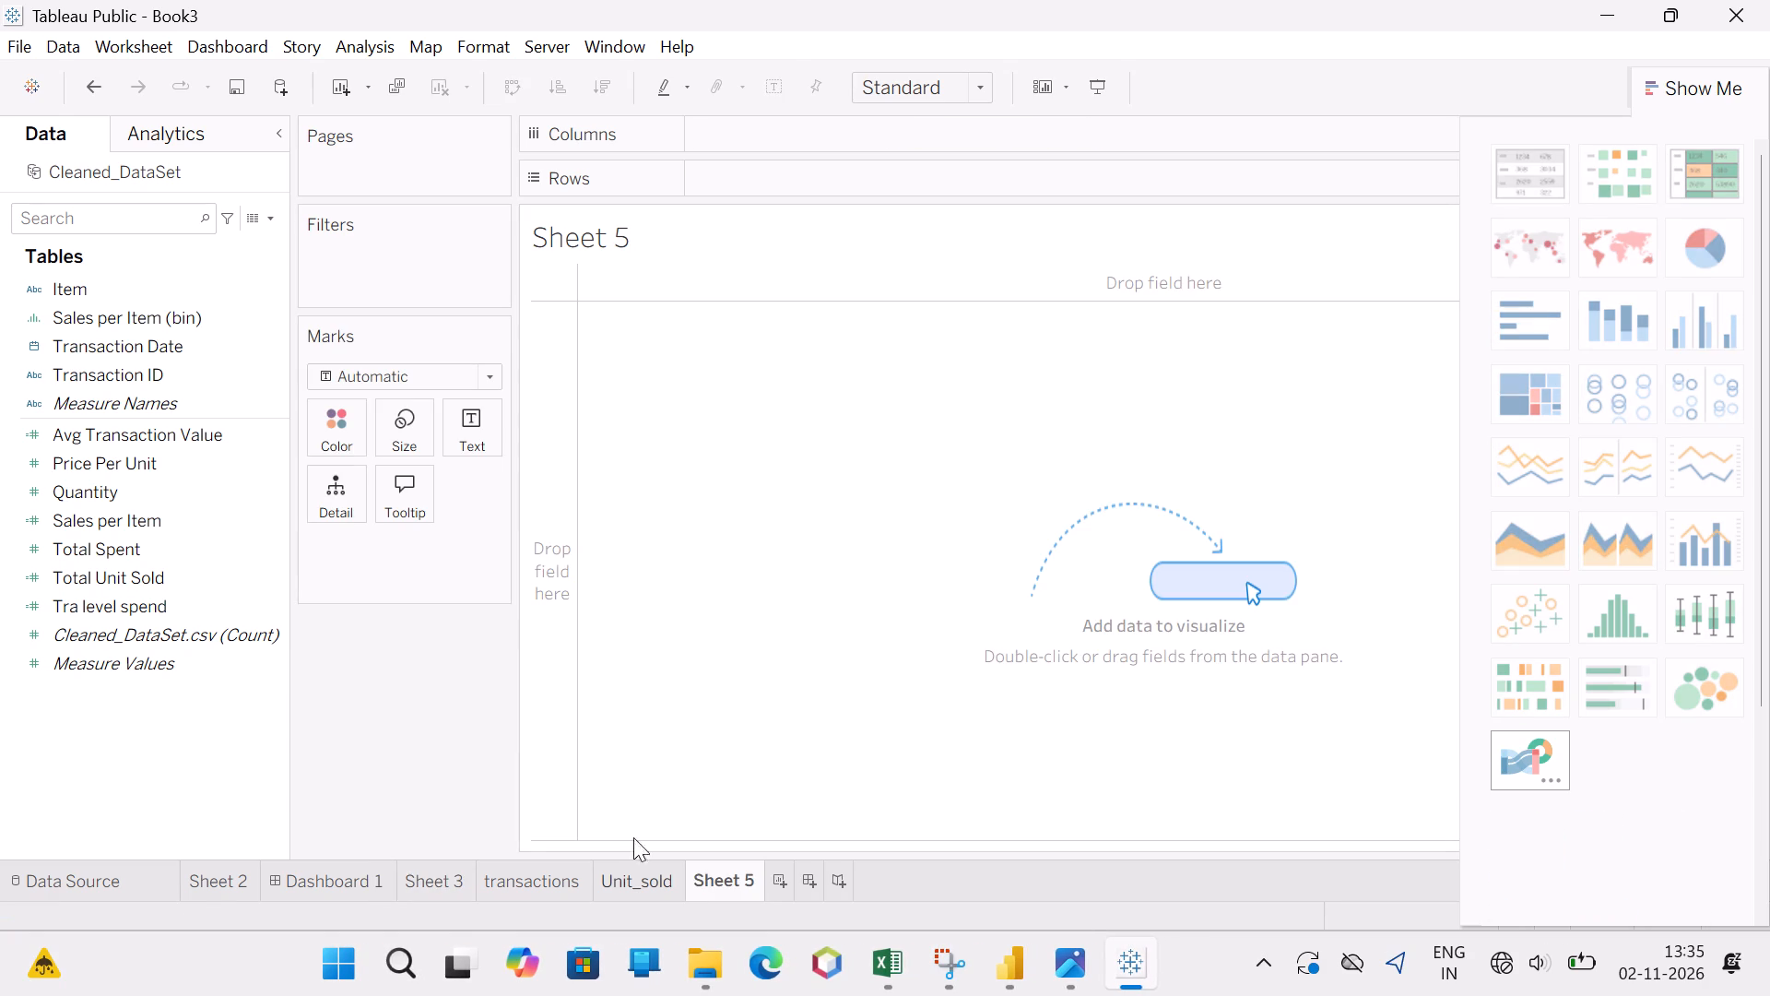
{"action": "left_click", "coordinate": [1523, 390]}
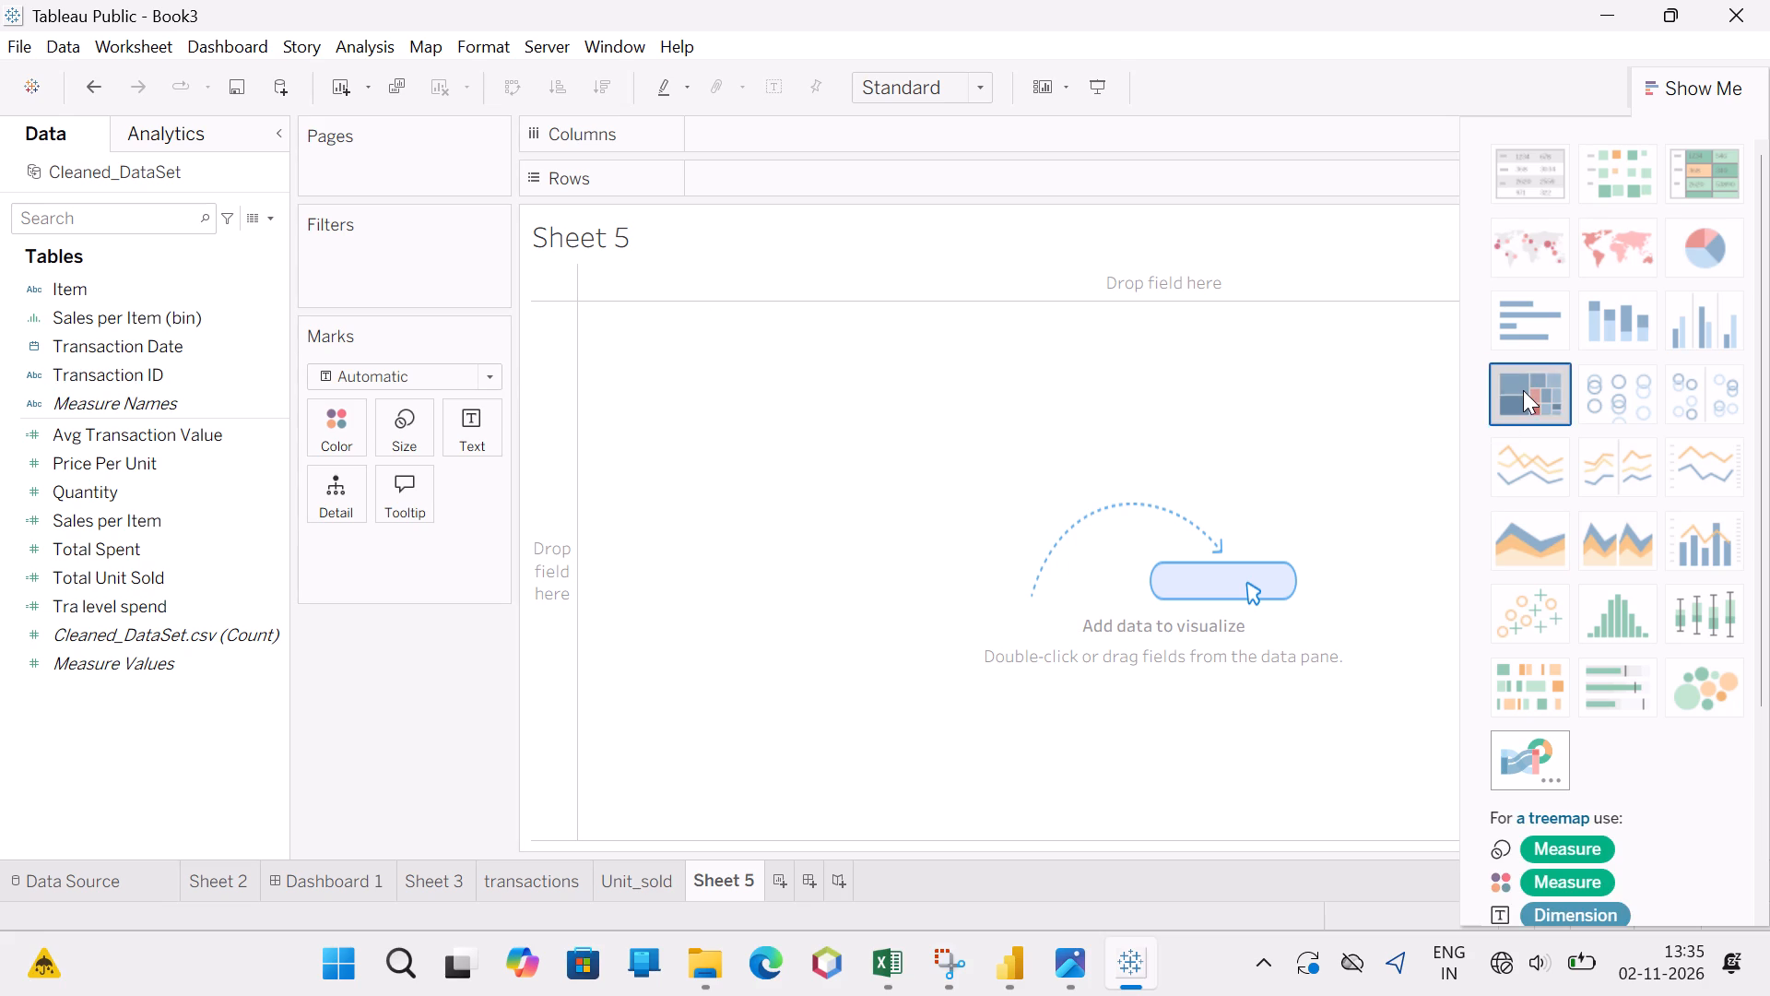
{"action": "double_click", "coordinate": [1523, 390]}
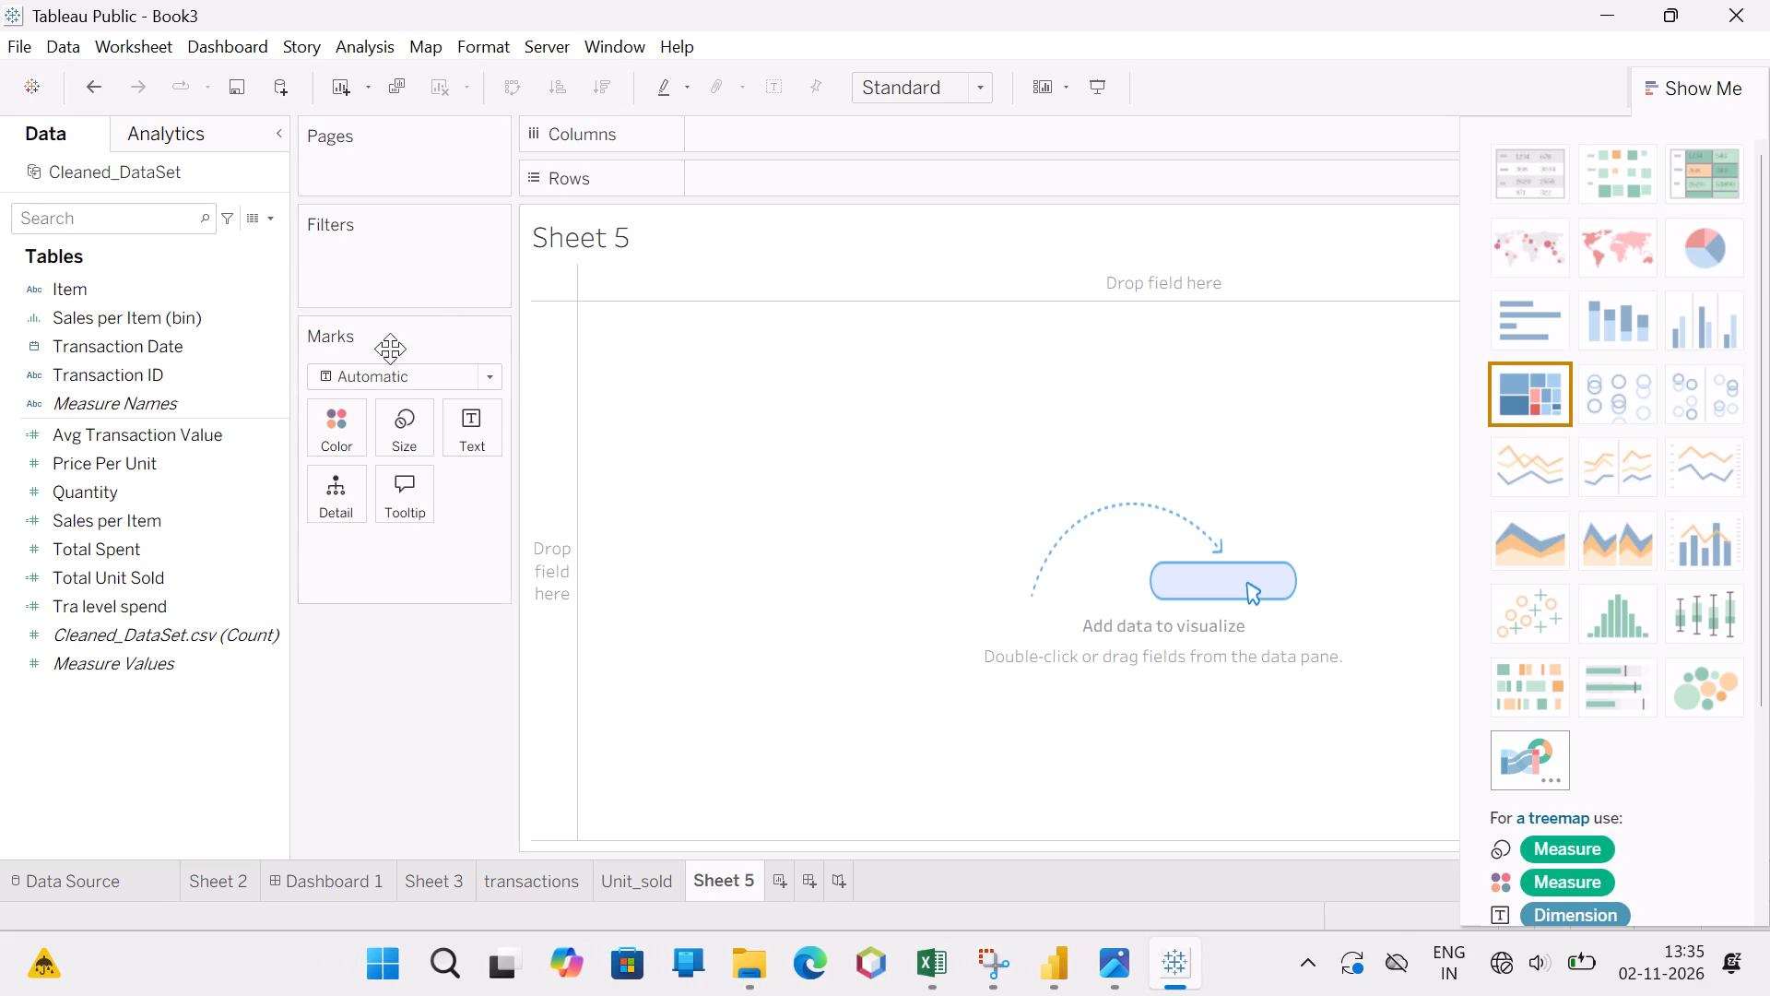
{"action": "left_click_drag", "start_coordinate": [99, 544], "coordinate": [208, 504]}
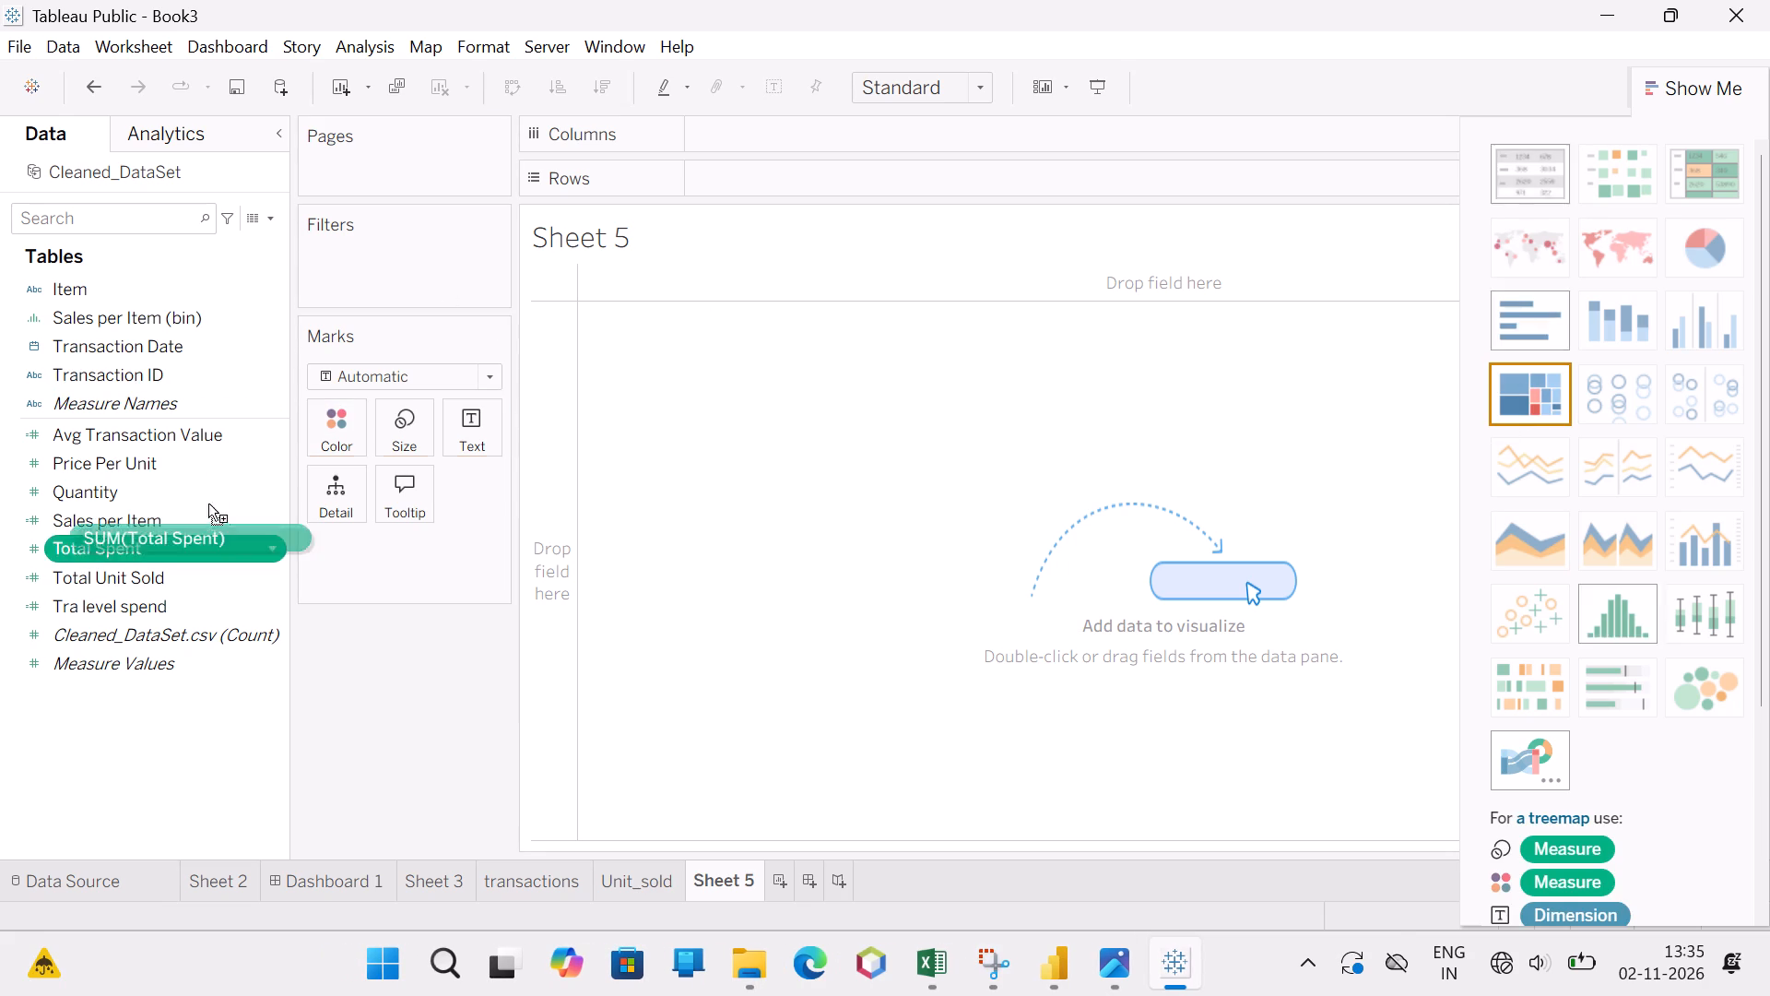
{"action": "left_click_drag", "start_coordinate": [208, 504], "coordinate": [758, 136]}
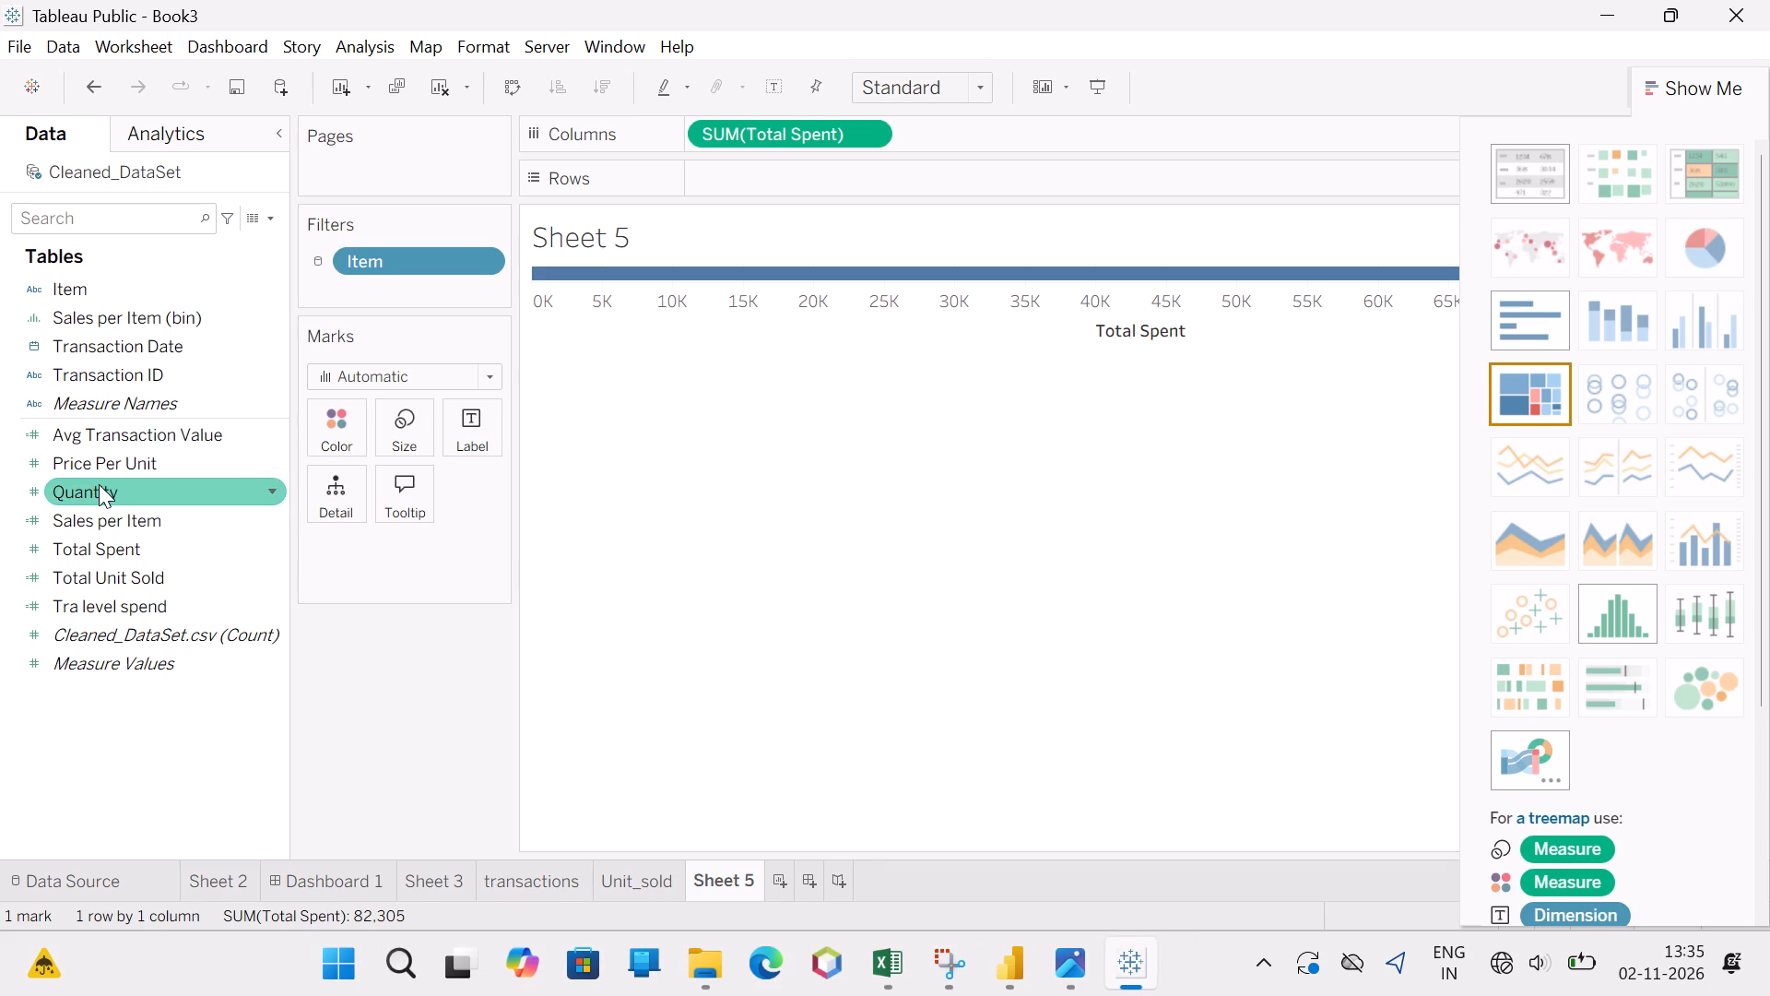
{"action": "left_click_drag", "start_coordinate": [88, 287], "coordinate": [718, 216]}
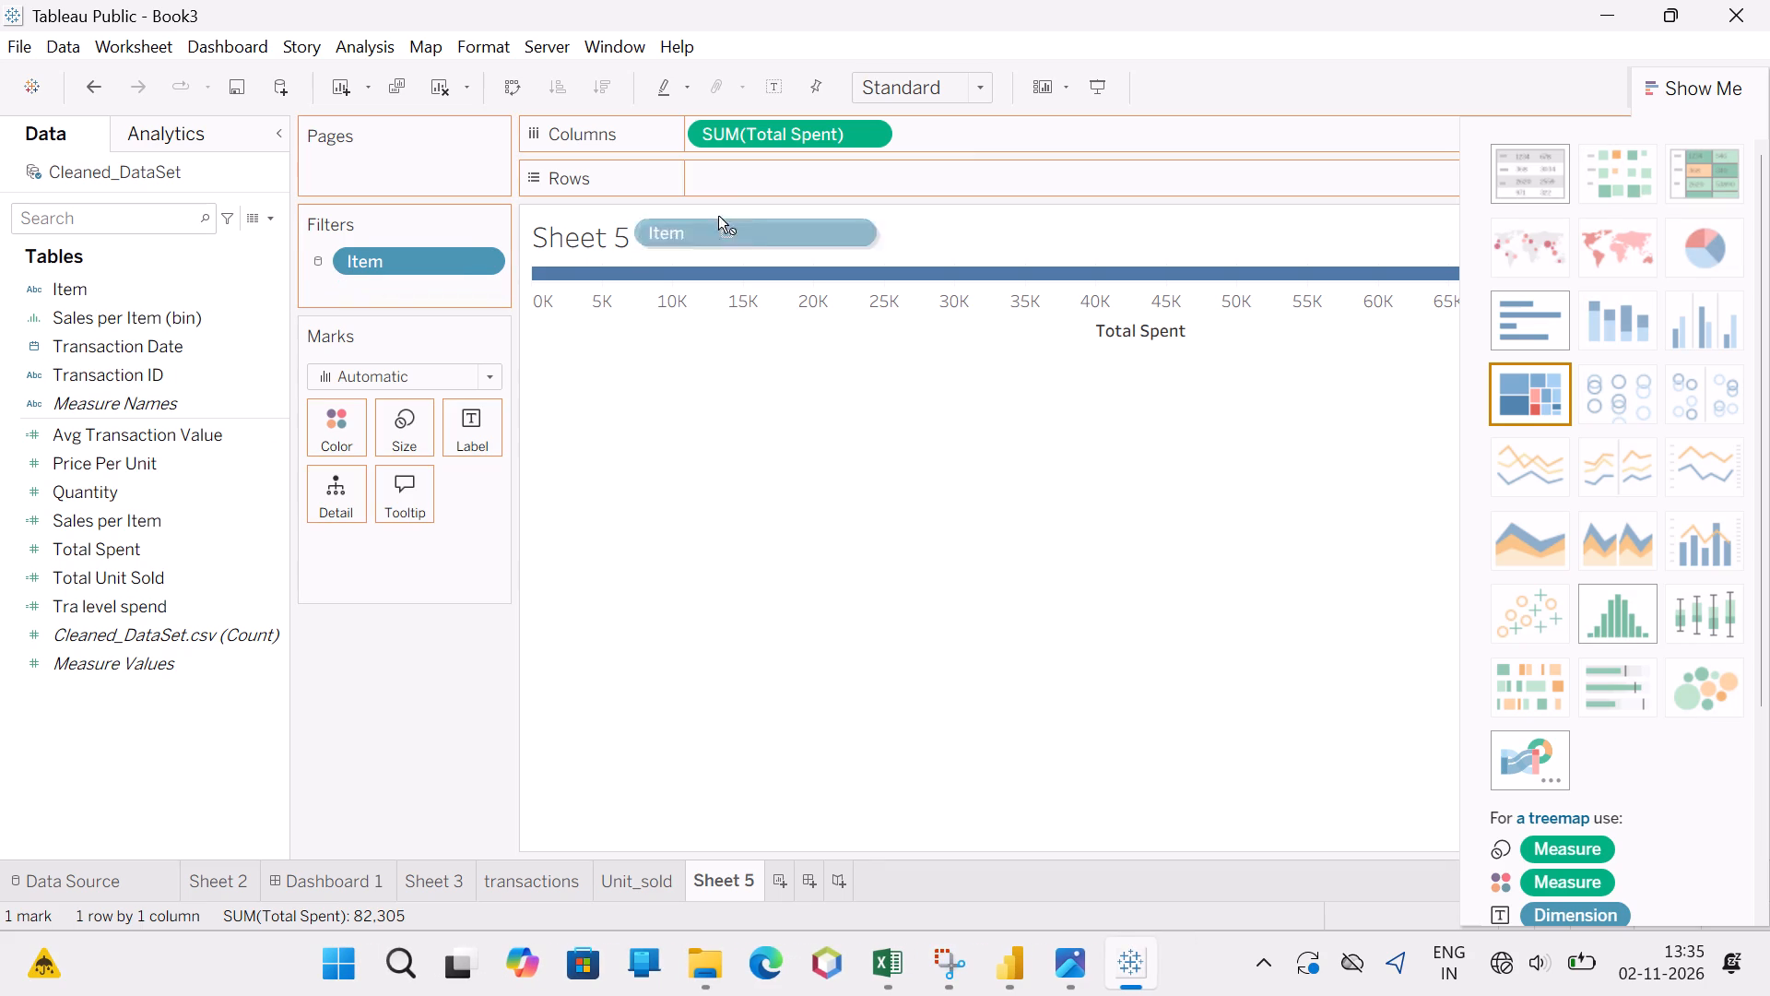
{"action": "left_click_drag", "start_coordinate": [718, 216], "coordinate": [747, 179]}
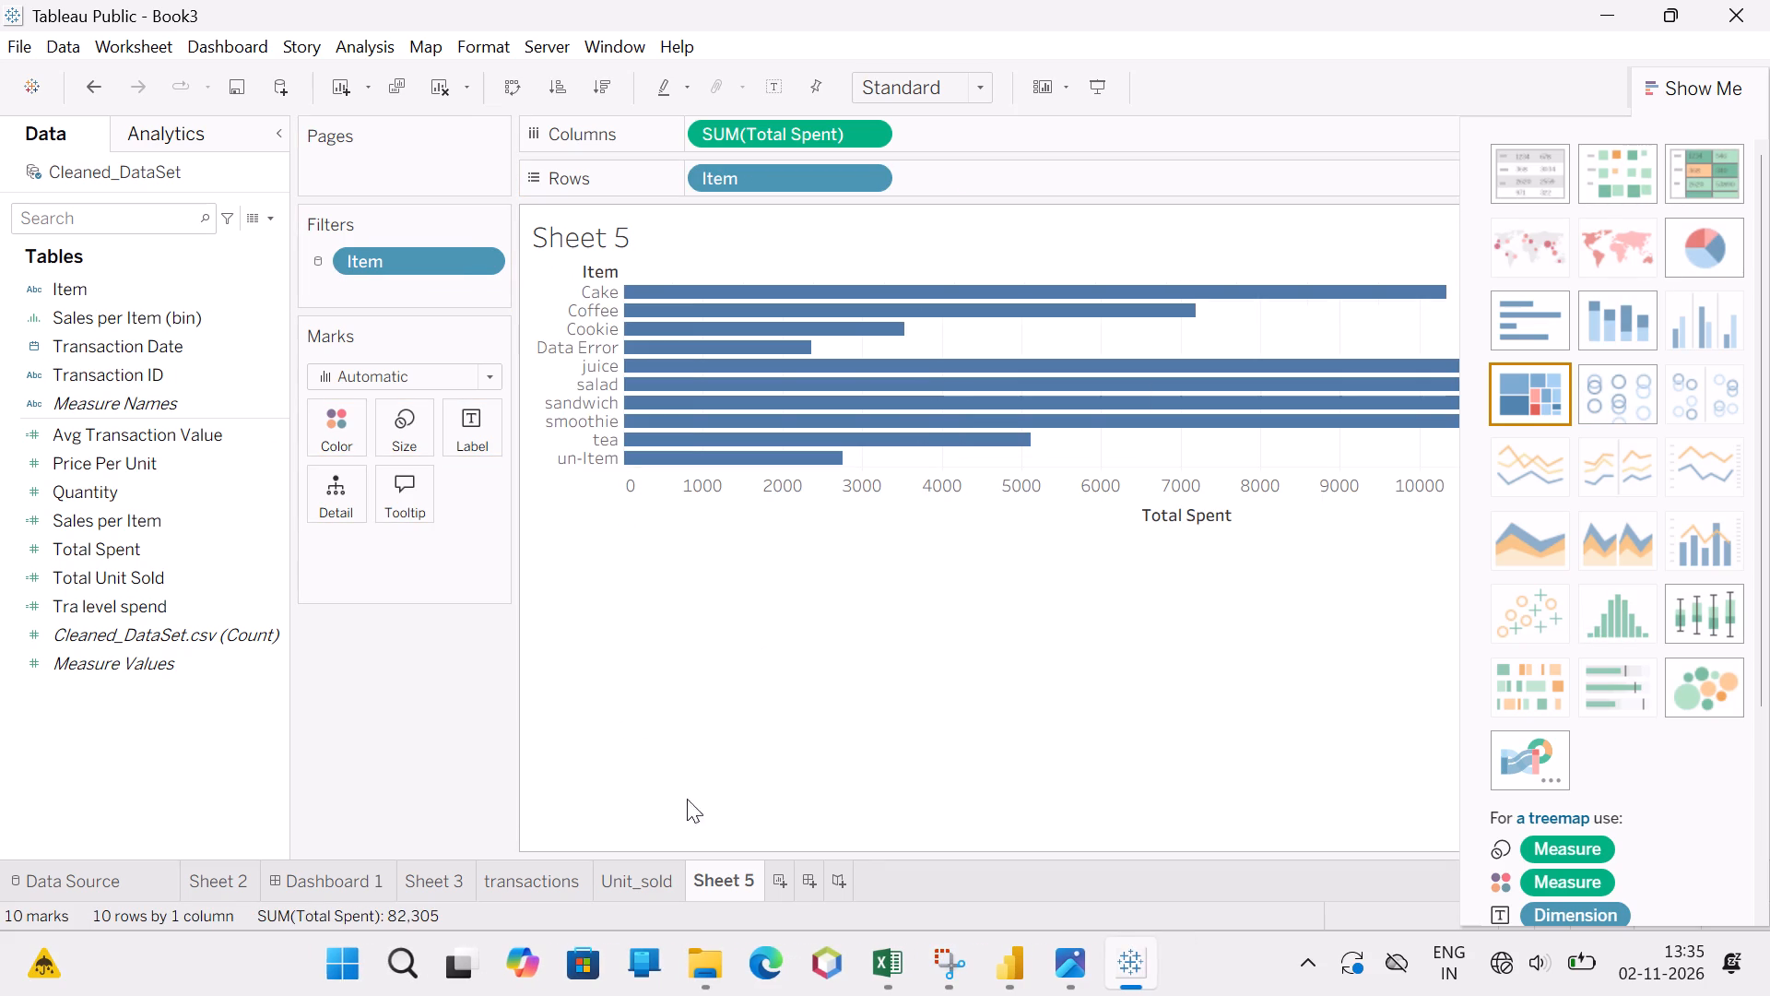
Add another worksheet and chart the sum of Quantity on Columns against Item on Rows.
{"action": "left_click", "coordinate": [775, 875]}
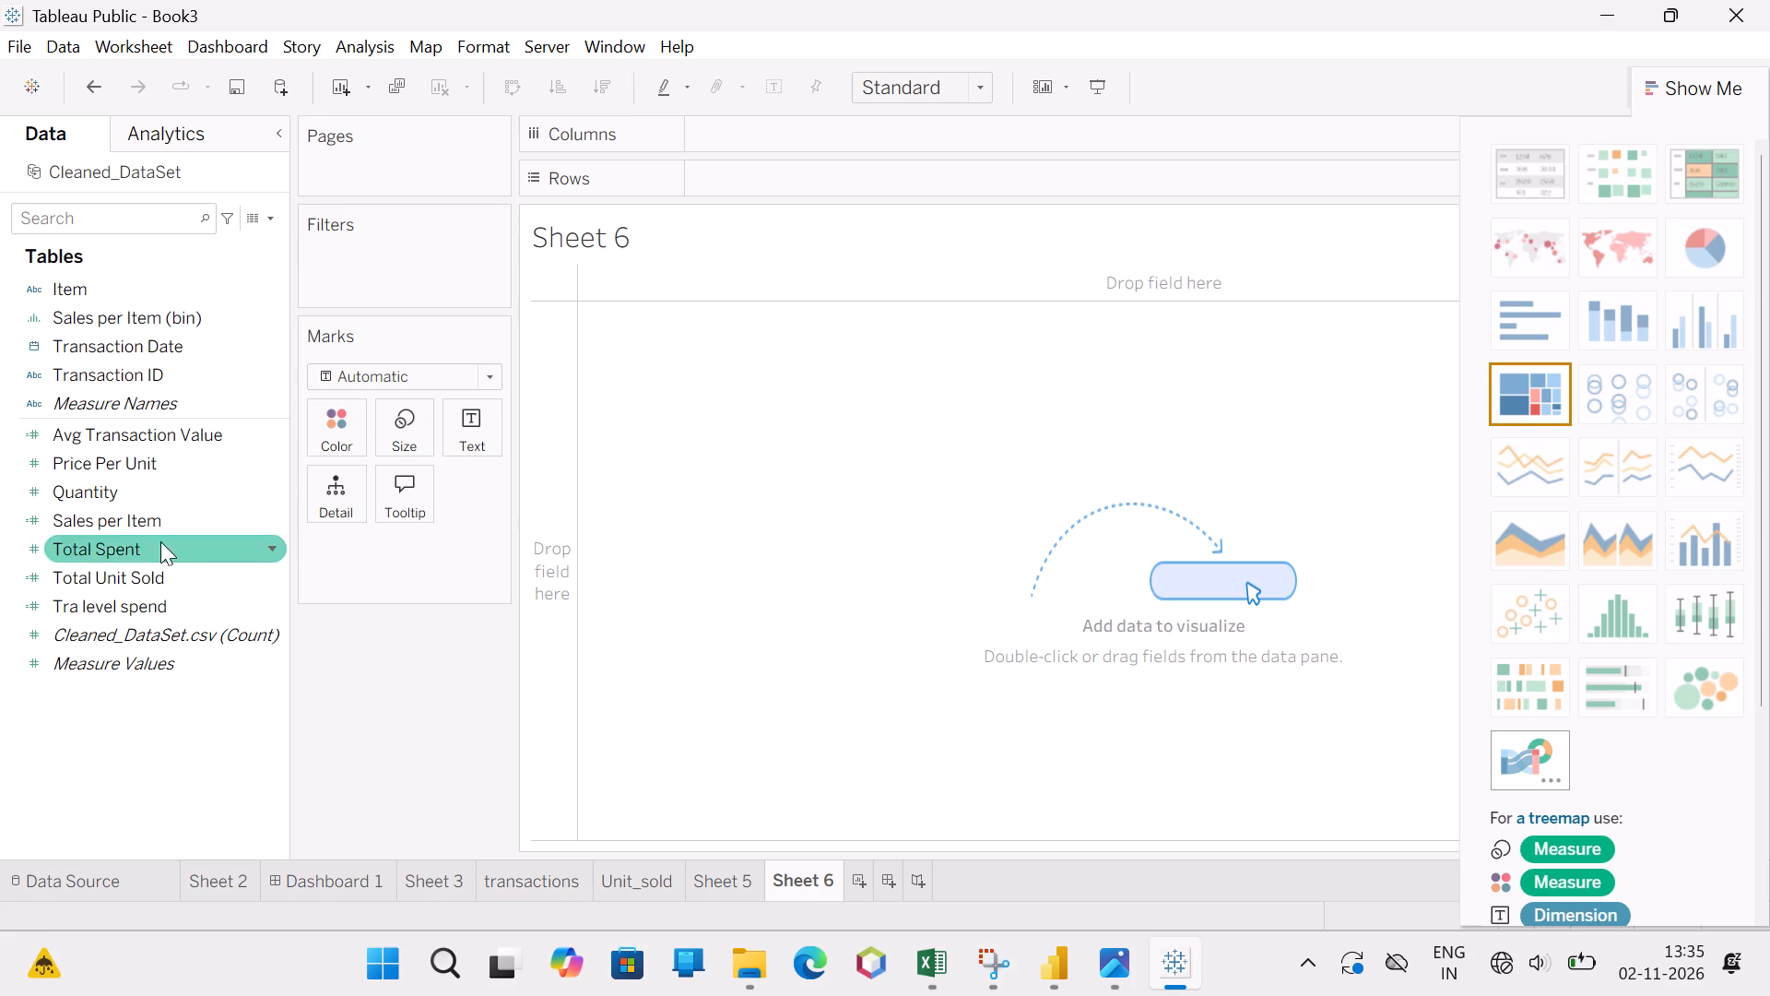
{"action": "left_click_drag", "start_coordinate": [106, 486], "coordinate": [400, 369]}
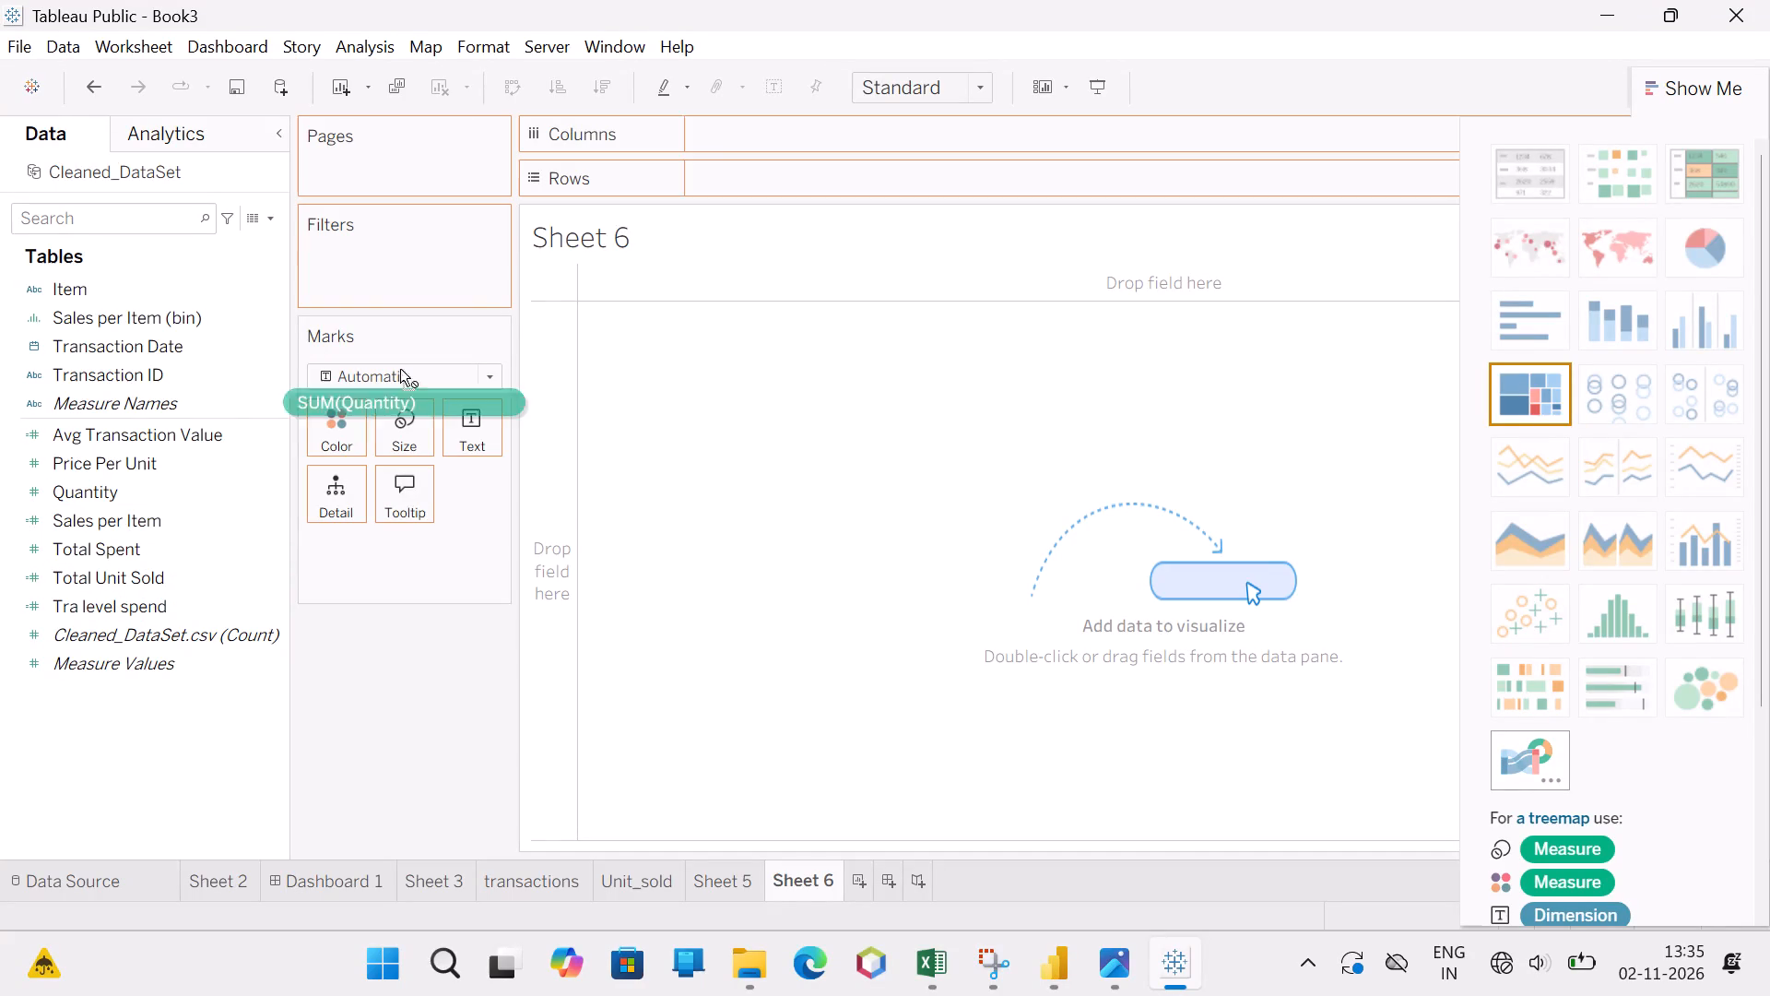
{"action": "left_click_drag", "start_coordinate": [400, 369], "coordinate": [758, 124]}
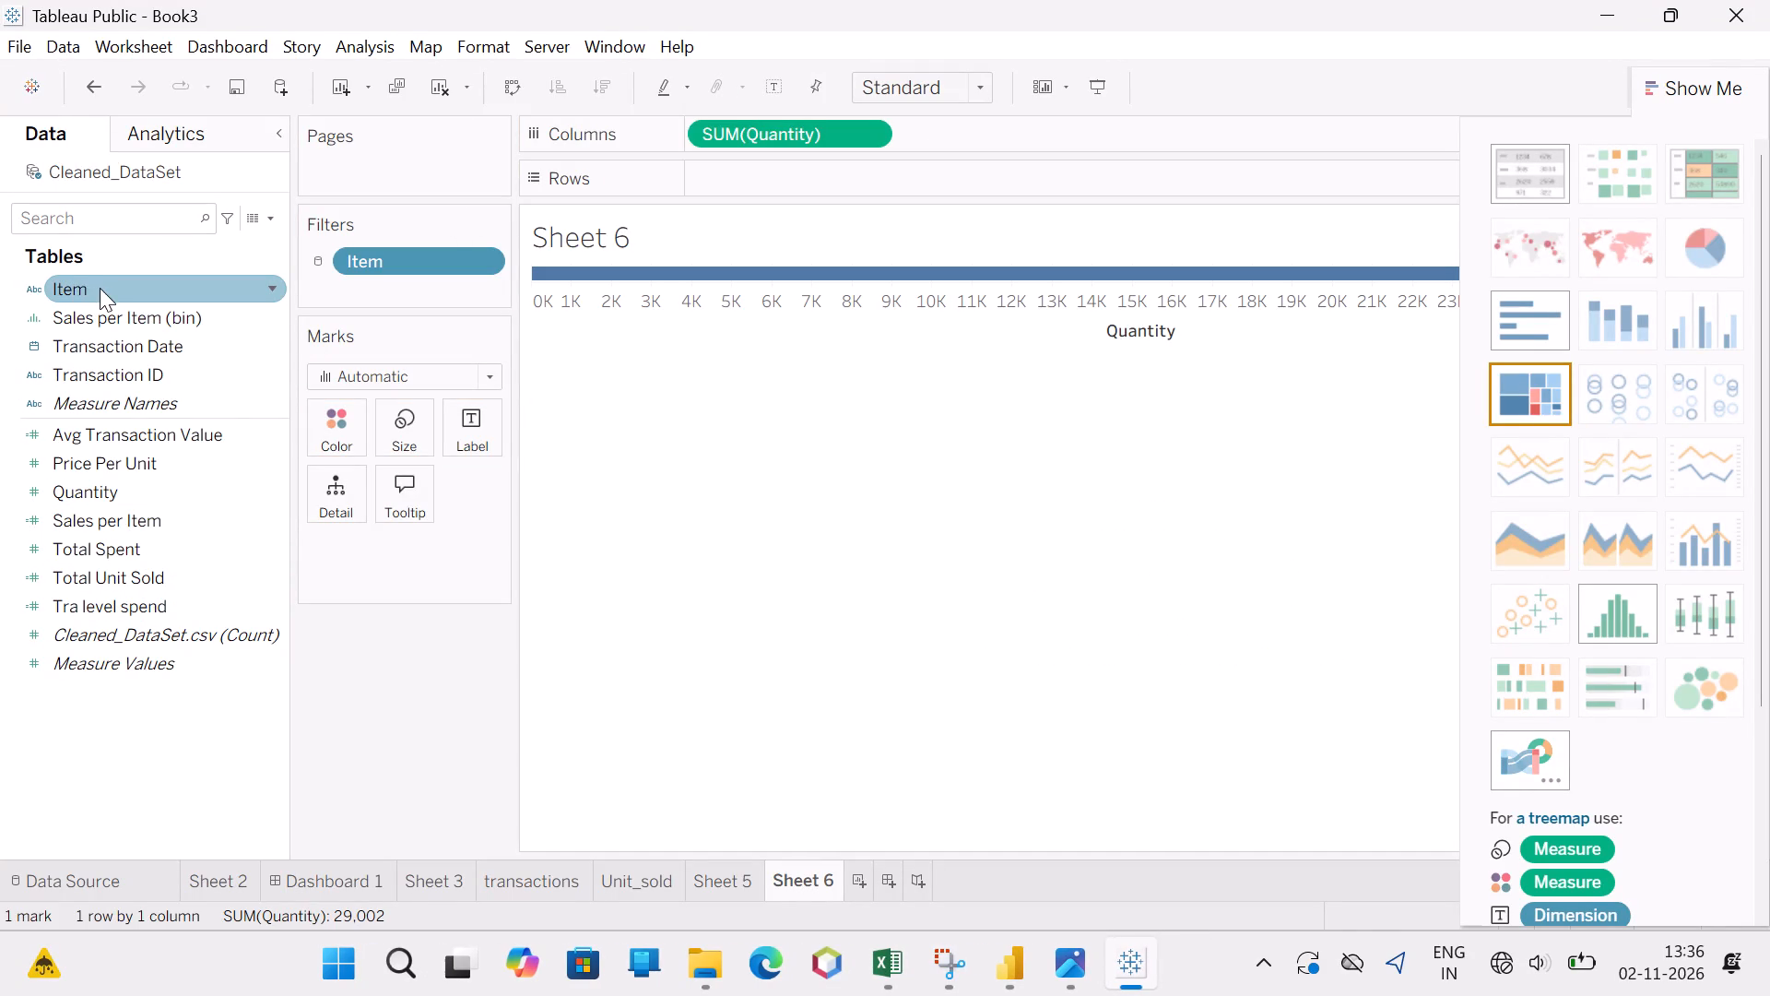
{"action": "left_click_drag", "start_coordinate": [100, 288], "coordinate": [806, 174]}
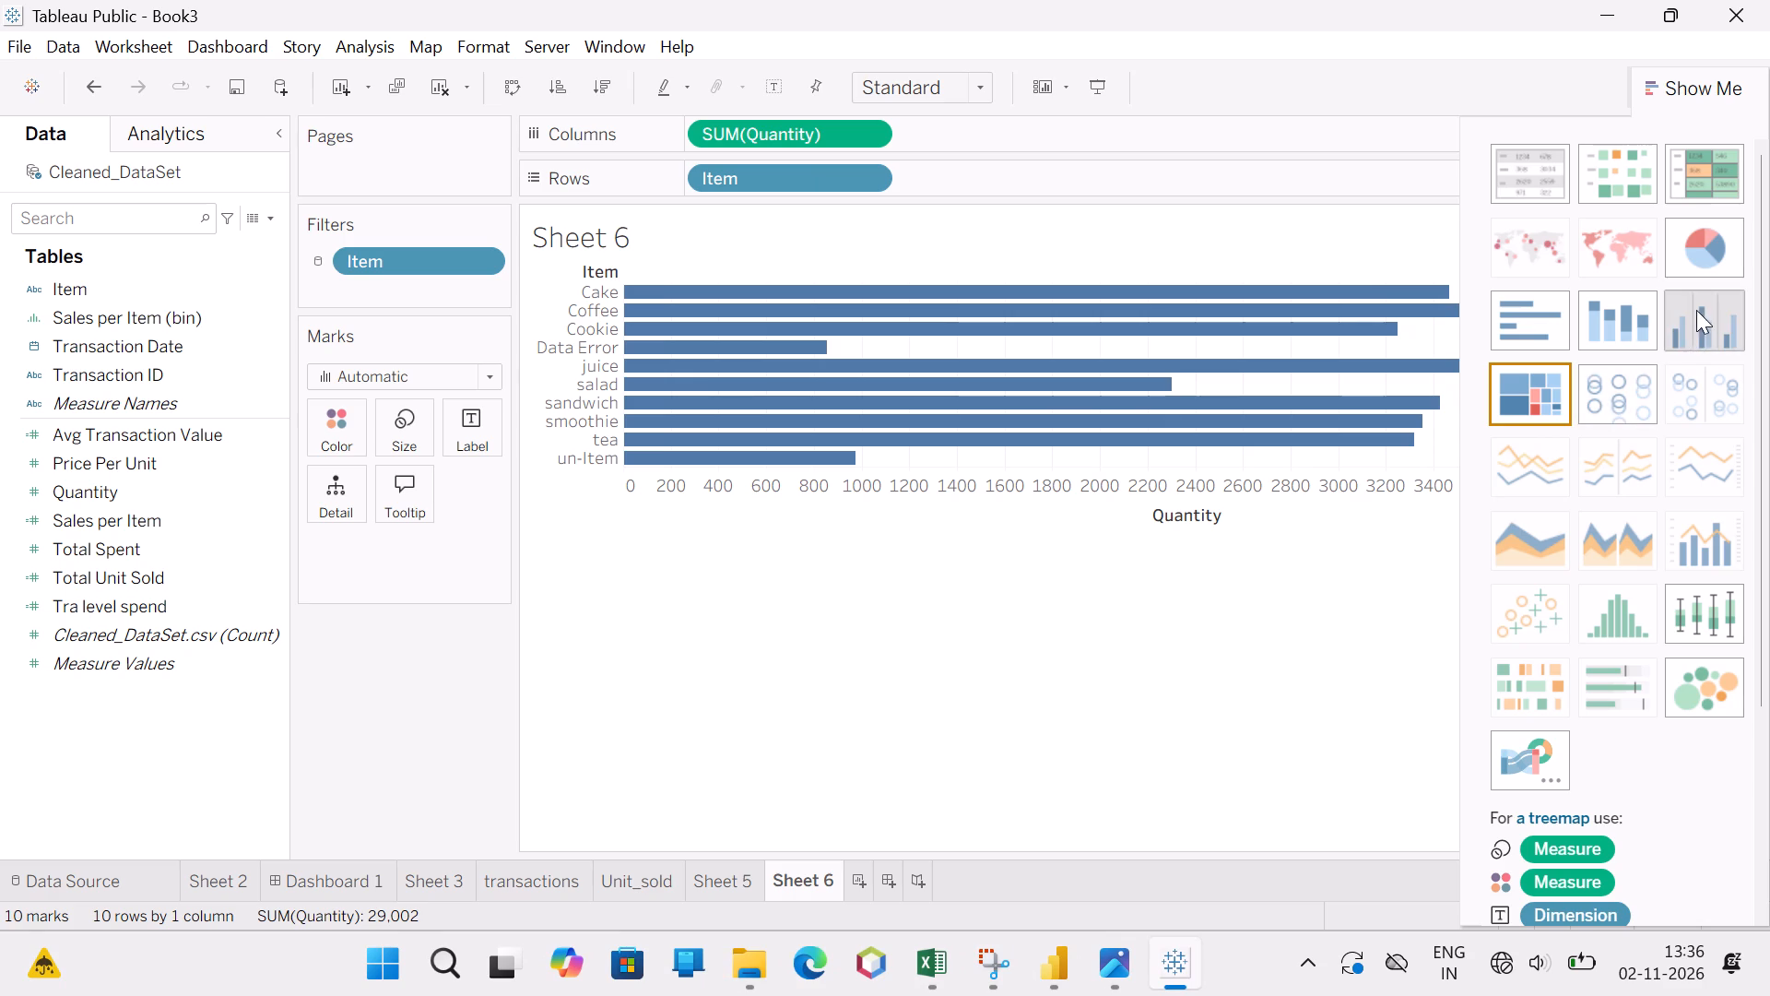
Try the Quantity by Item chart as a pie, then change it to a highlight table.
{"action": "left_click", "coordinate": [1704, 243]}
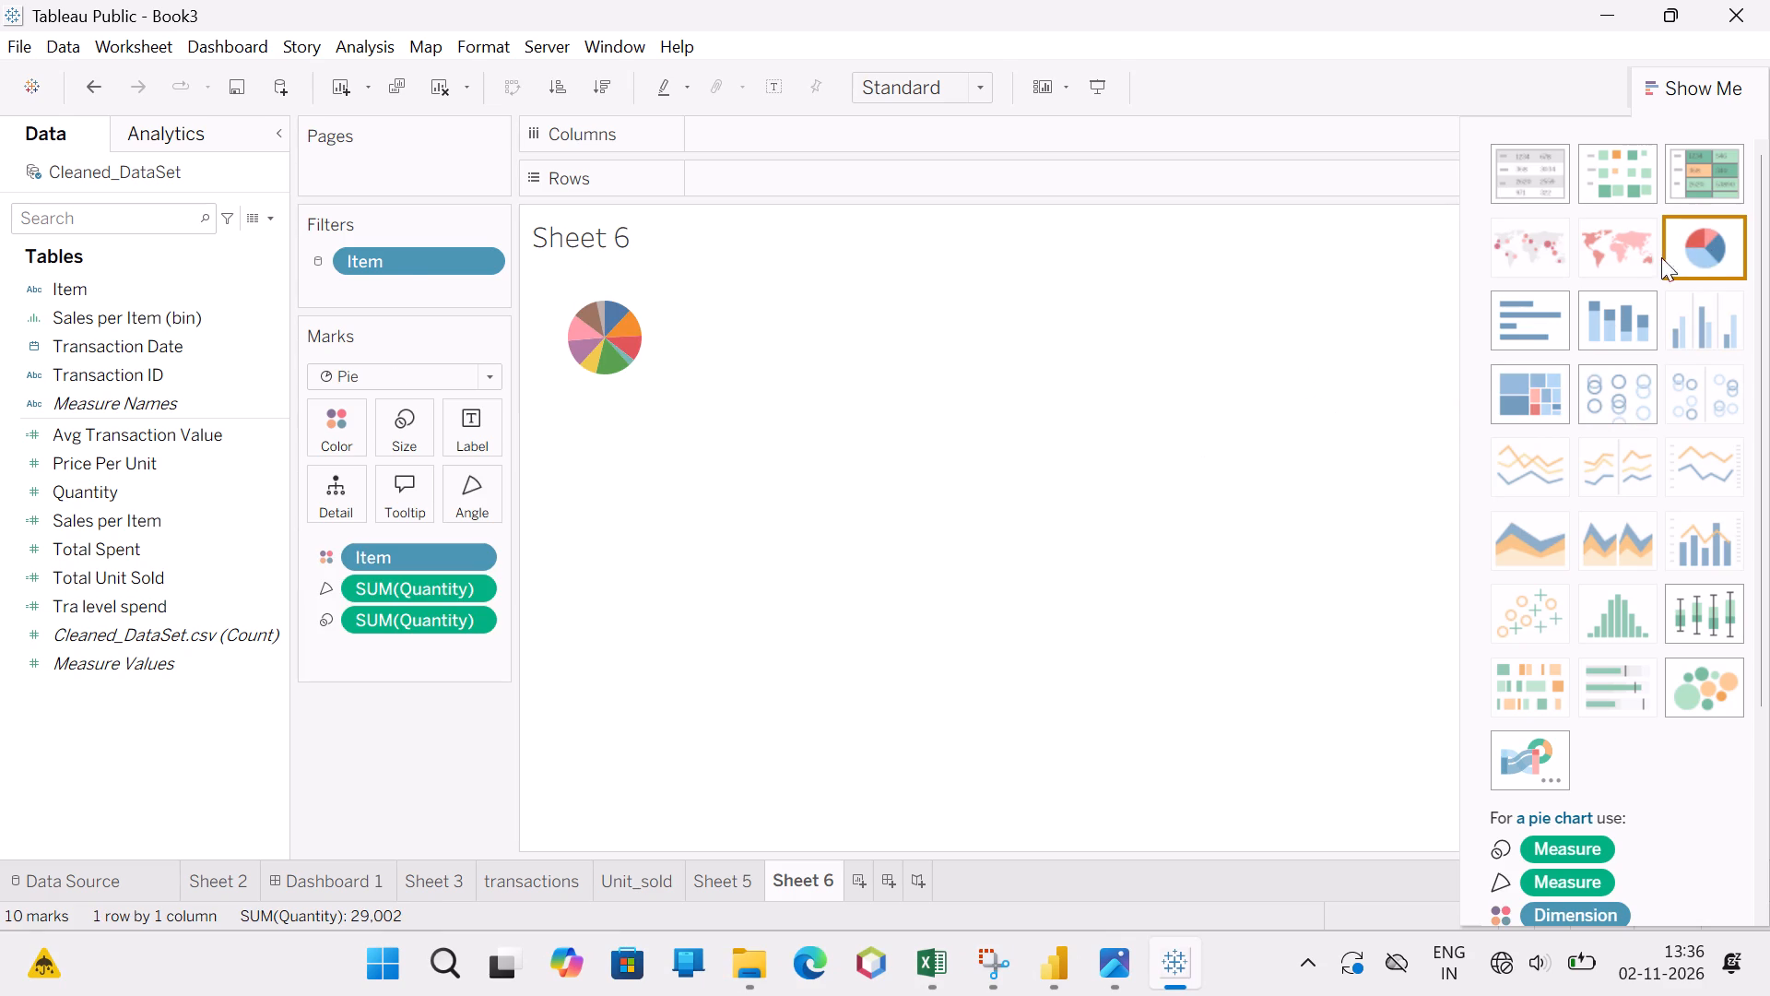
{"action": "left_click", "coordinate": [1685, 189]}
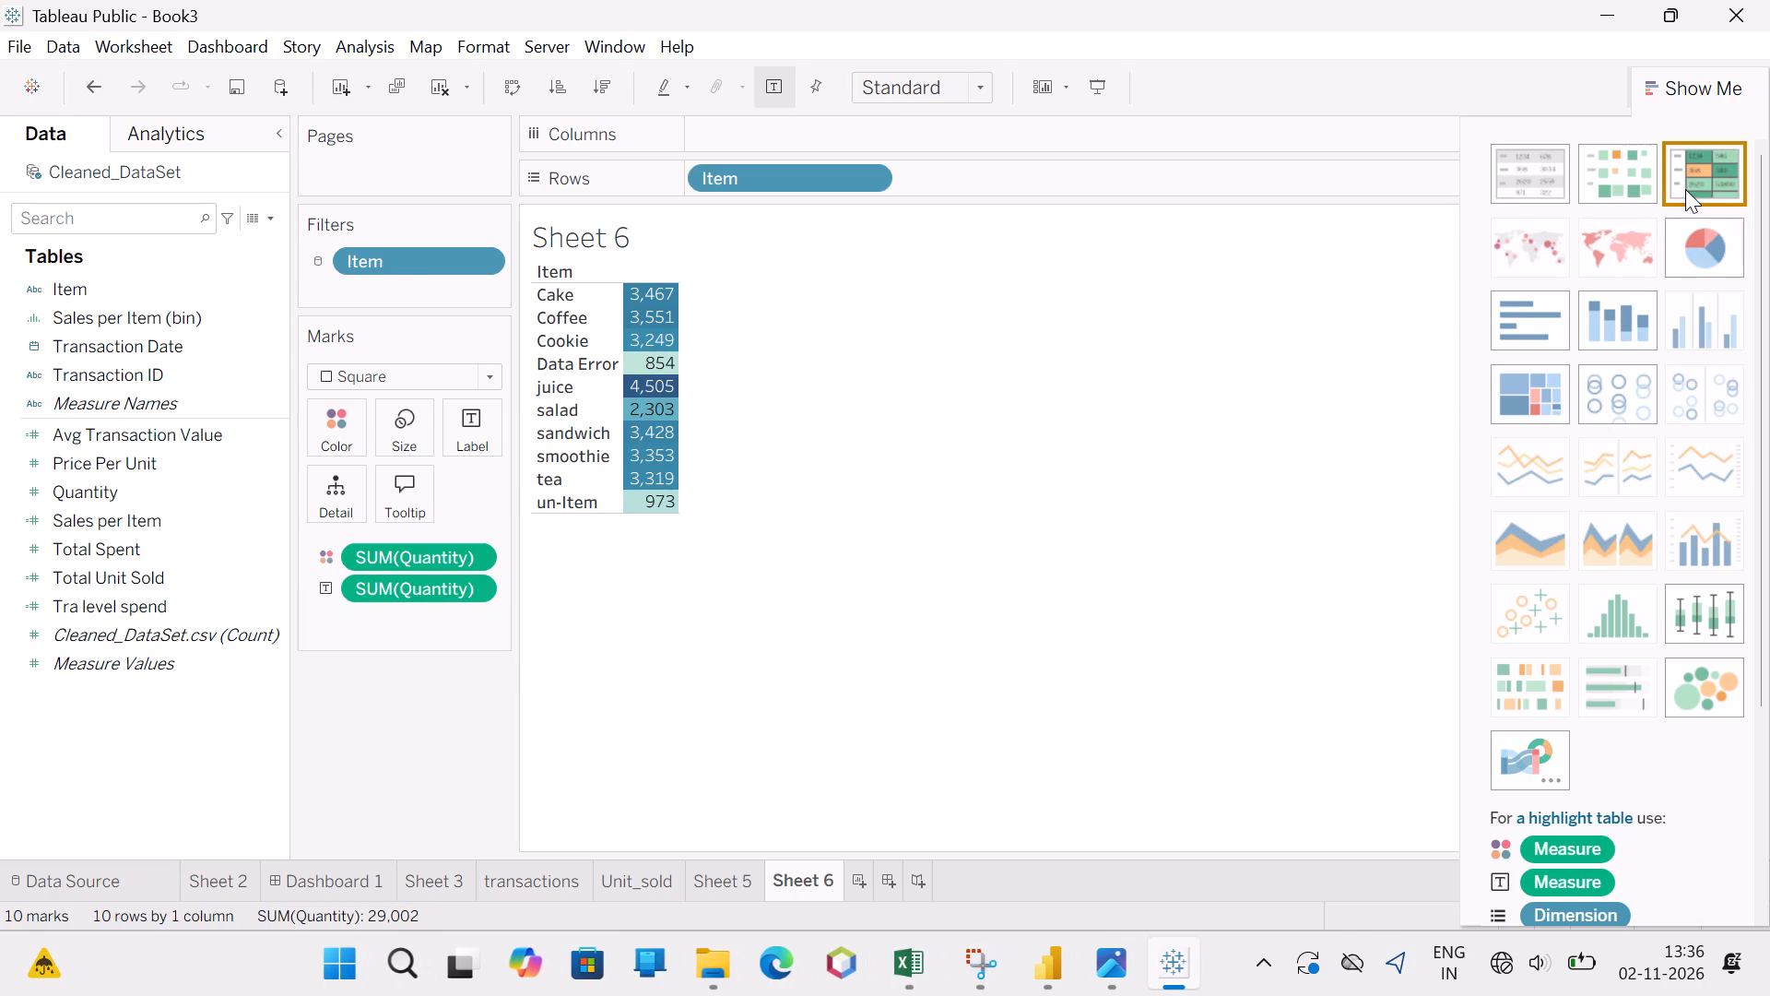
Add another worksheet with the Transaction Date year on Rows and Total Unit Sold on Columns.
{"action": "left_click", "coordinate": [860, 870]}
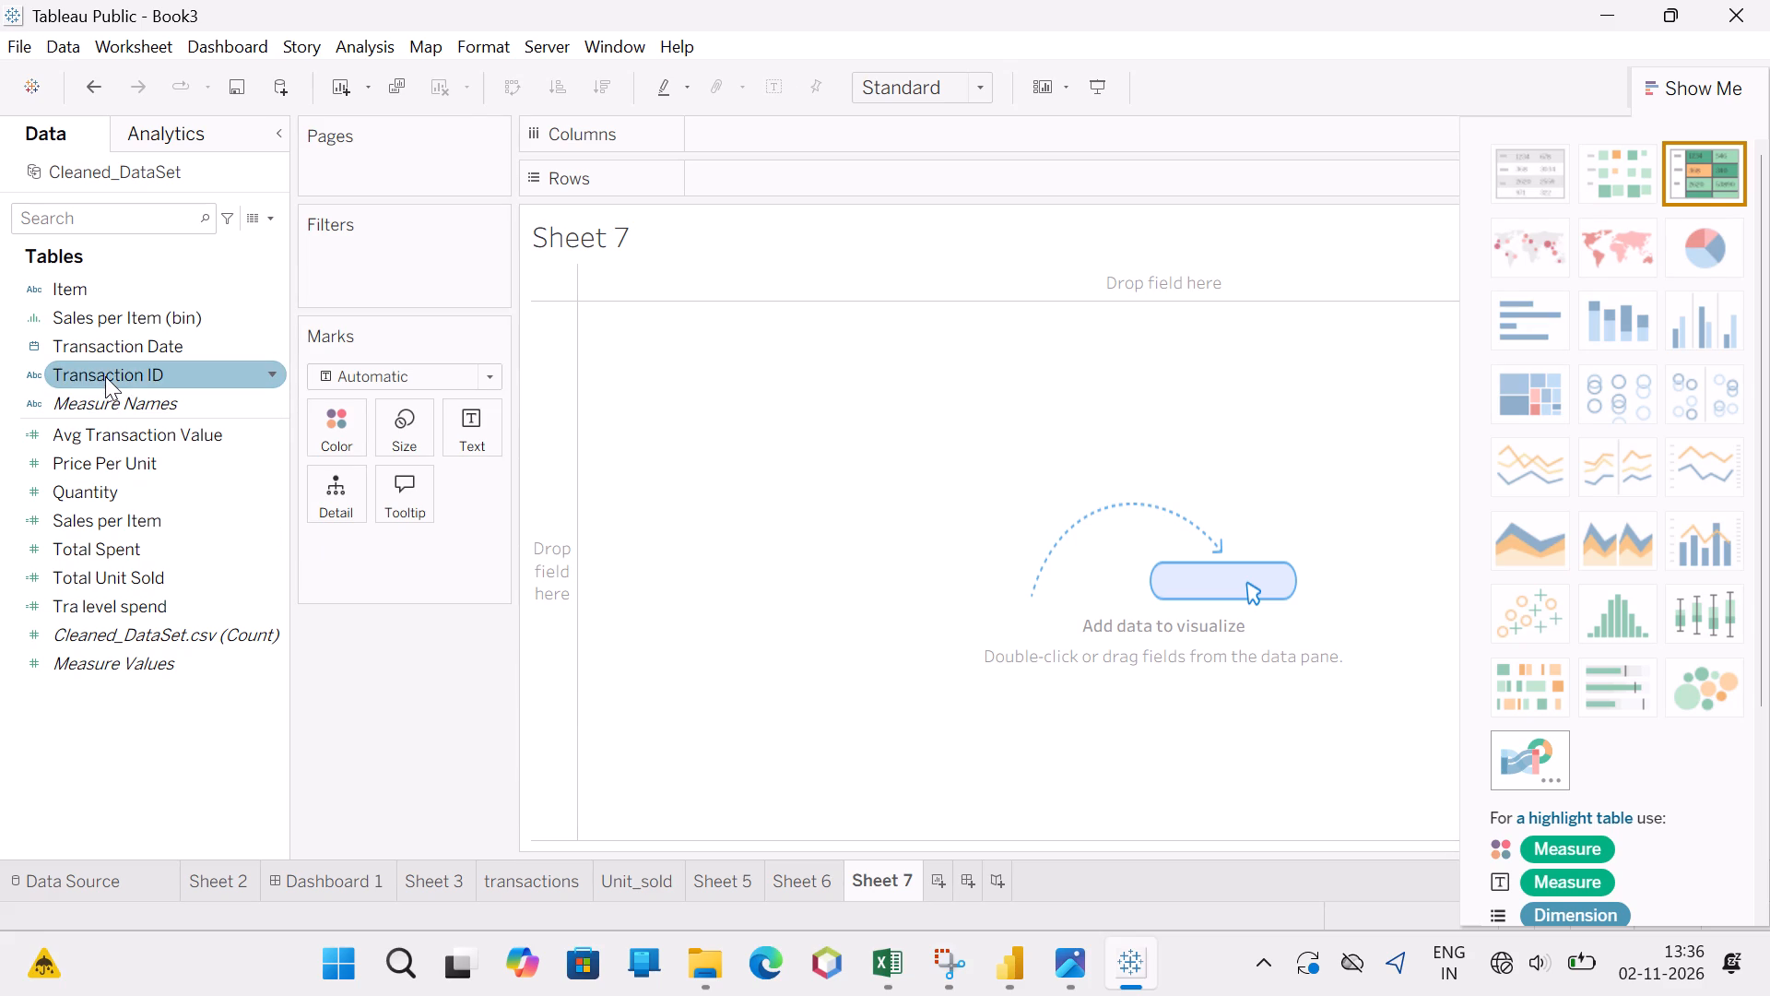
{"action": "left_click_drag", "start_coordinate": [127, 342], "coordinate": [750, 202]}
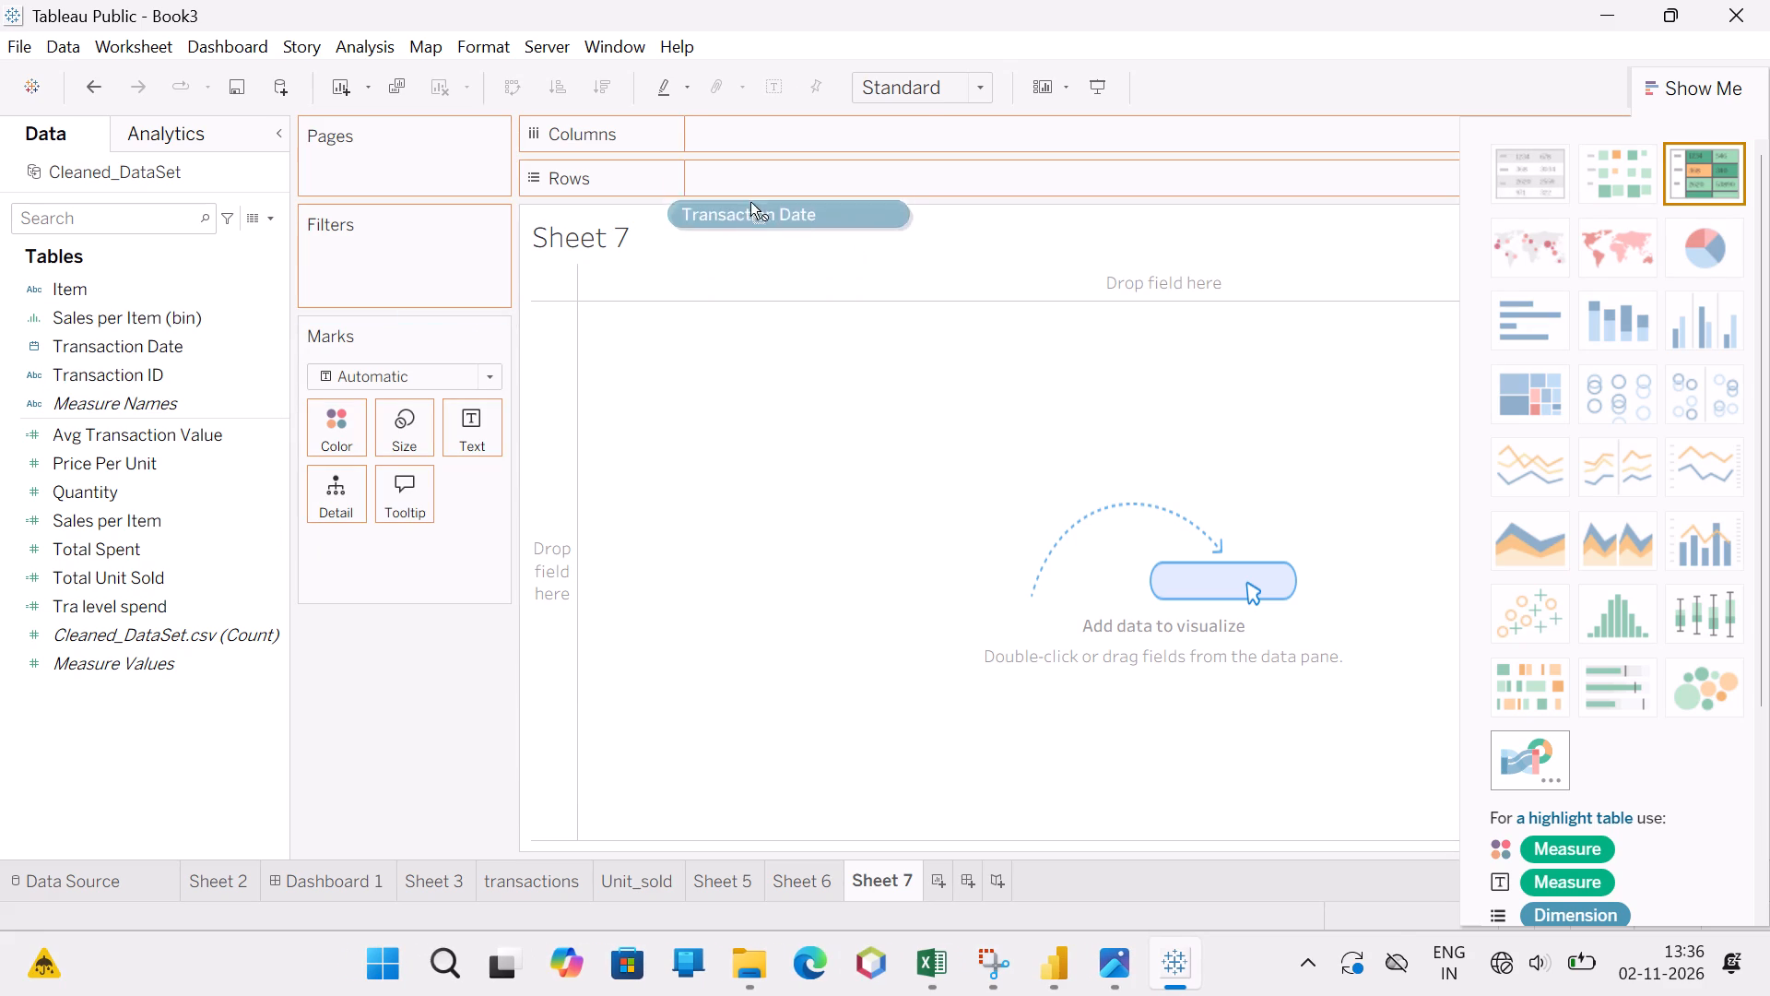
{"action": "left_click_drag", "start_coordinate": [750, 202], "coordinate": [766, 178]}
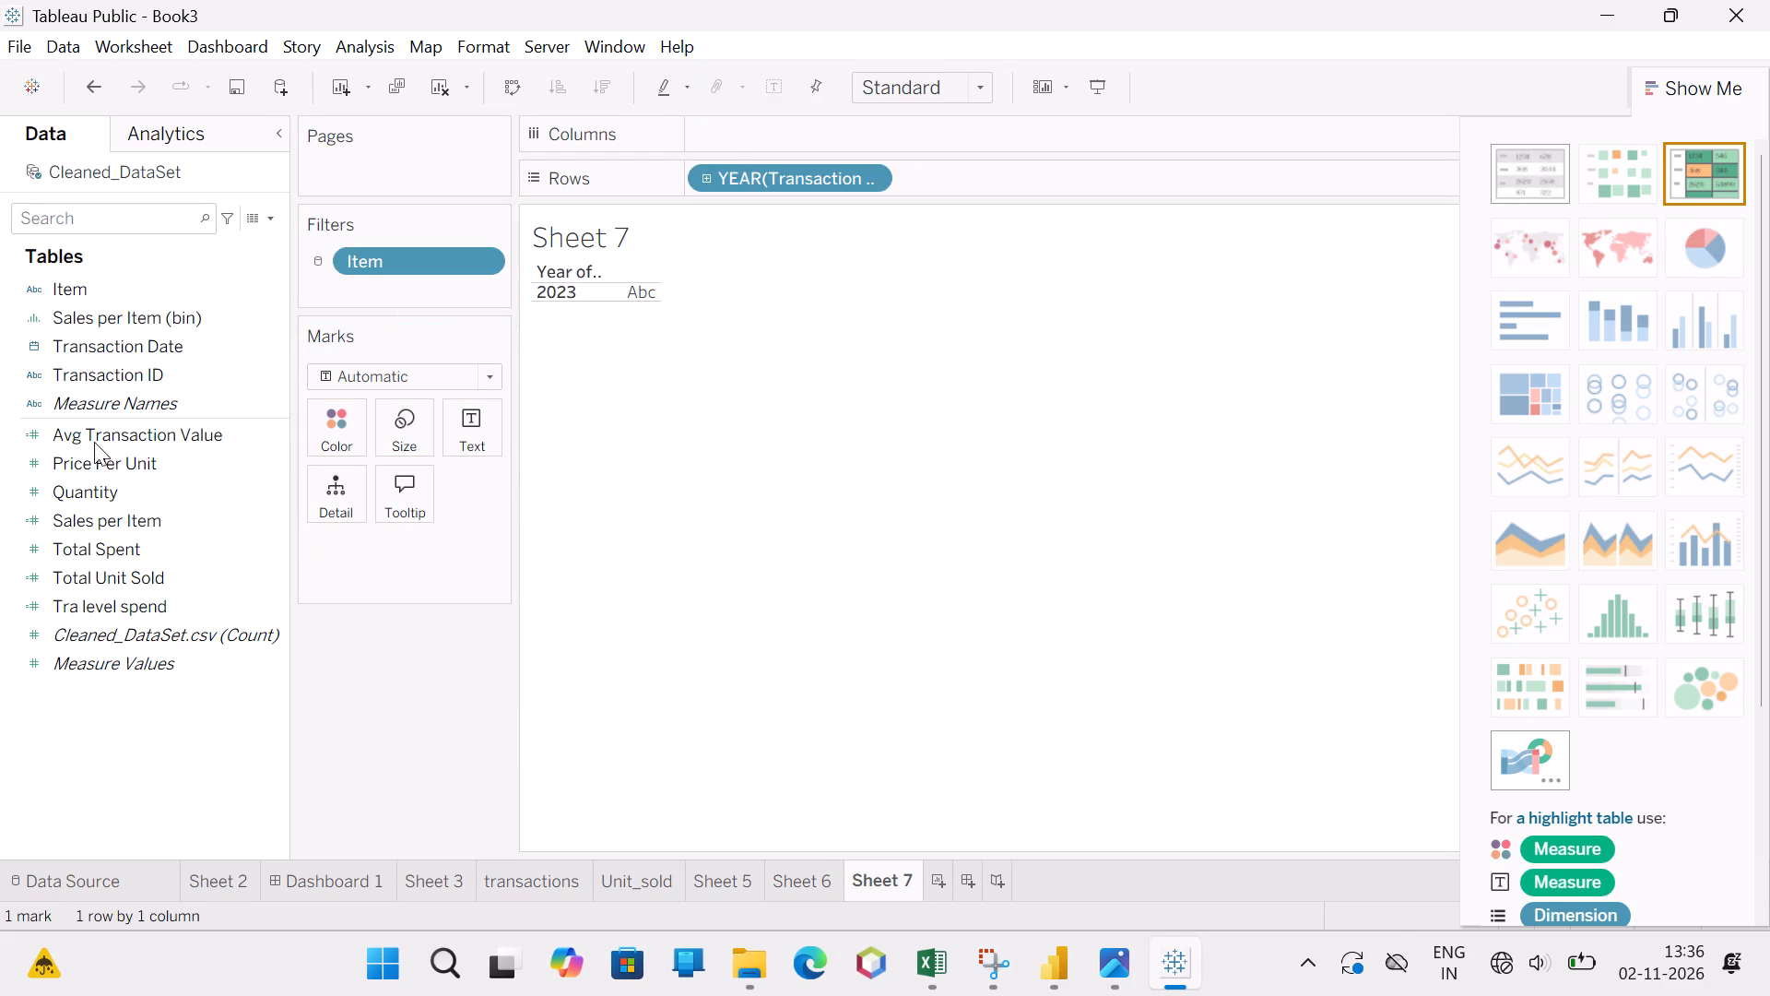
{"action": "left_click_drag", "start_coordinate": [134, 578], "coordinate": [770, 148]}
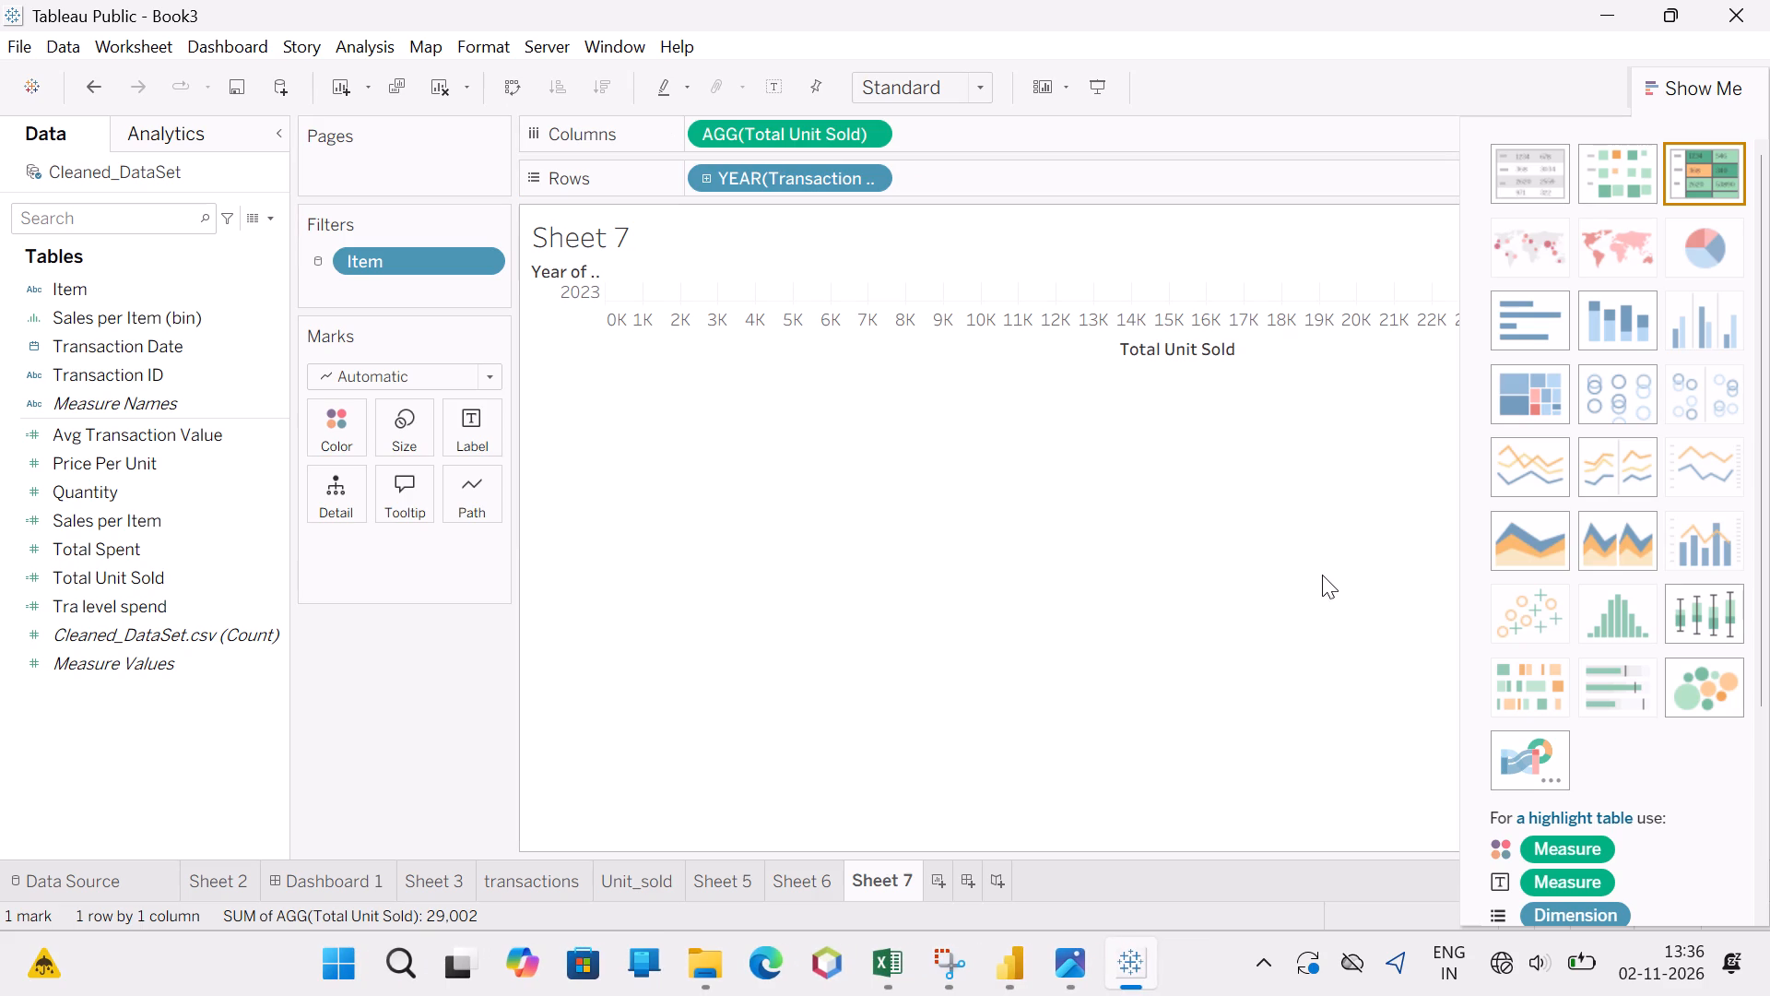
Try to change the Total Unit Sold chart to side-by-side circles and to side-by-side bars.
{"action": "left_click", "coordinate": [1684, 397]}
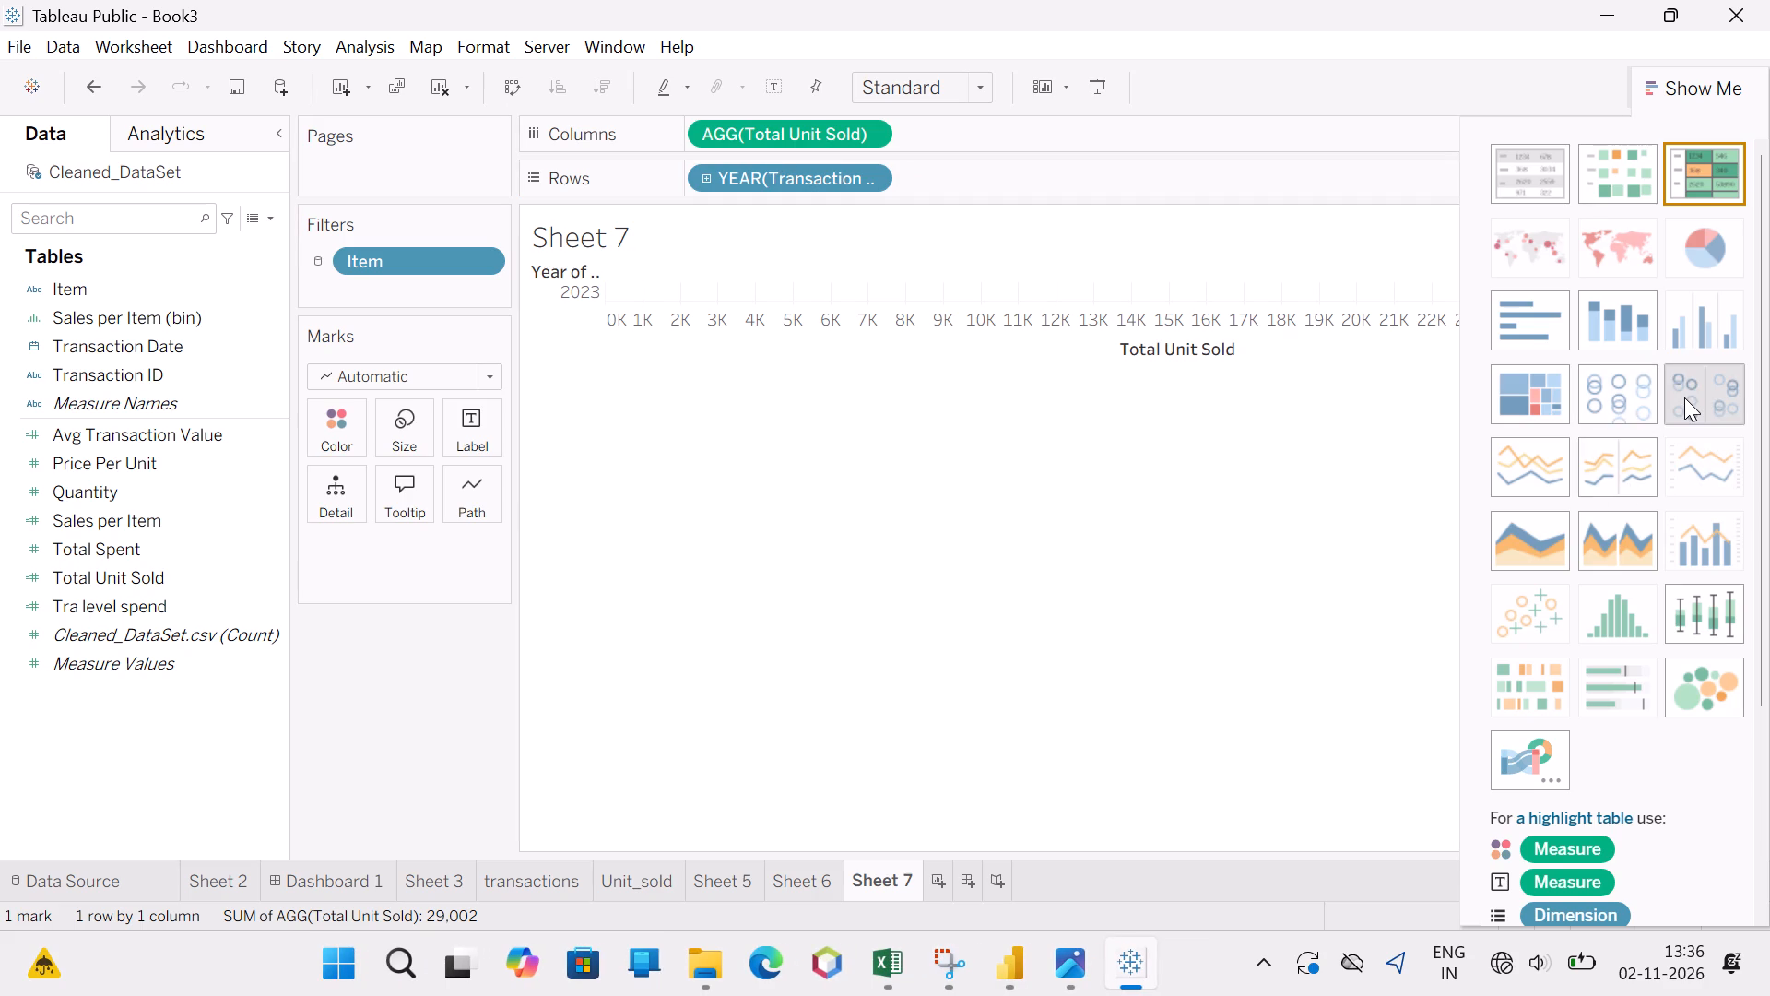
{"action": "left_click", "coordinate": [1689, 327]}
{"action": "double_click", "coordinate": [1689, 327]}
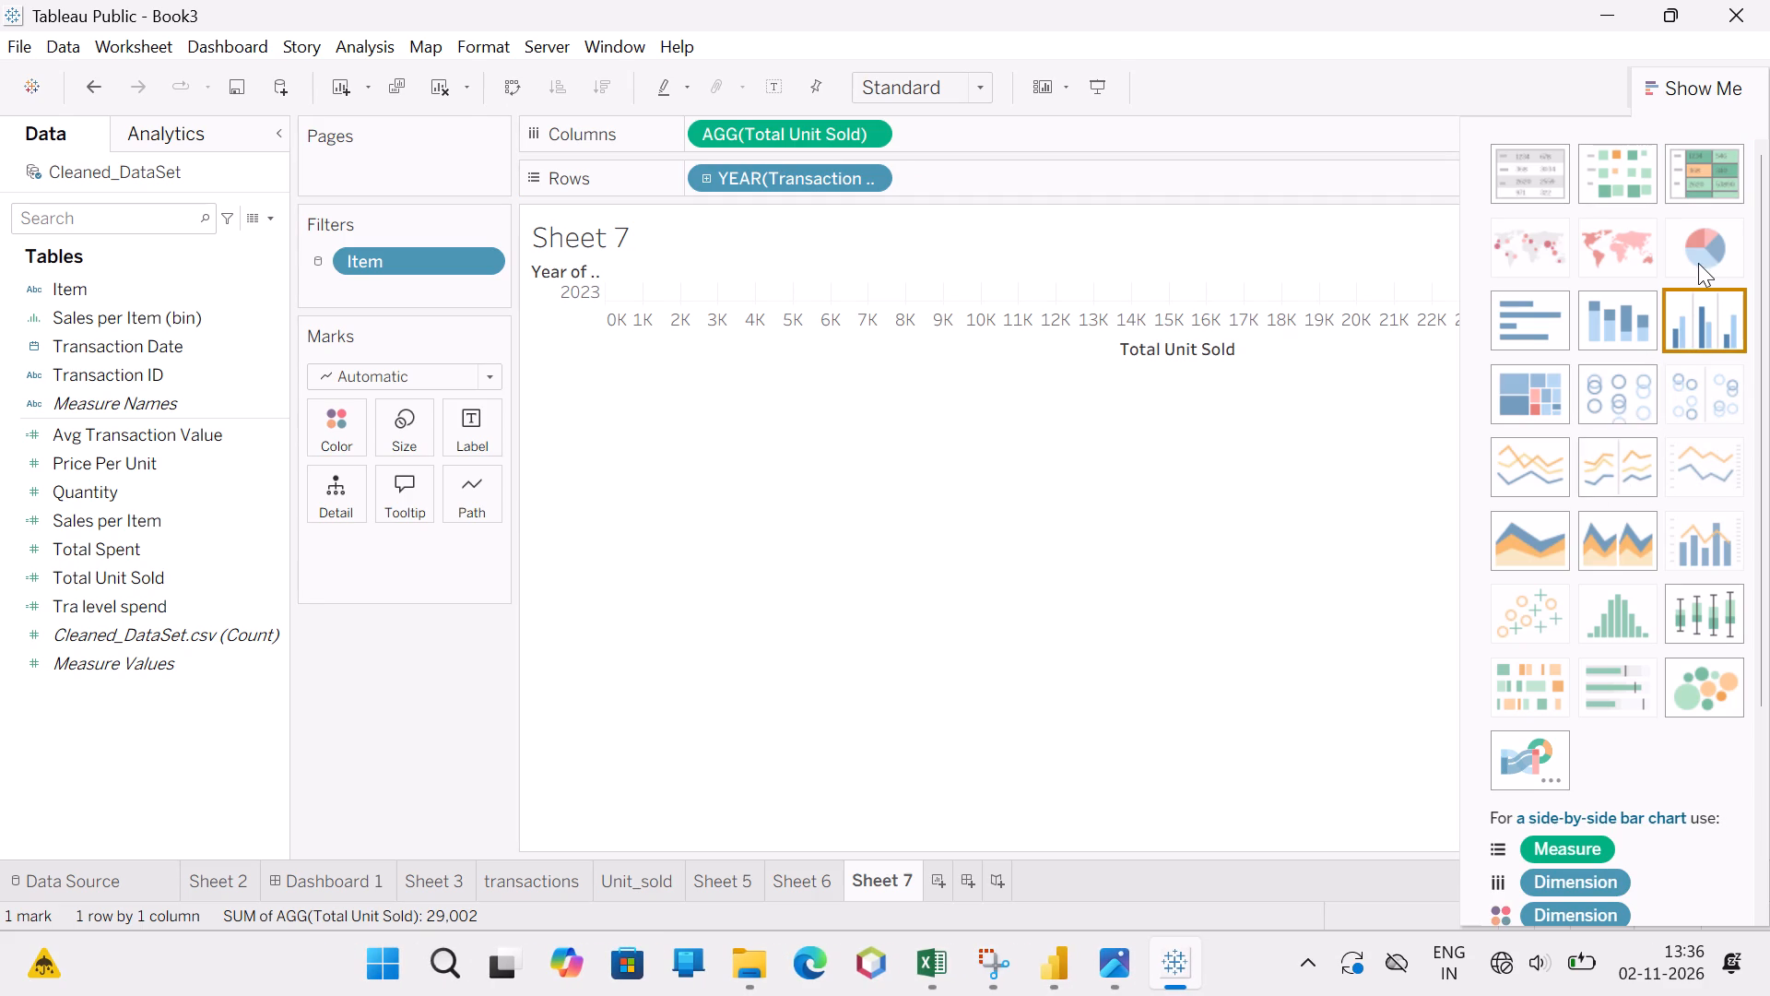
Change the Total Unit Sold chart on Sheet 7 to a heat map.
{"action": "left_click", "coordinate": [1615, 190]}
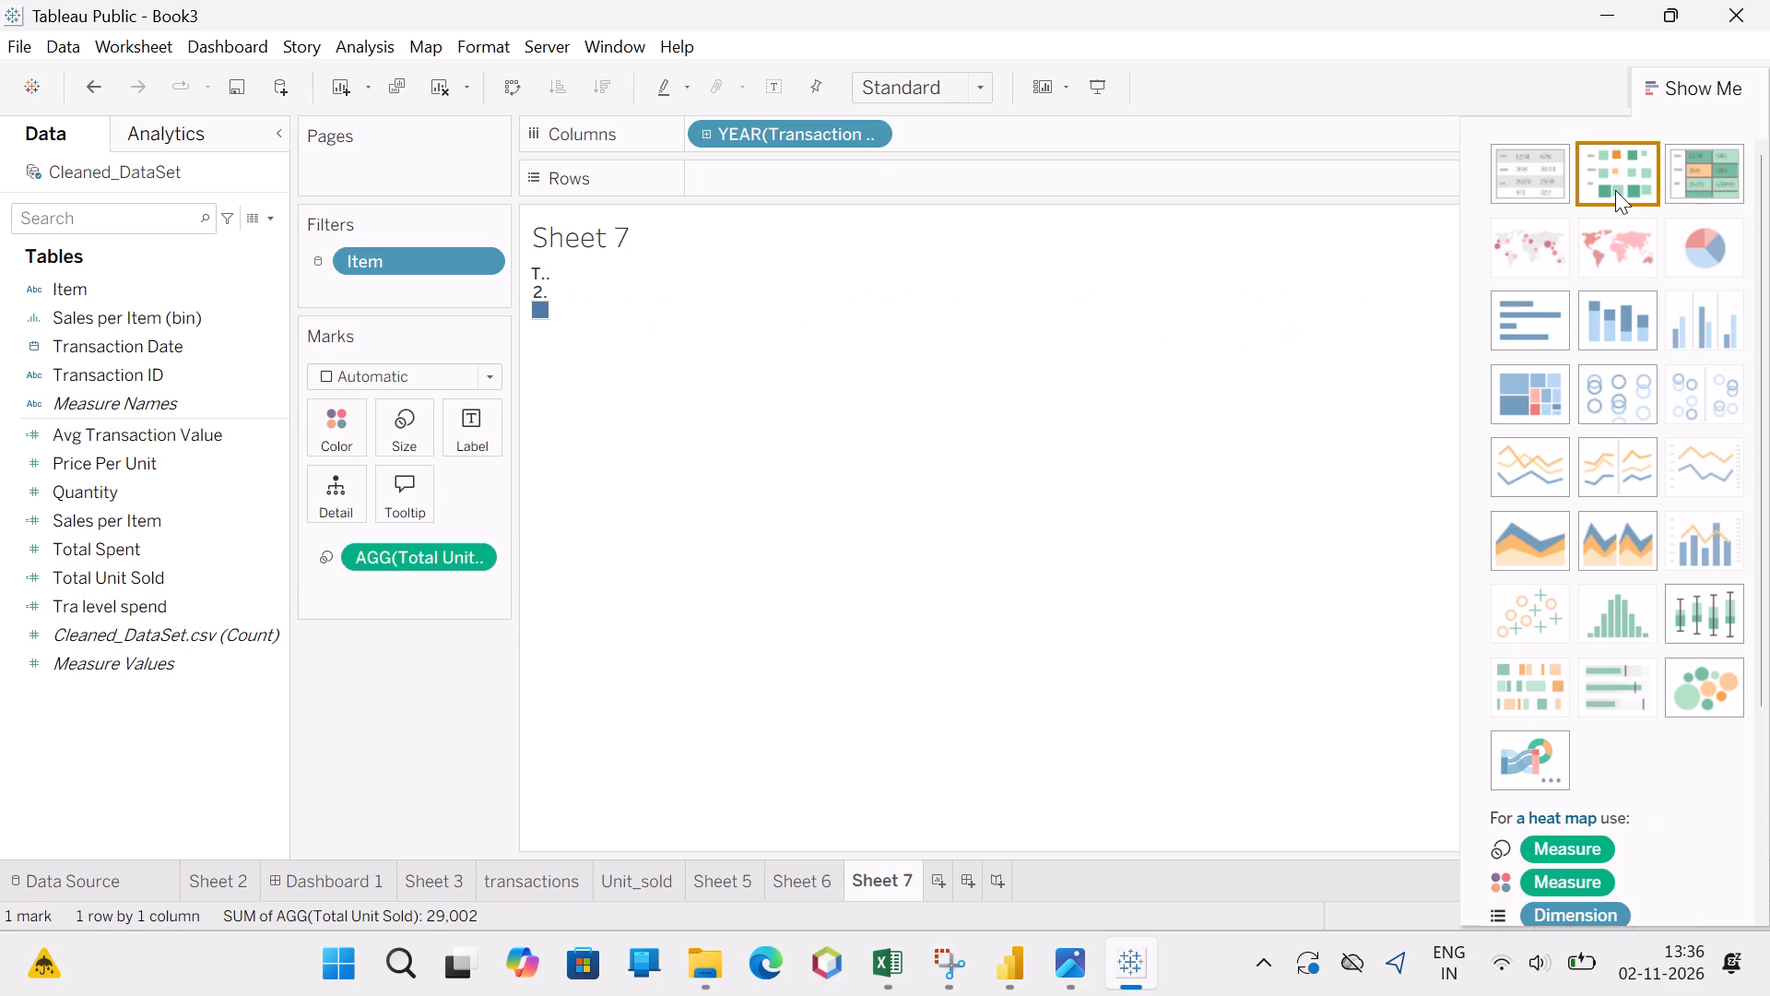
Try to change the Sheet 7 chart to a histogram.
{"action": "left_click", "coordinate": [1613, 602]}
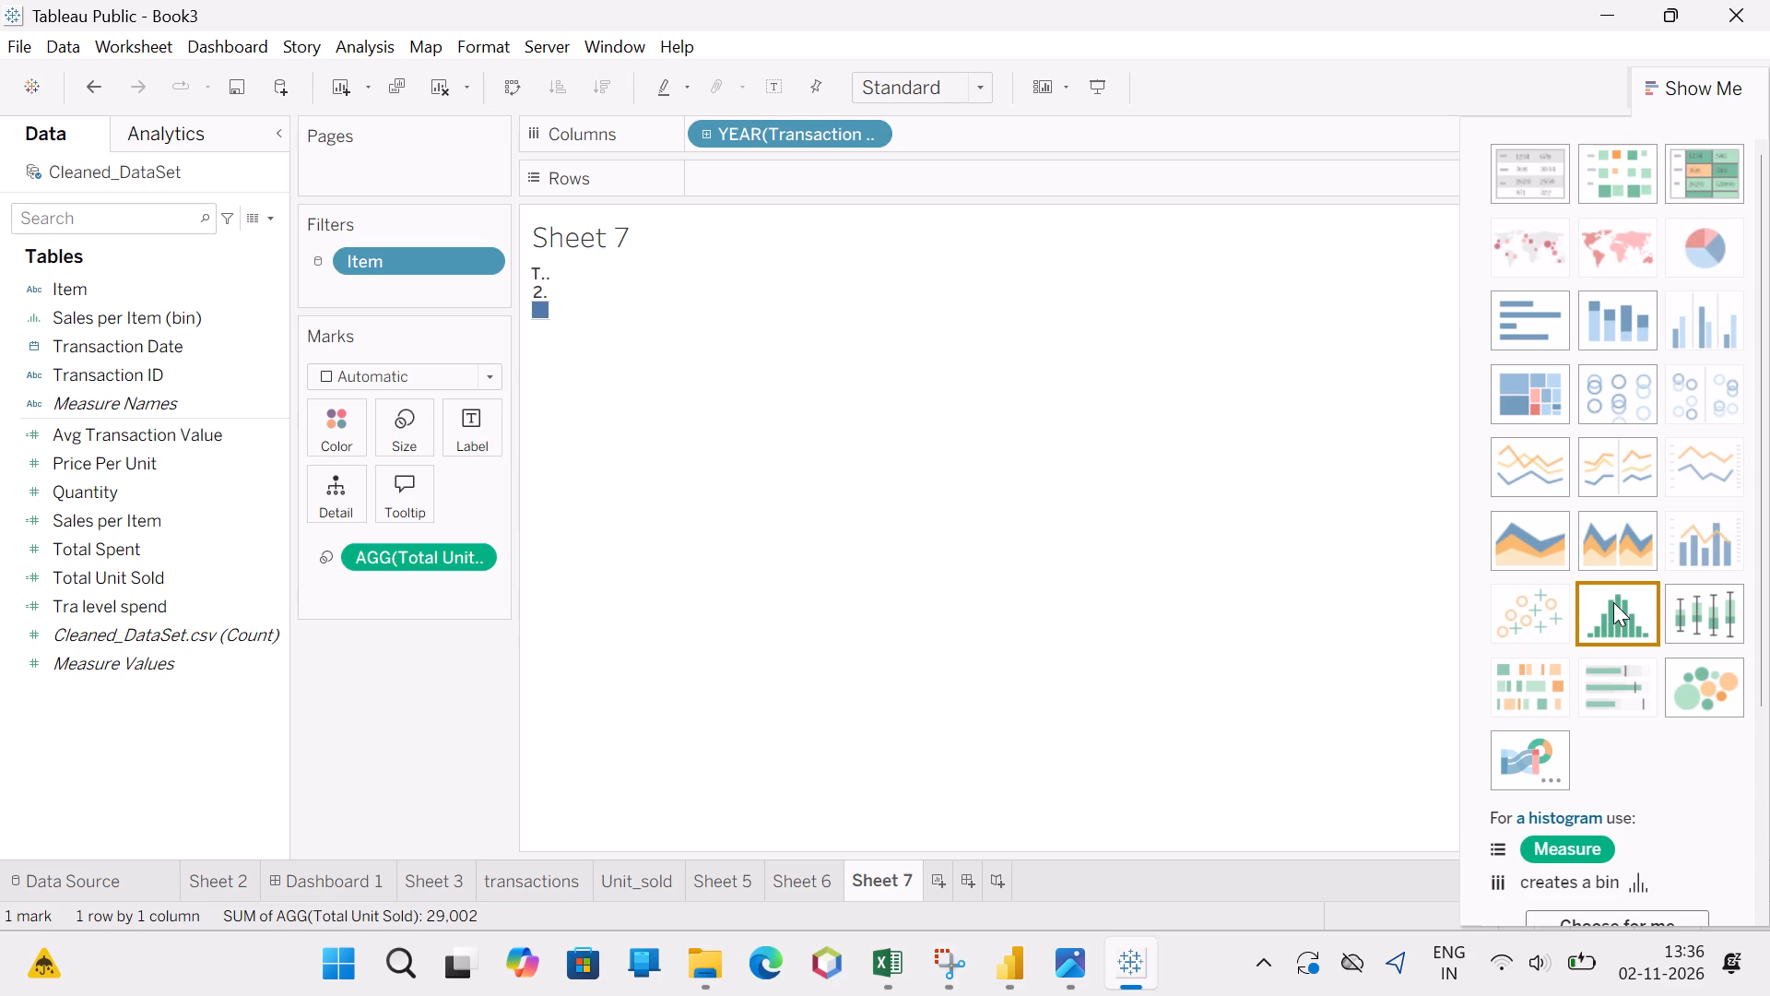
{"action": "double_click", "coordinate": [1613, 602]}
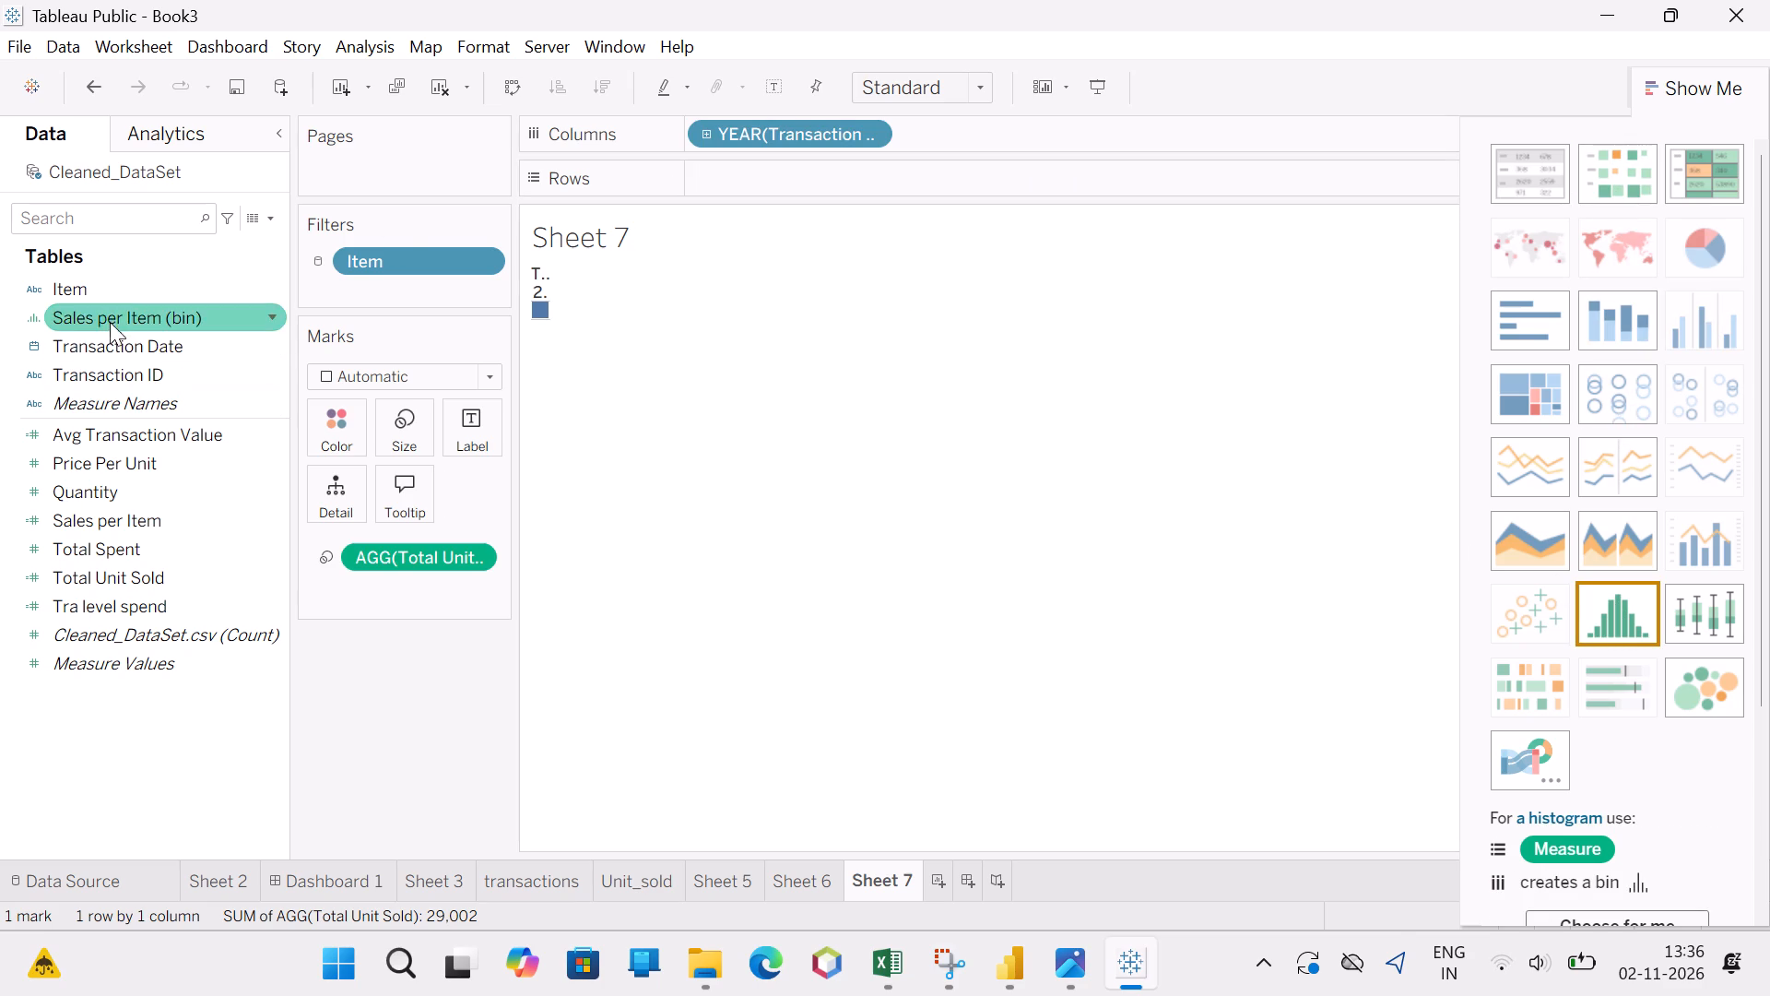
Place Total Unit Sold on Rows of Sheet 7.
{"action": "left_click_drag", "start_coordinate": [134, 577], "coordinate": [439, 433]}
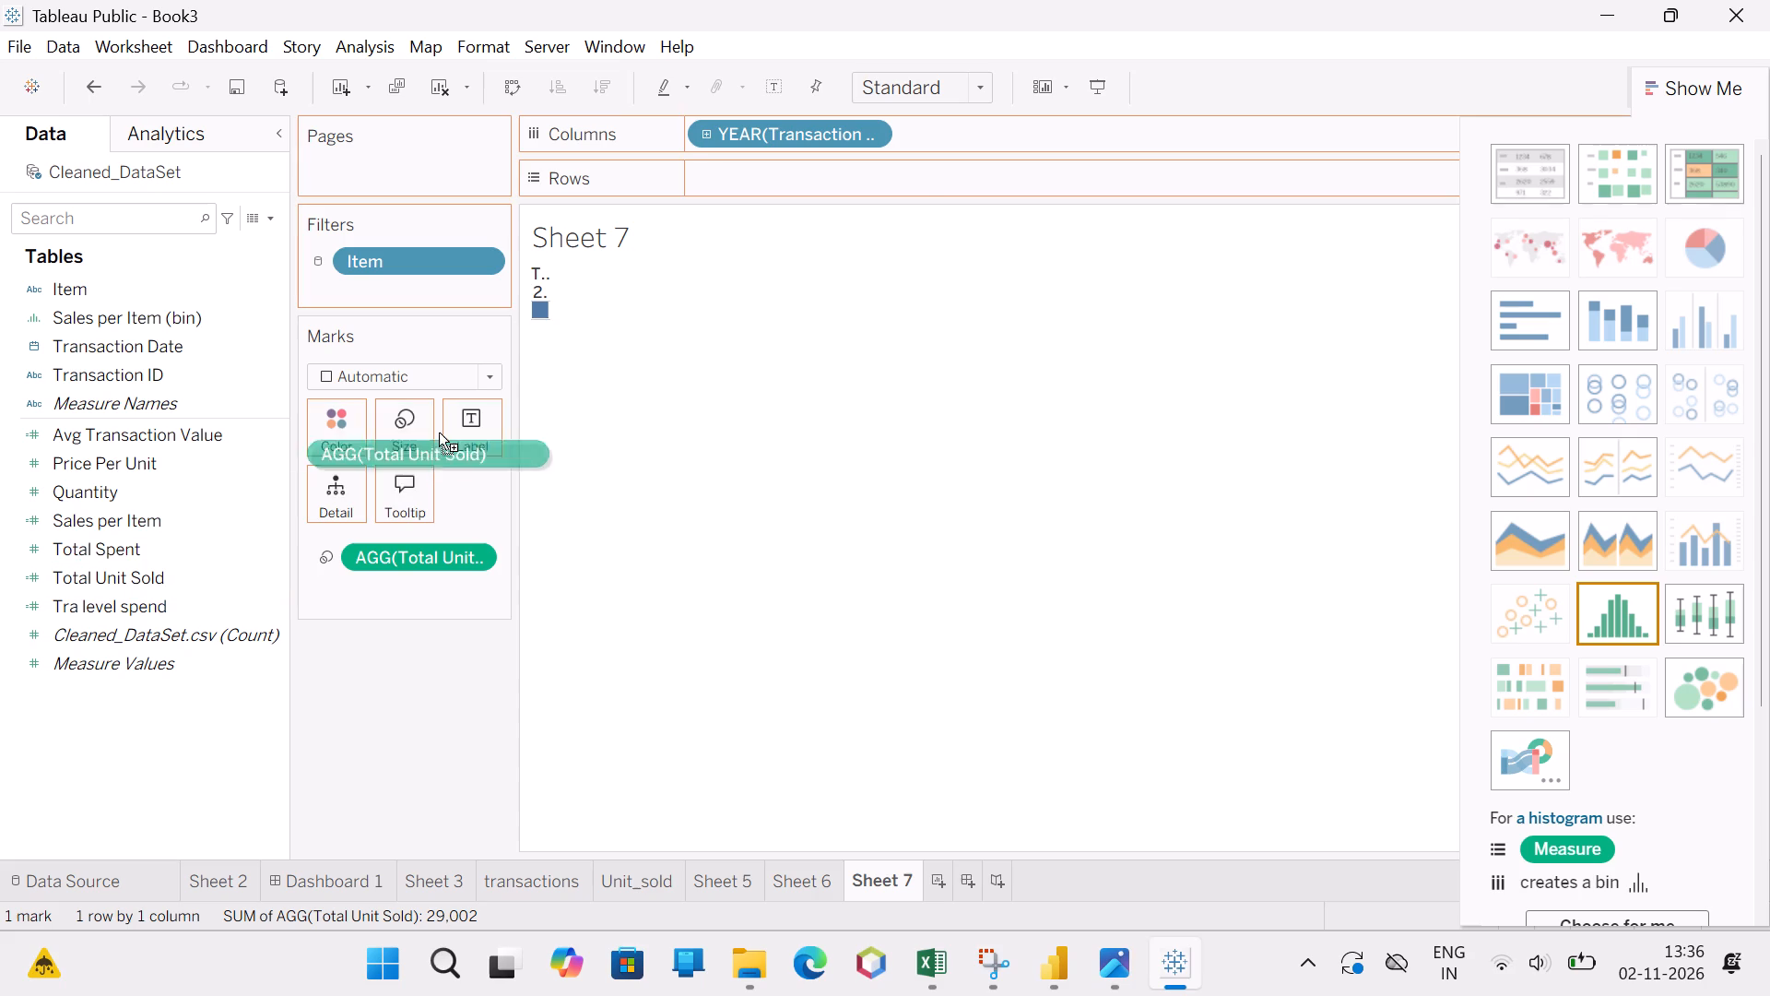
{"action": "left_click_drag", "start_coordinate": [439, 433], "coordinate": [775, 174]}
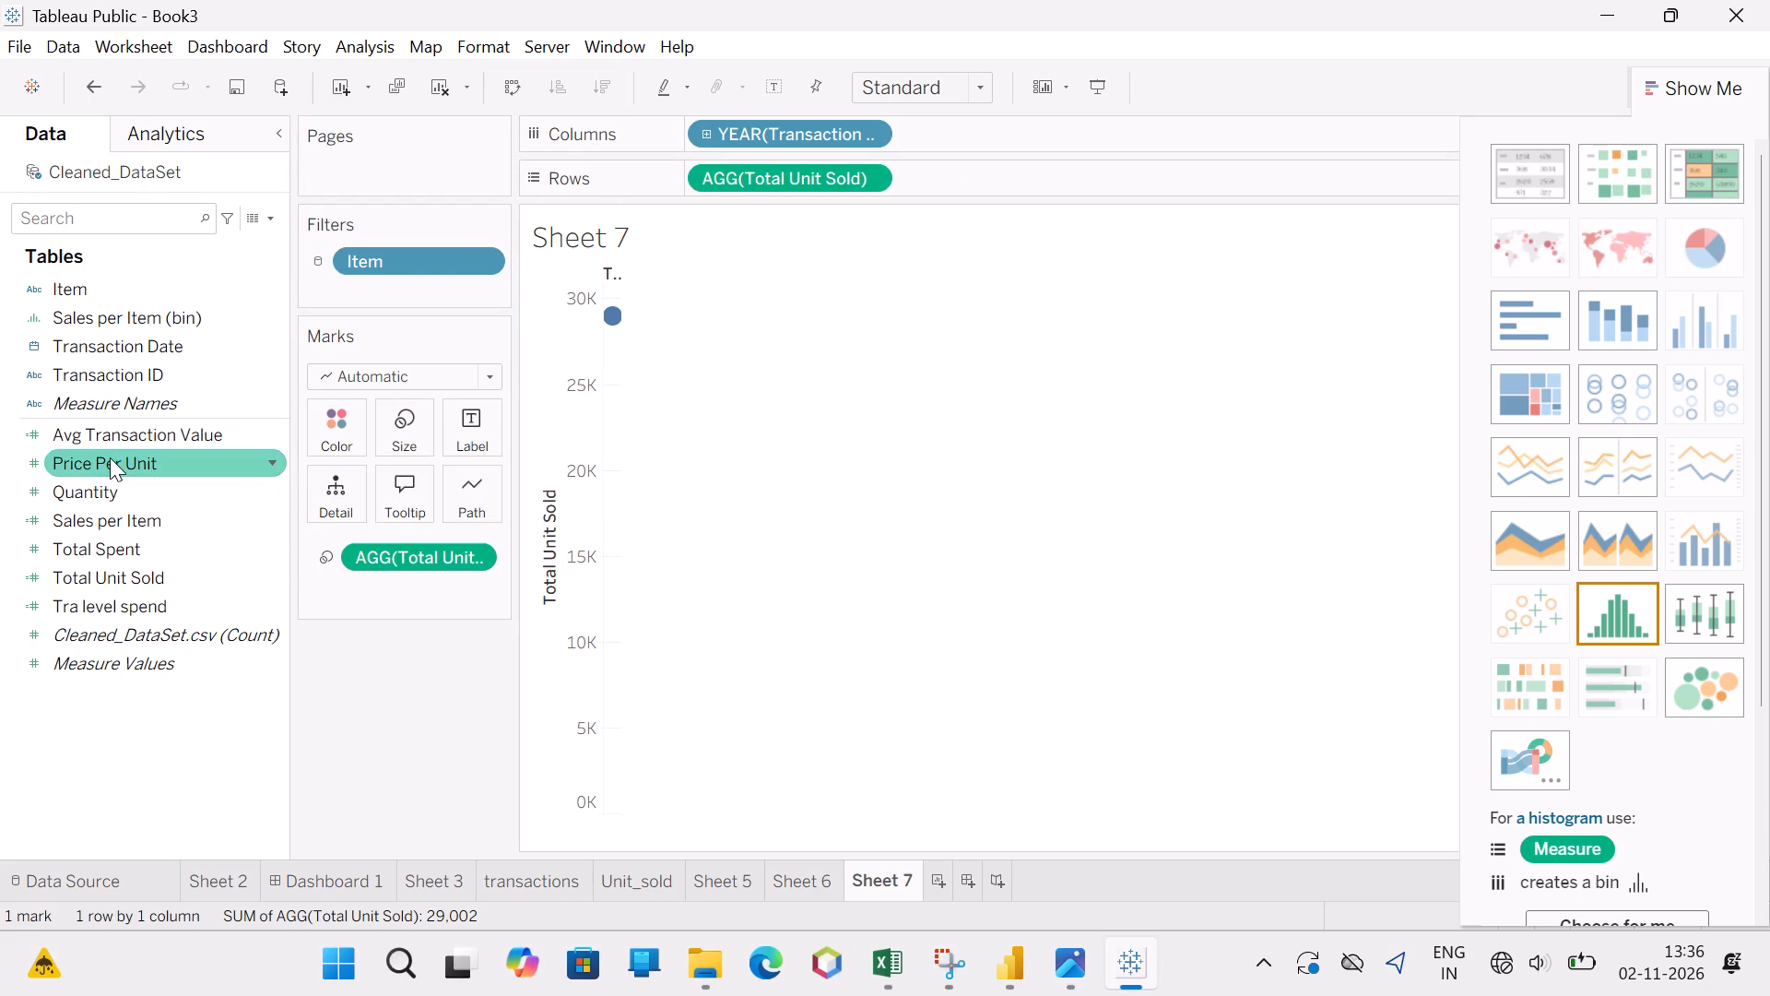
Rebuild the Sheet 7 chart with Tra level spend on Rows and Item on Columns, remove the transaction year, and widen the chart.
{"action": "left_click_drag", "start_coordinate": [139, 602], "coordinate": [204, 567]}
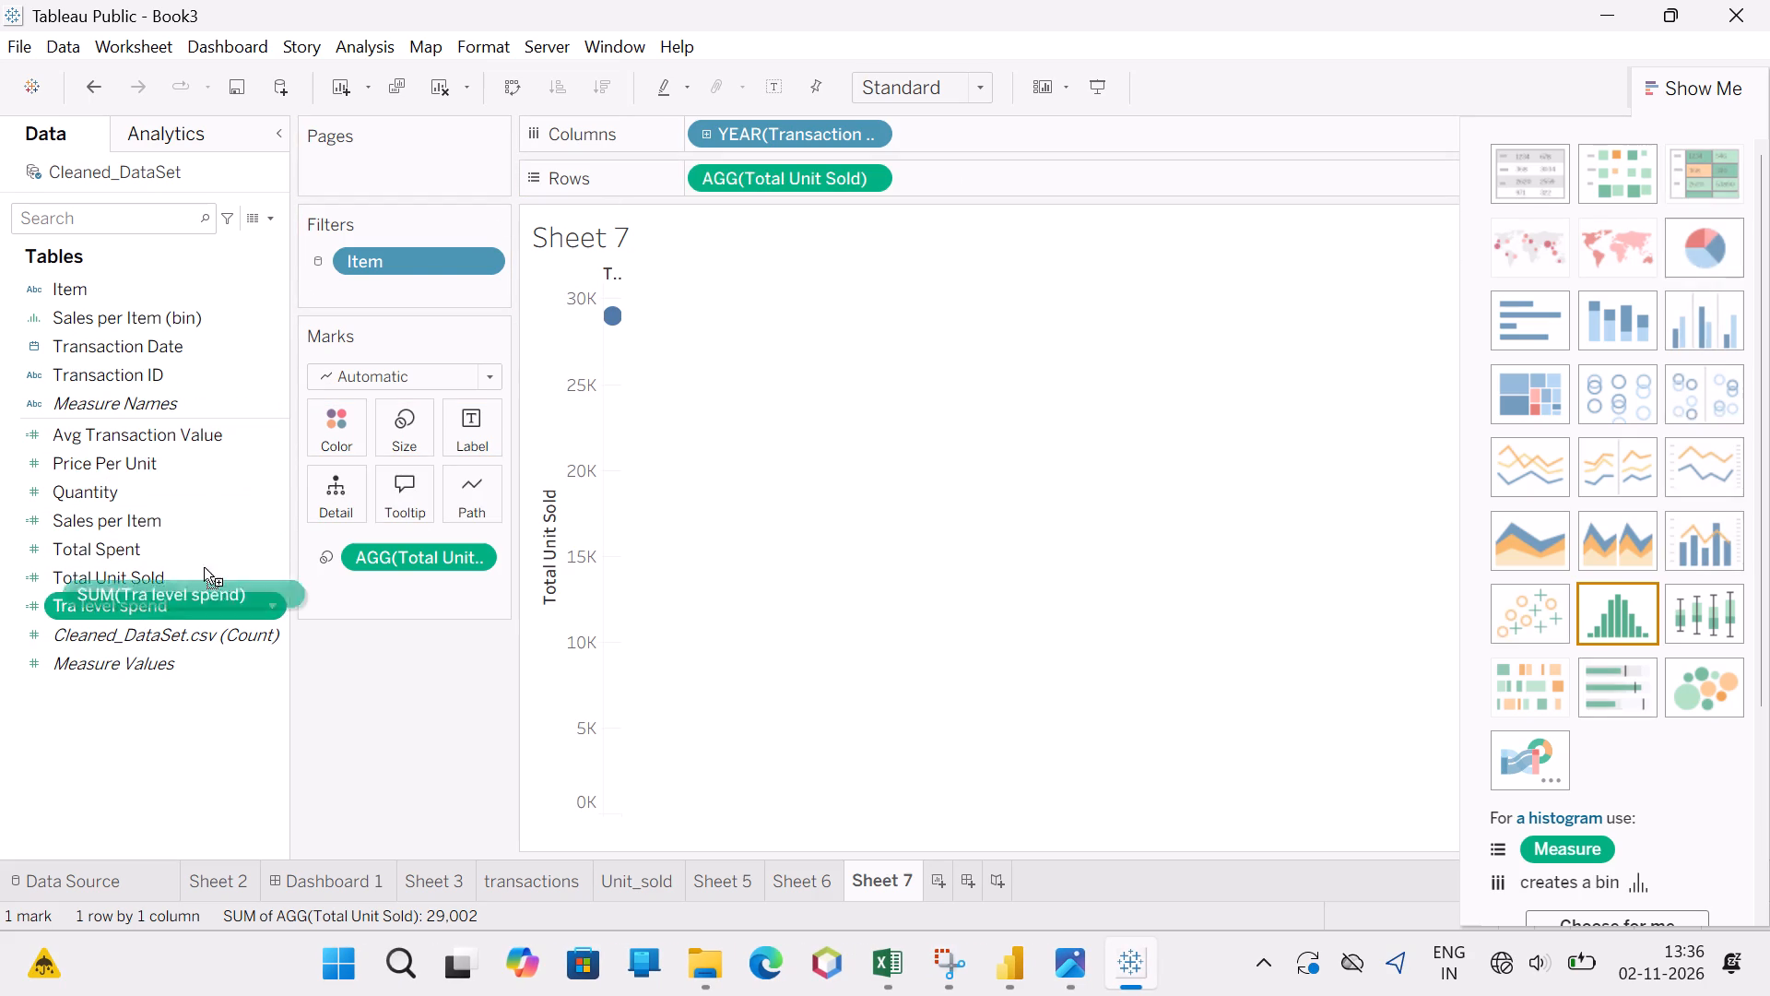
{"action": "left_click_drag", "start_coordinate": [204, 567], "coordinate": [769, 180]}
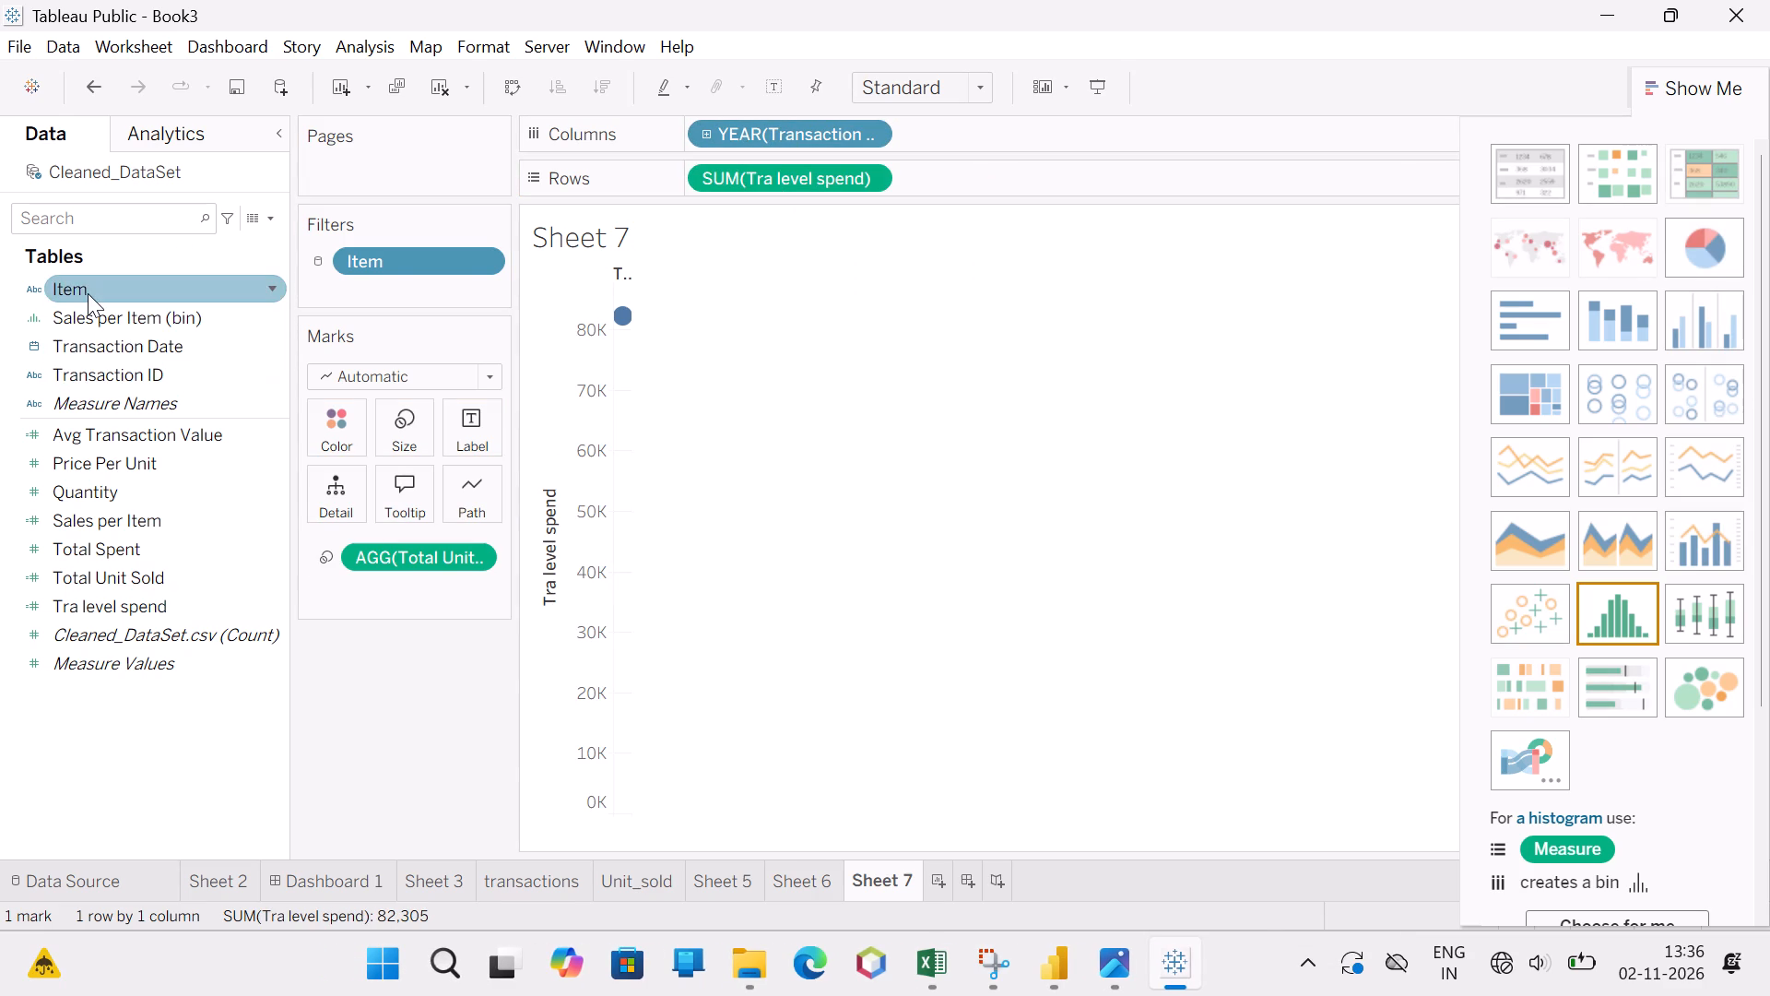
{"action": "left_click_drag", "start_coordinate": [88, 293], "coordinate": [726, 134]}
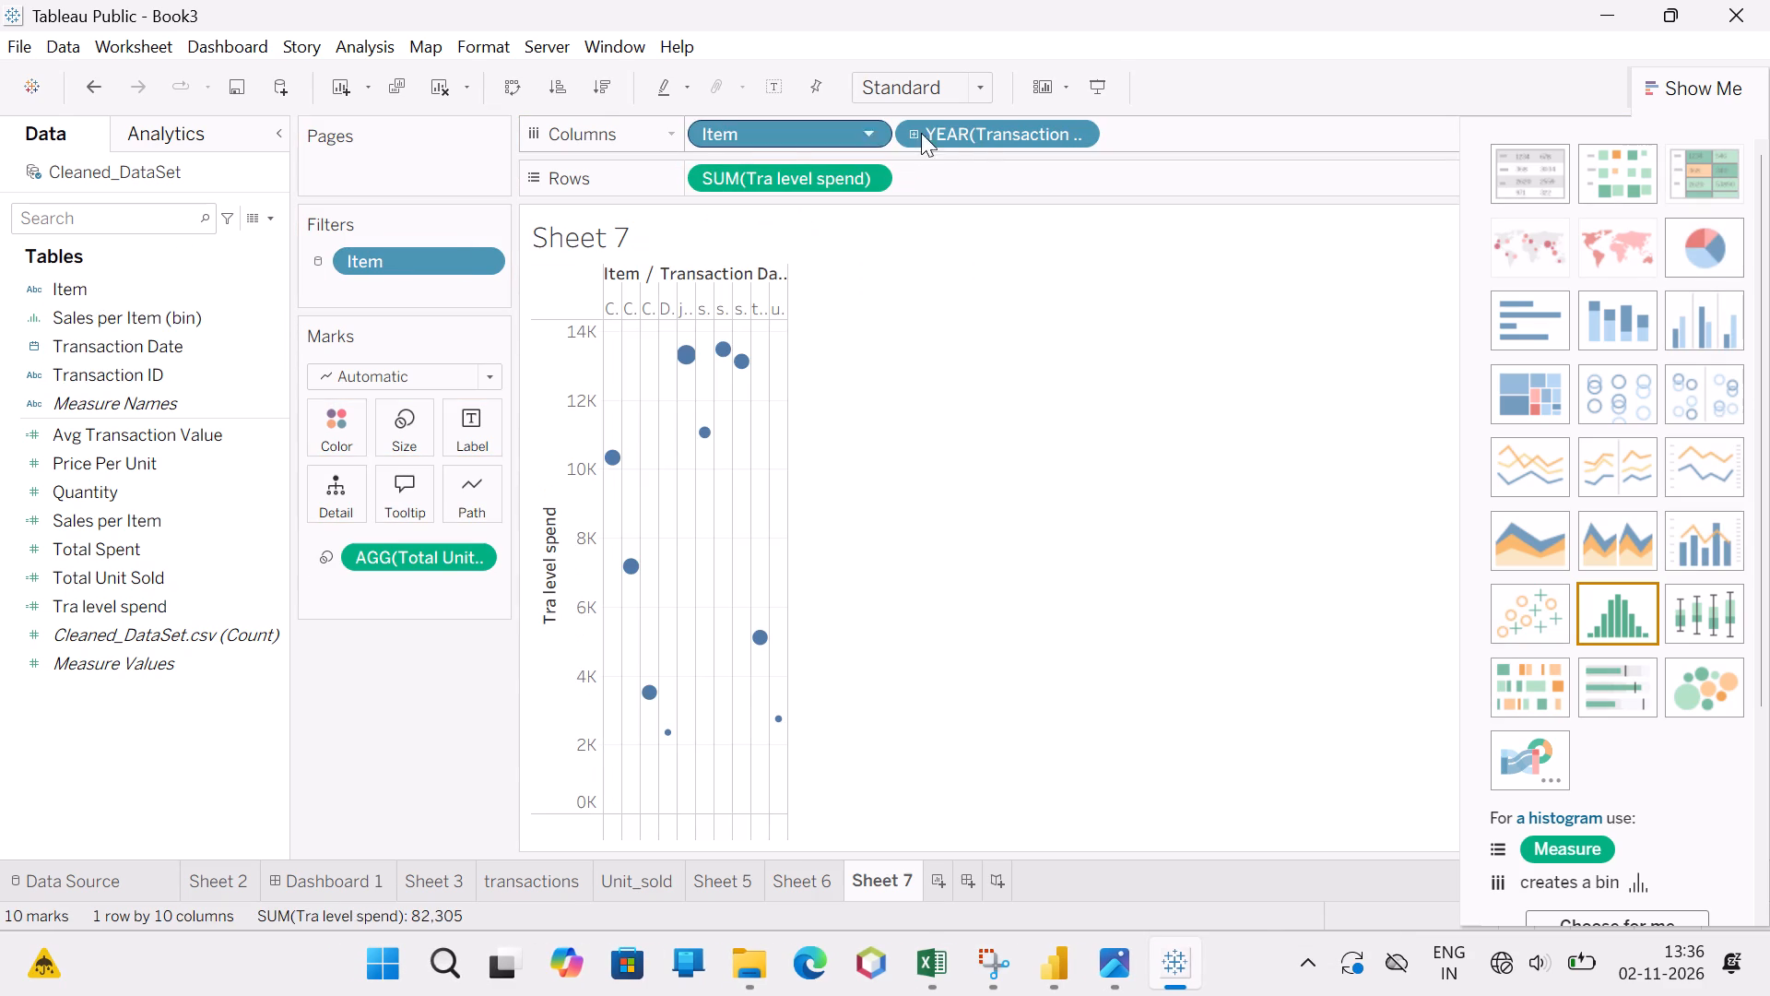
{"action": "left_click", "coordinate": [1075, 125]}
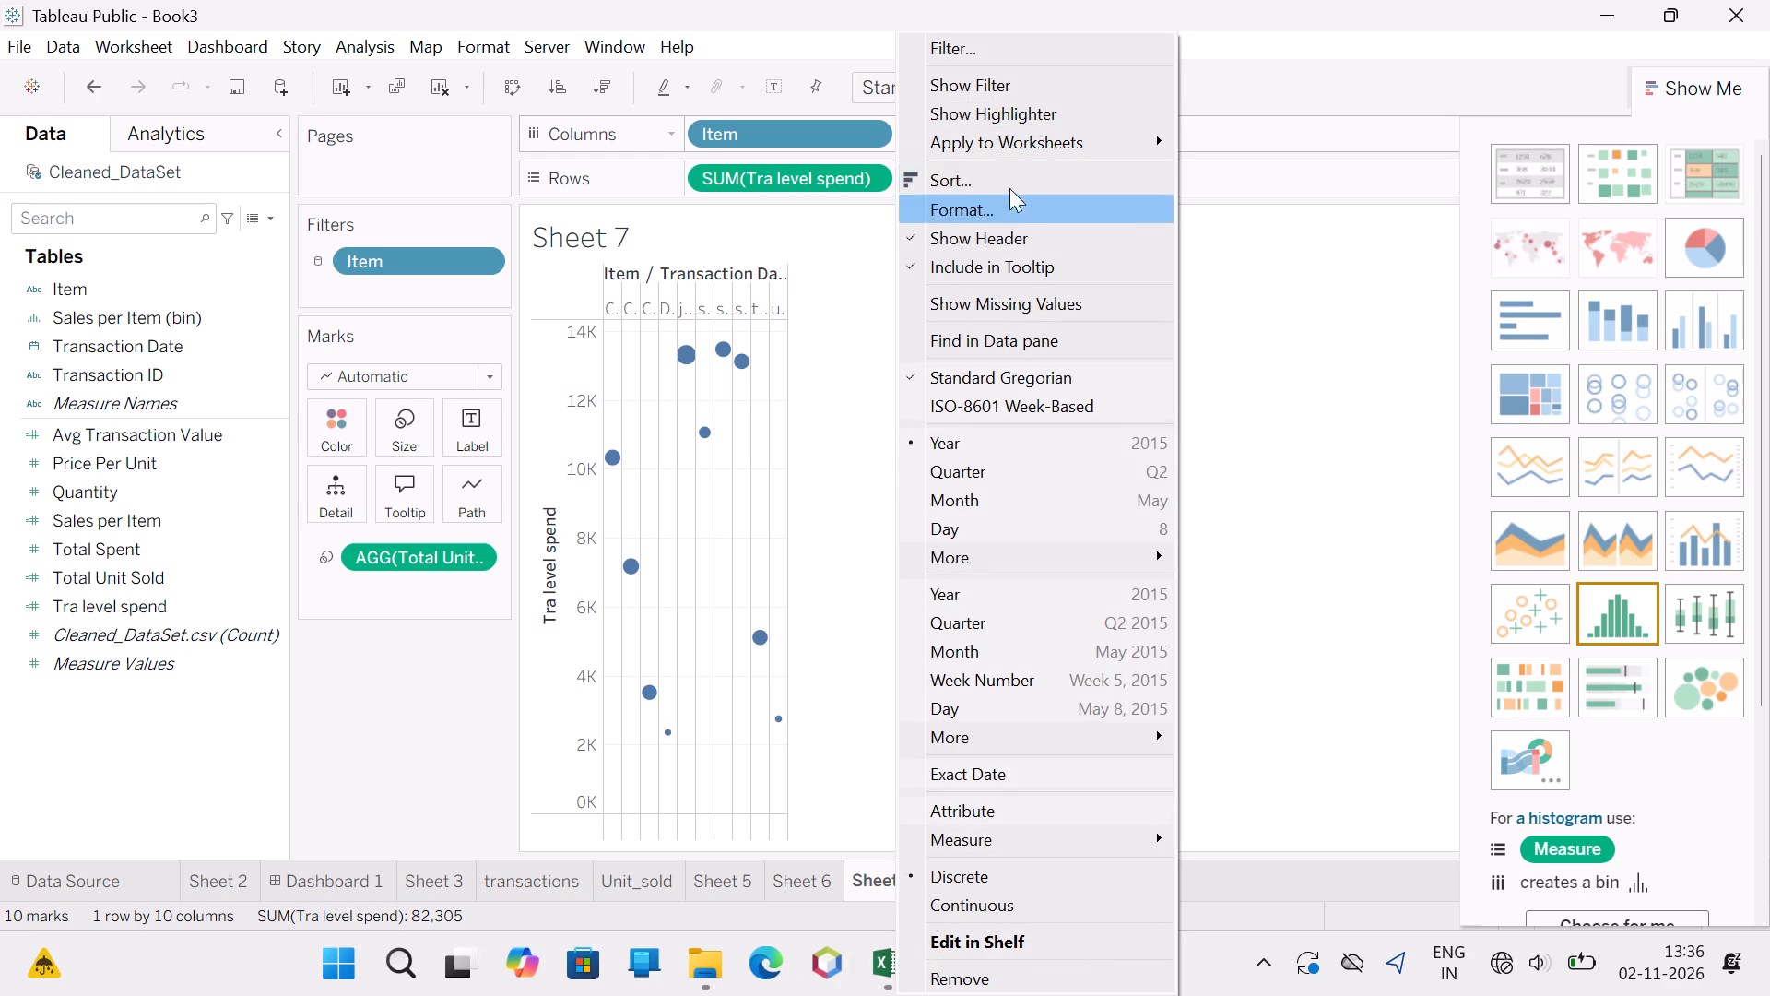
{"action": "left_click", "coordinate": [928, 968]}
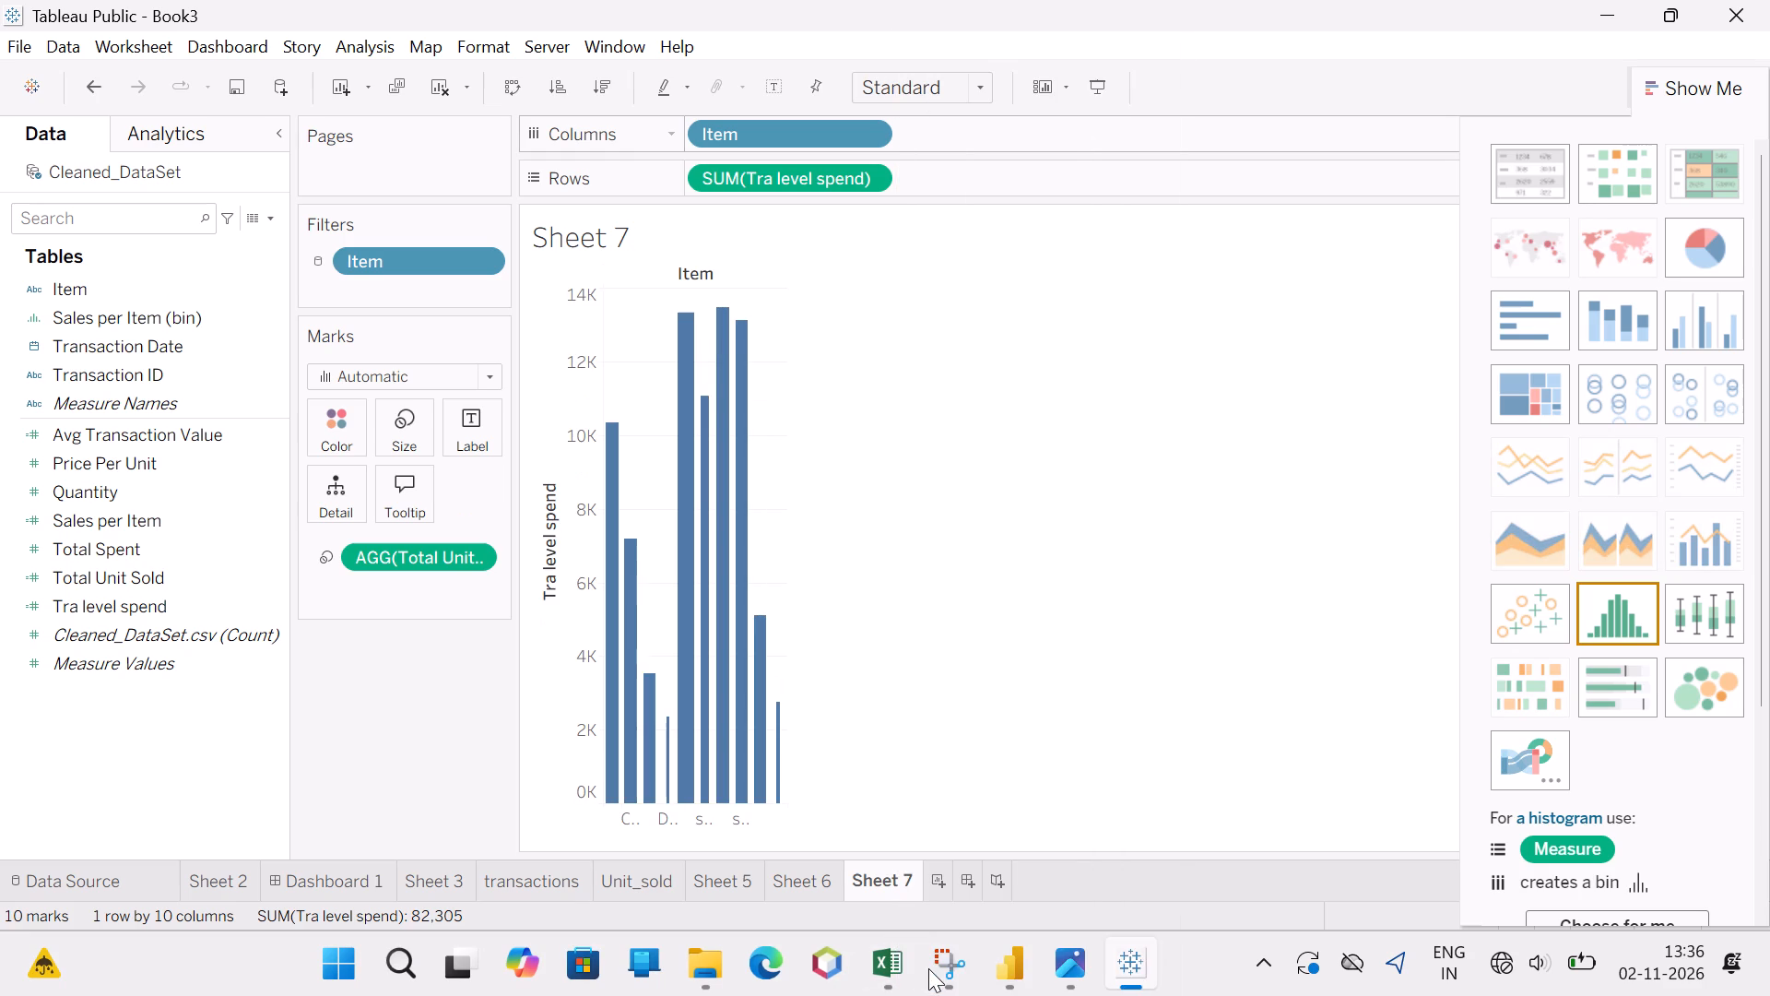
{"action": "left_click_drag", "start_coordinate": [787, 695], "coordinate": [964, 679]}
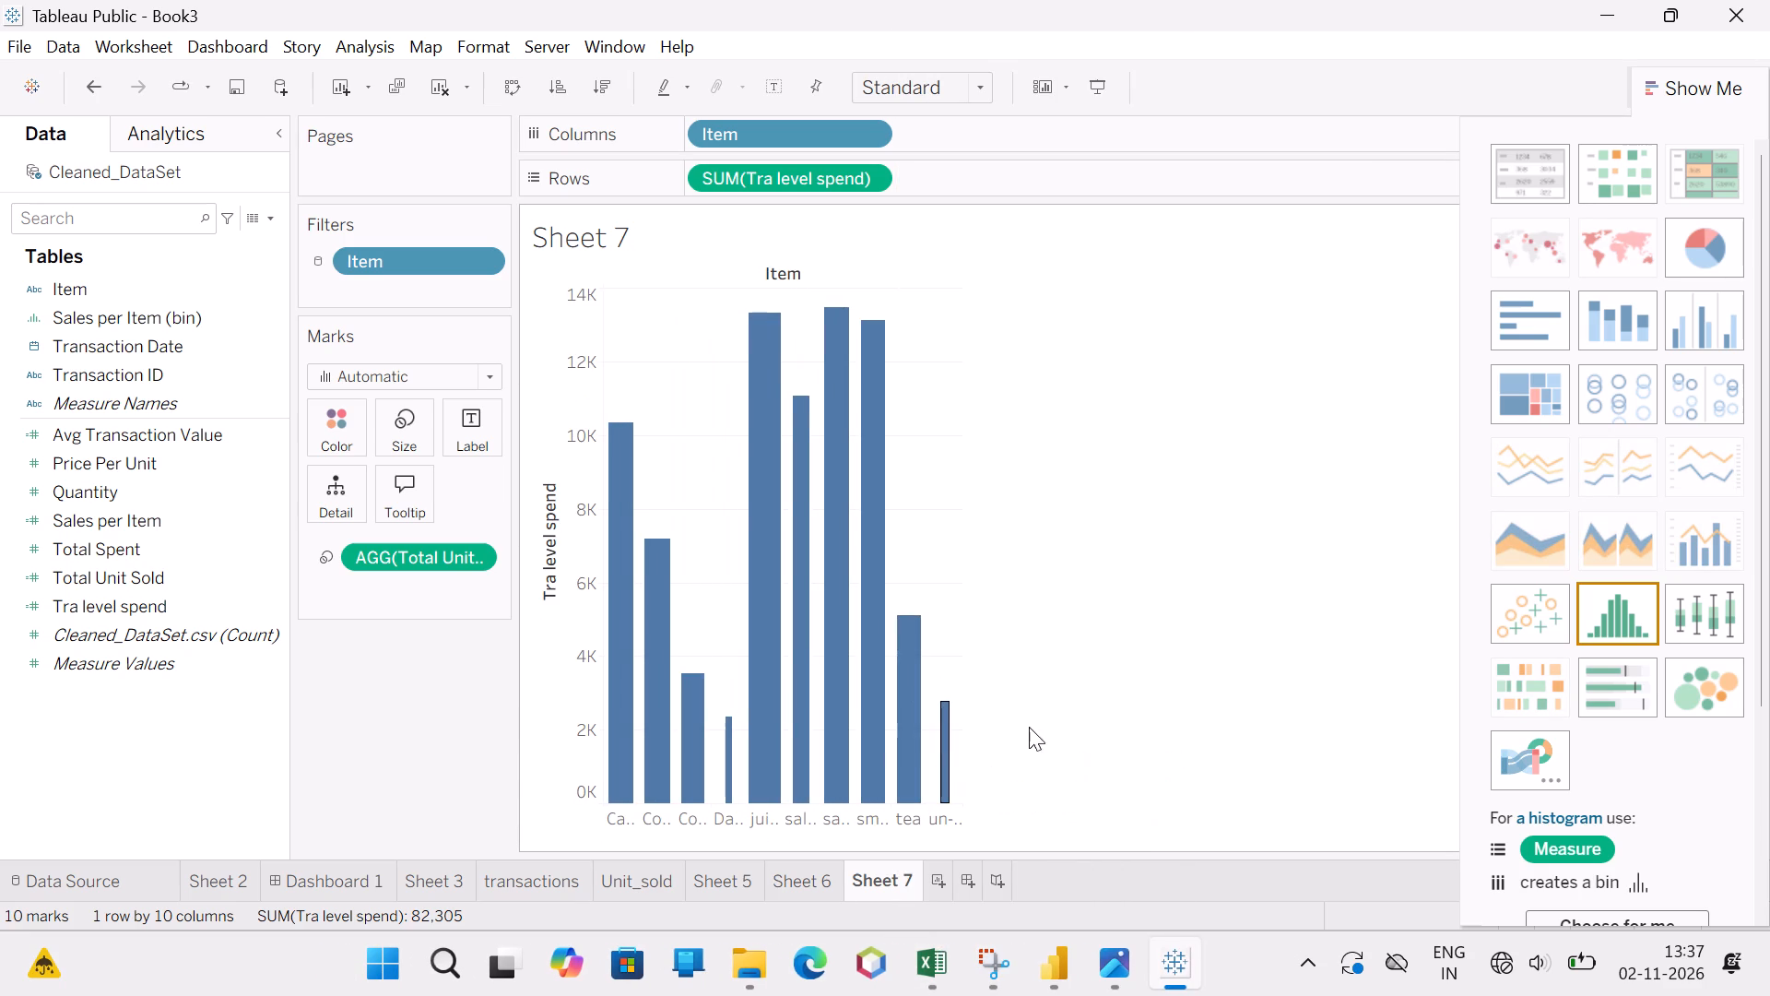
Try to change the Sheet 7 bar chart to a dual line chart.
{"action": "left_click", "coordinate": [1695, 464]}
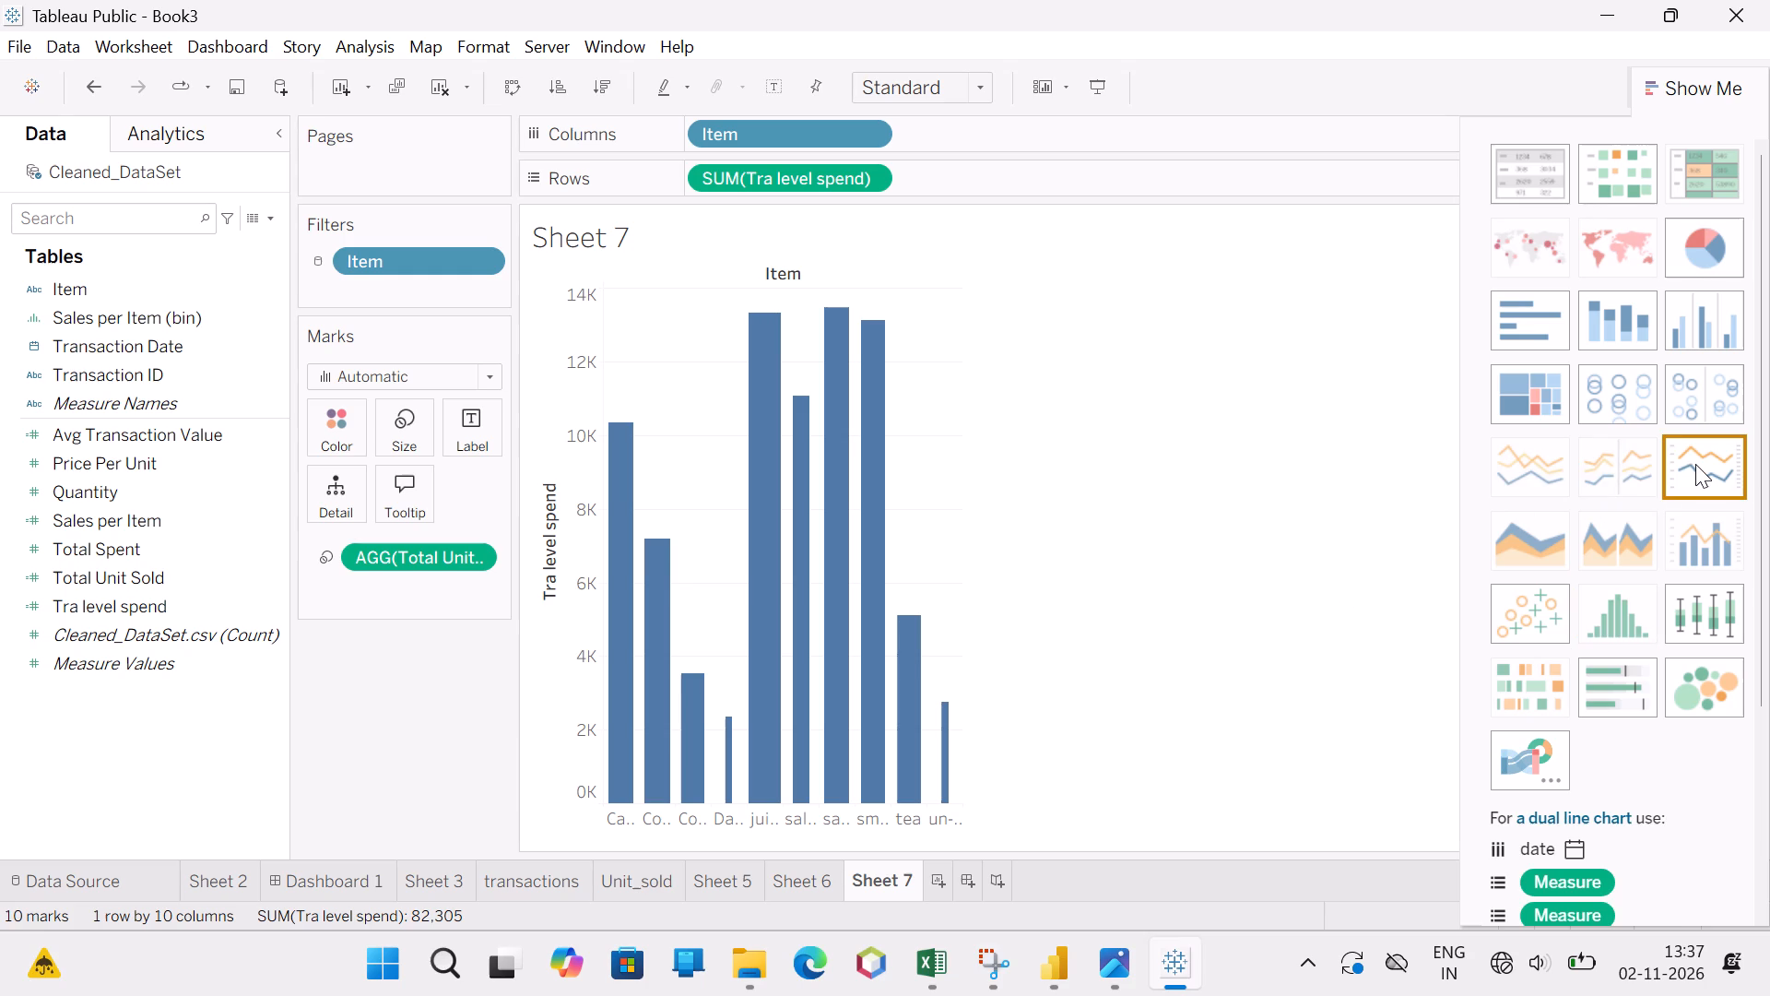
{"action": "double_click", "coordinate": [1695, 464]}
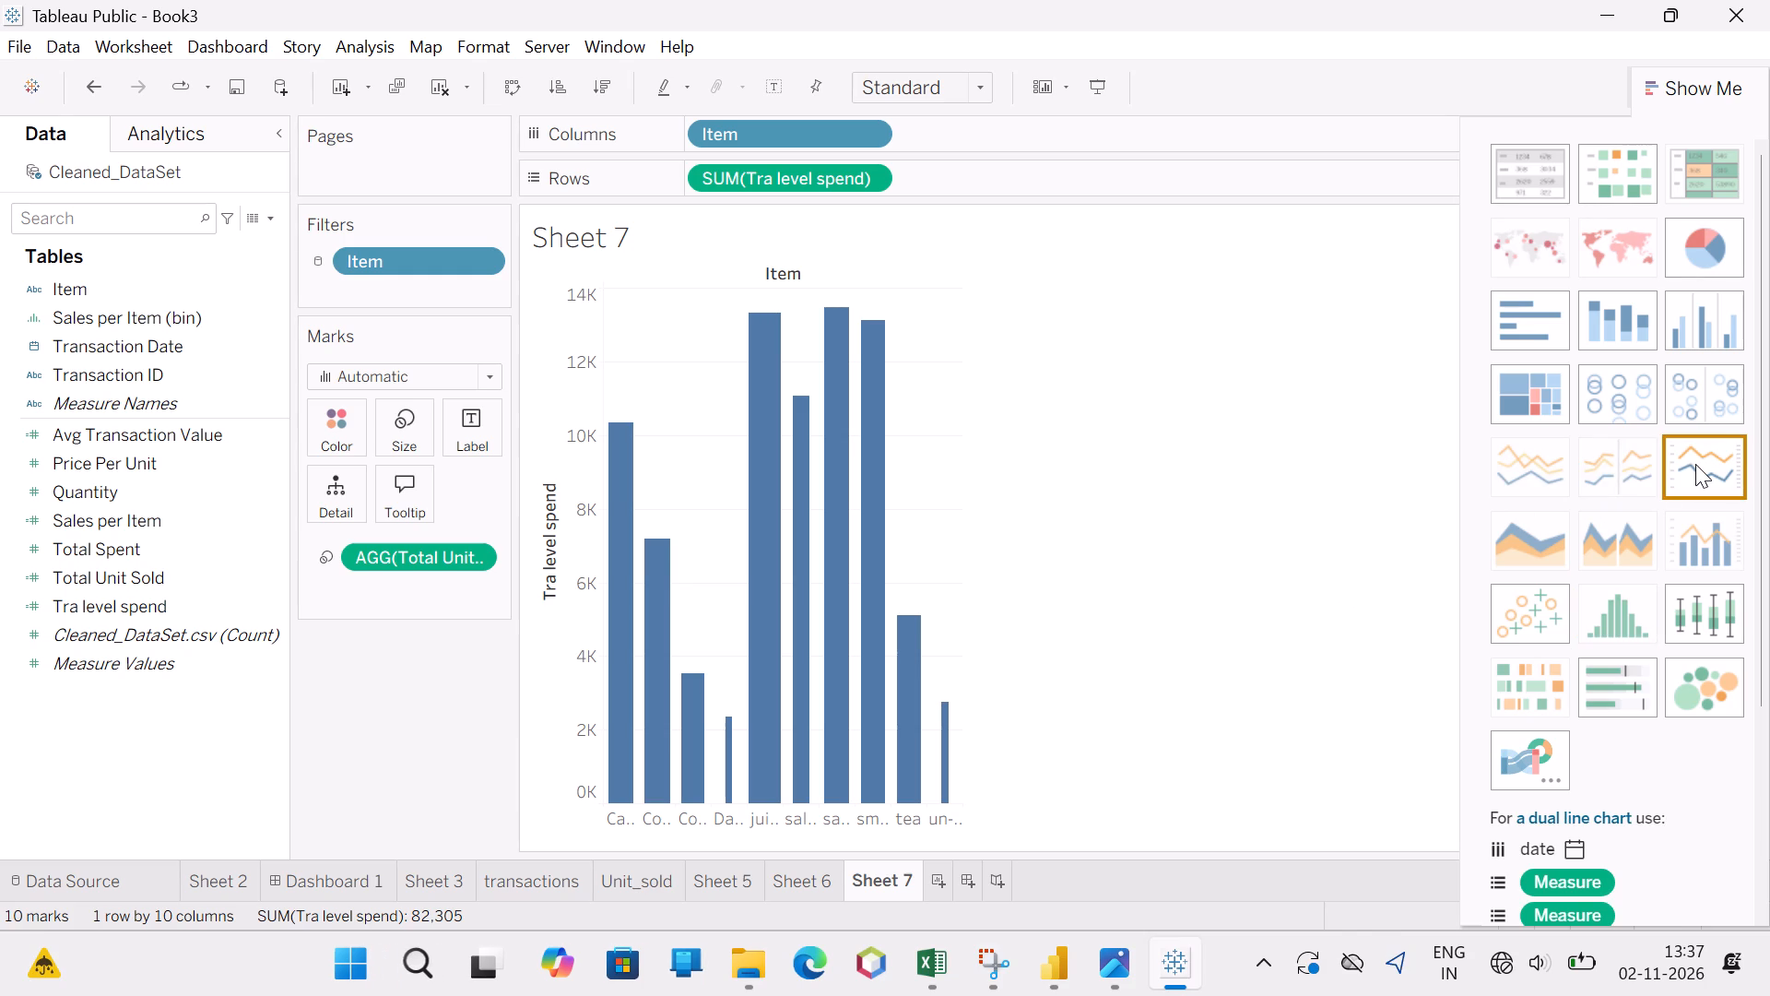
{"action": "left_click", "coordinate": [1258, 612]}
On a new worksheet, place Item on Rows and Price Per Unit on Columns, and show them as a packed bubble chart.
{"action": "left_click", "coordinate": [937, 872]}
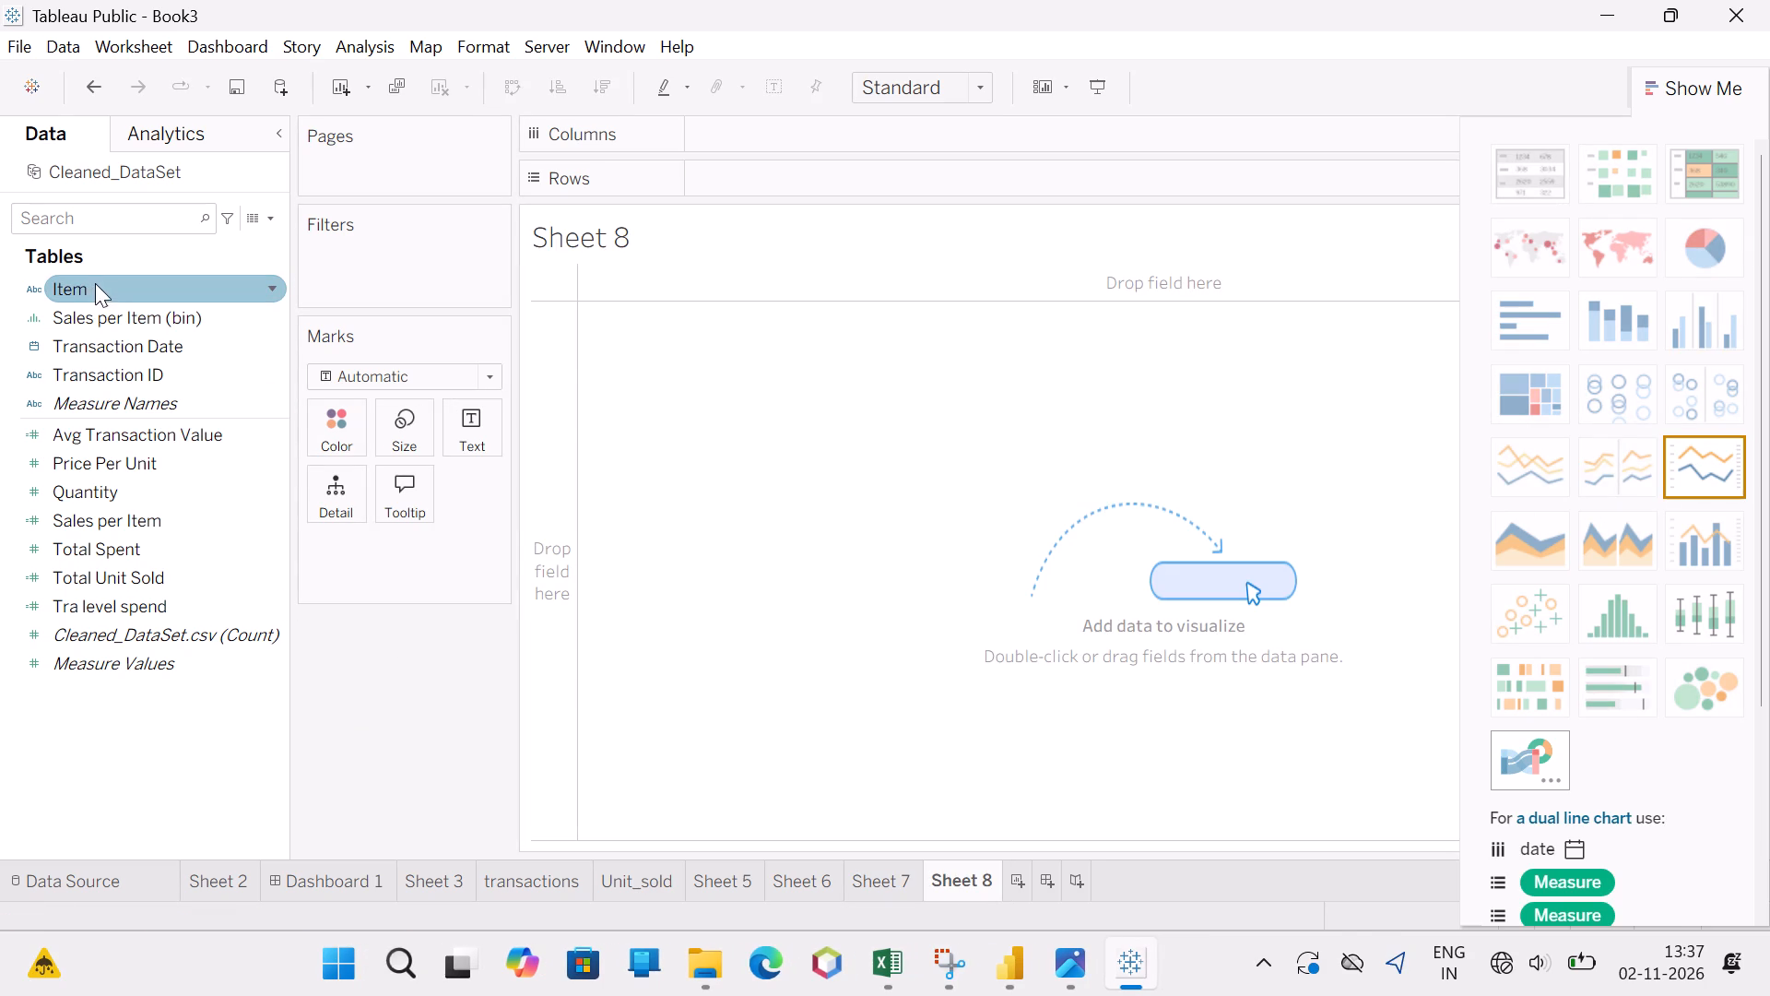
{"action": "left_click_drag", "start_coordinate": [112, 283], "coordinate": [772, 184]}
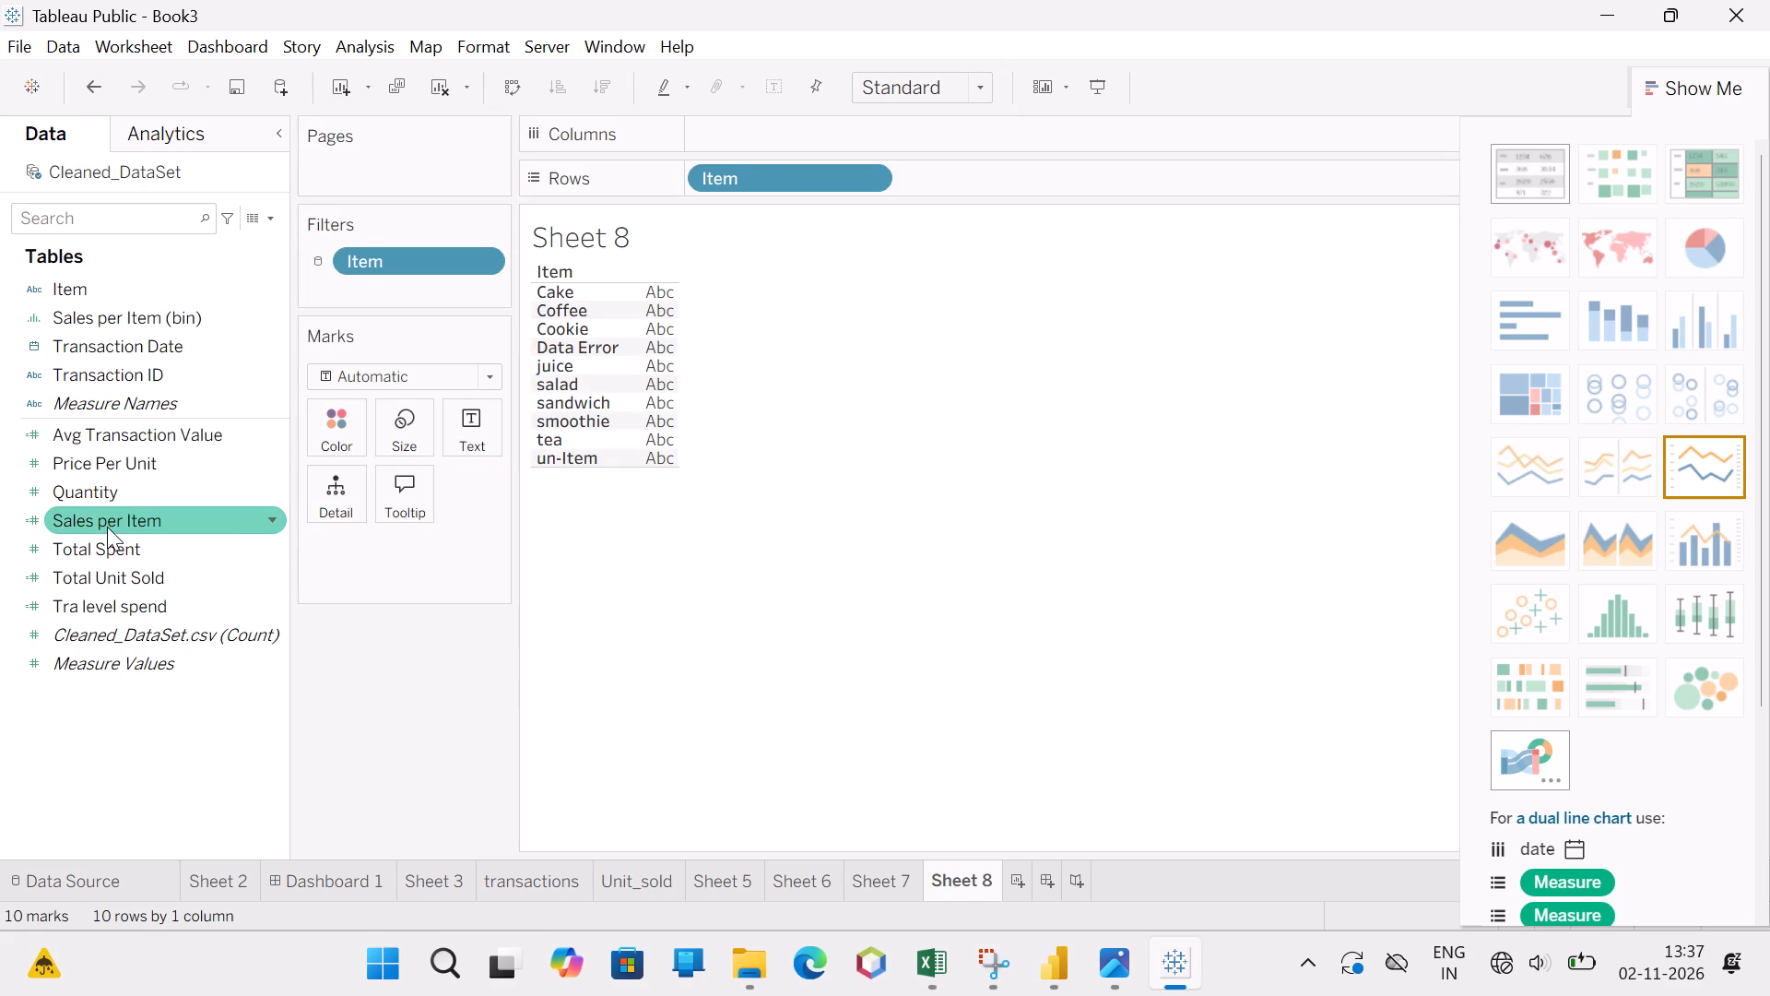
{"action": "left_click_drag", "start_coordinate": [141, 464], "coordinate": [800, 113]}
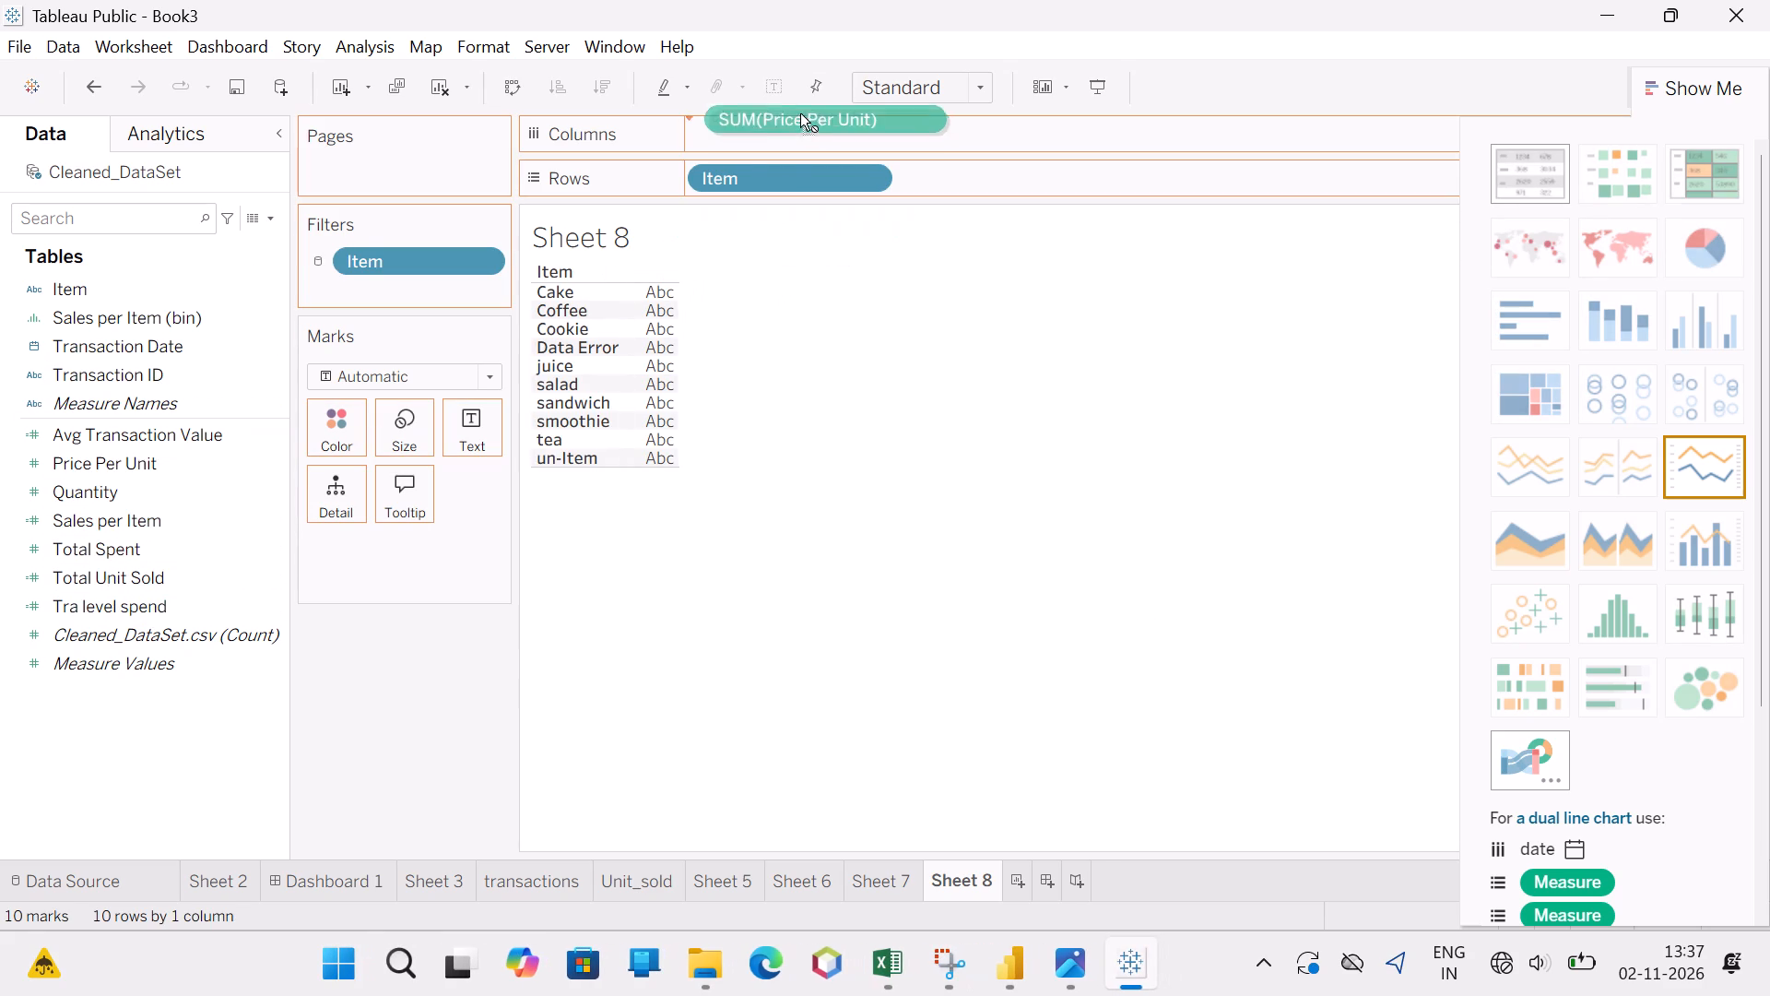
{"action": "left_click_drag", "start_coordinate": [800, 113], "coordinate": [777, 129]}
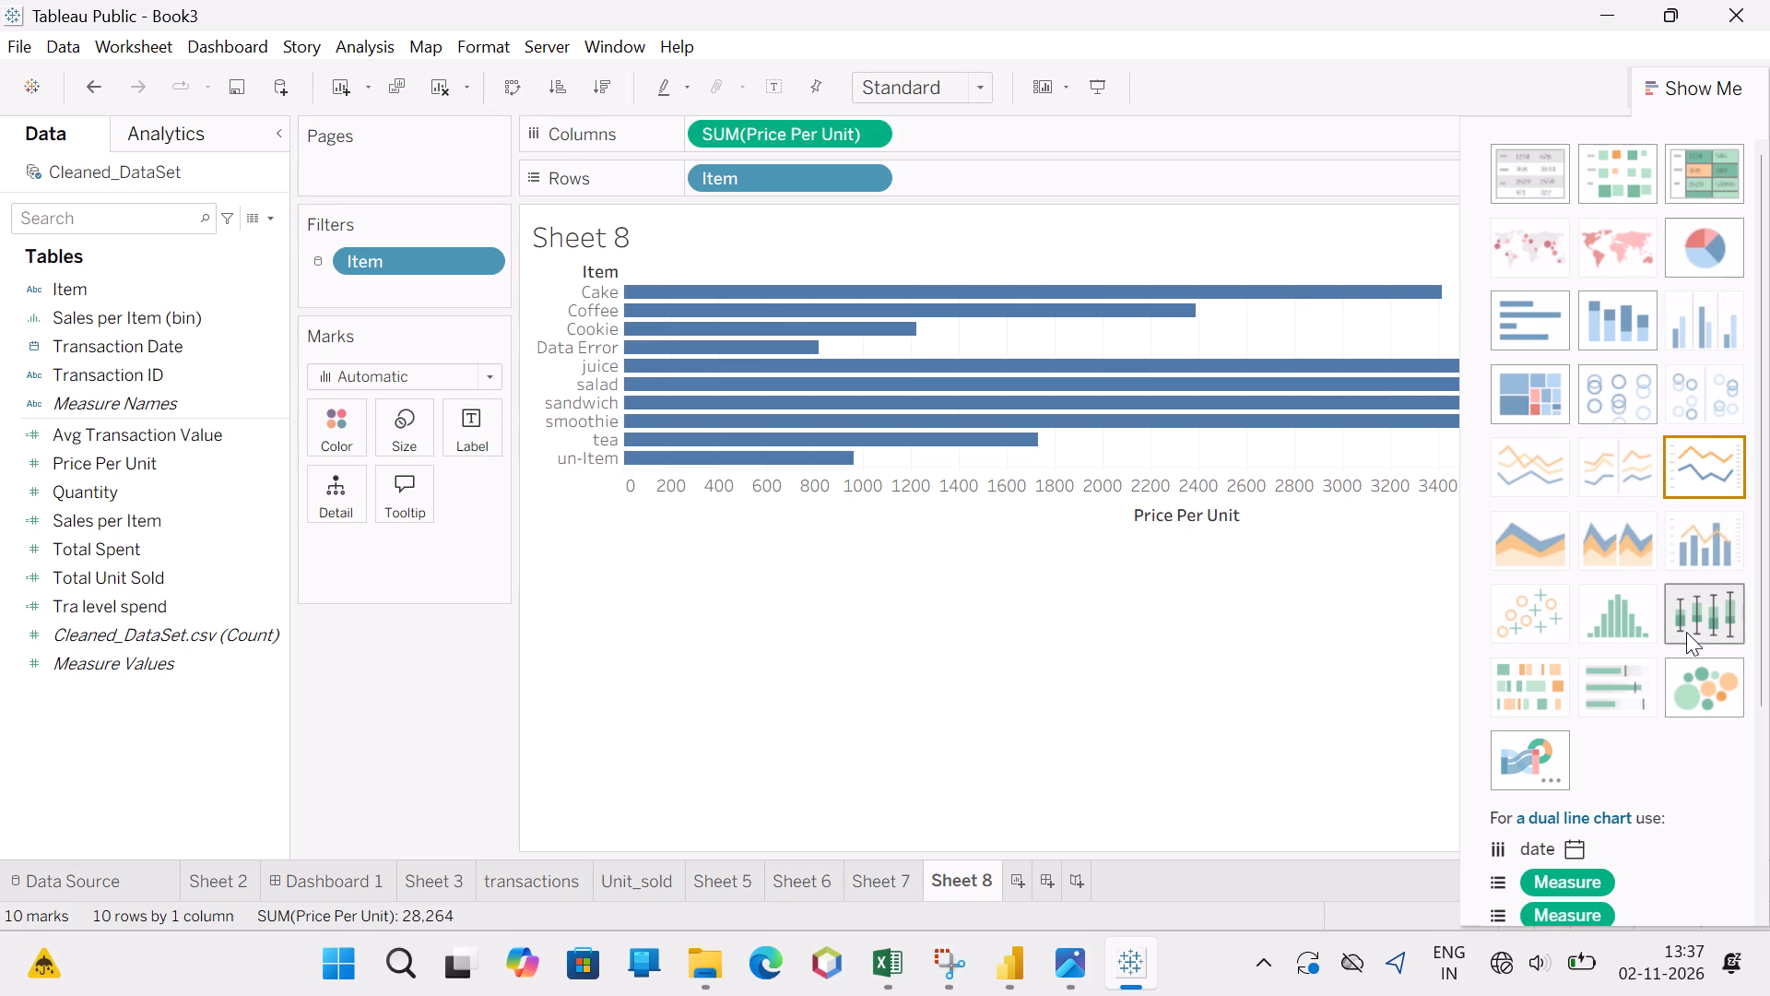
{"action": "left_click", "coordinate": [1697, 686]}
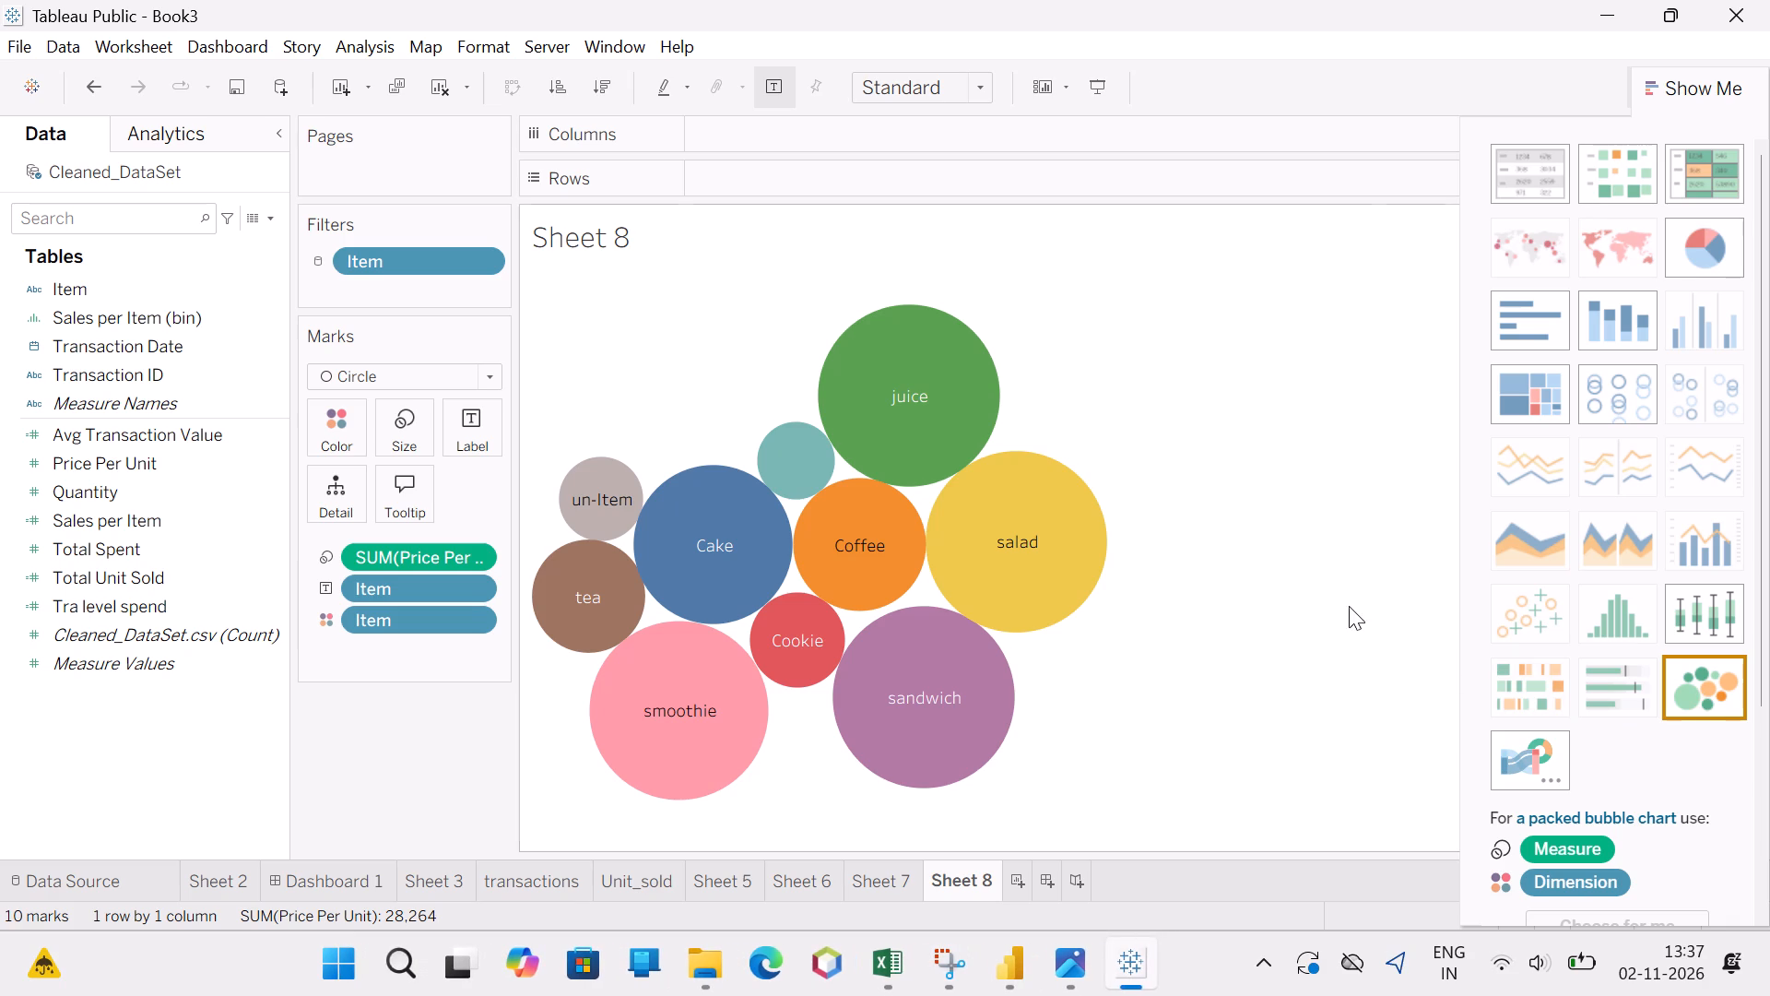
On another new worksheet, build a dual line chart from Transaction Date and Total Spent, having the missing measure chosen automatically.
{"action": "left_click", "coordinate": [1020, 874]}
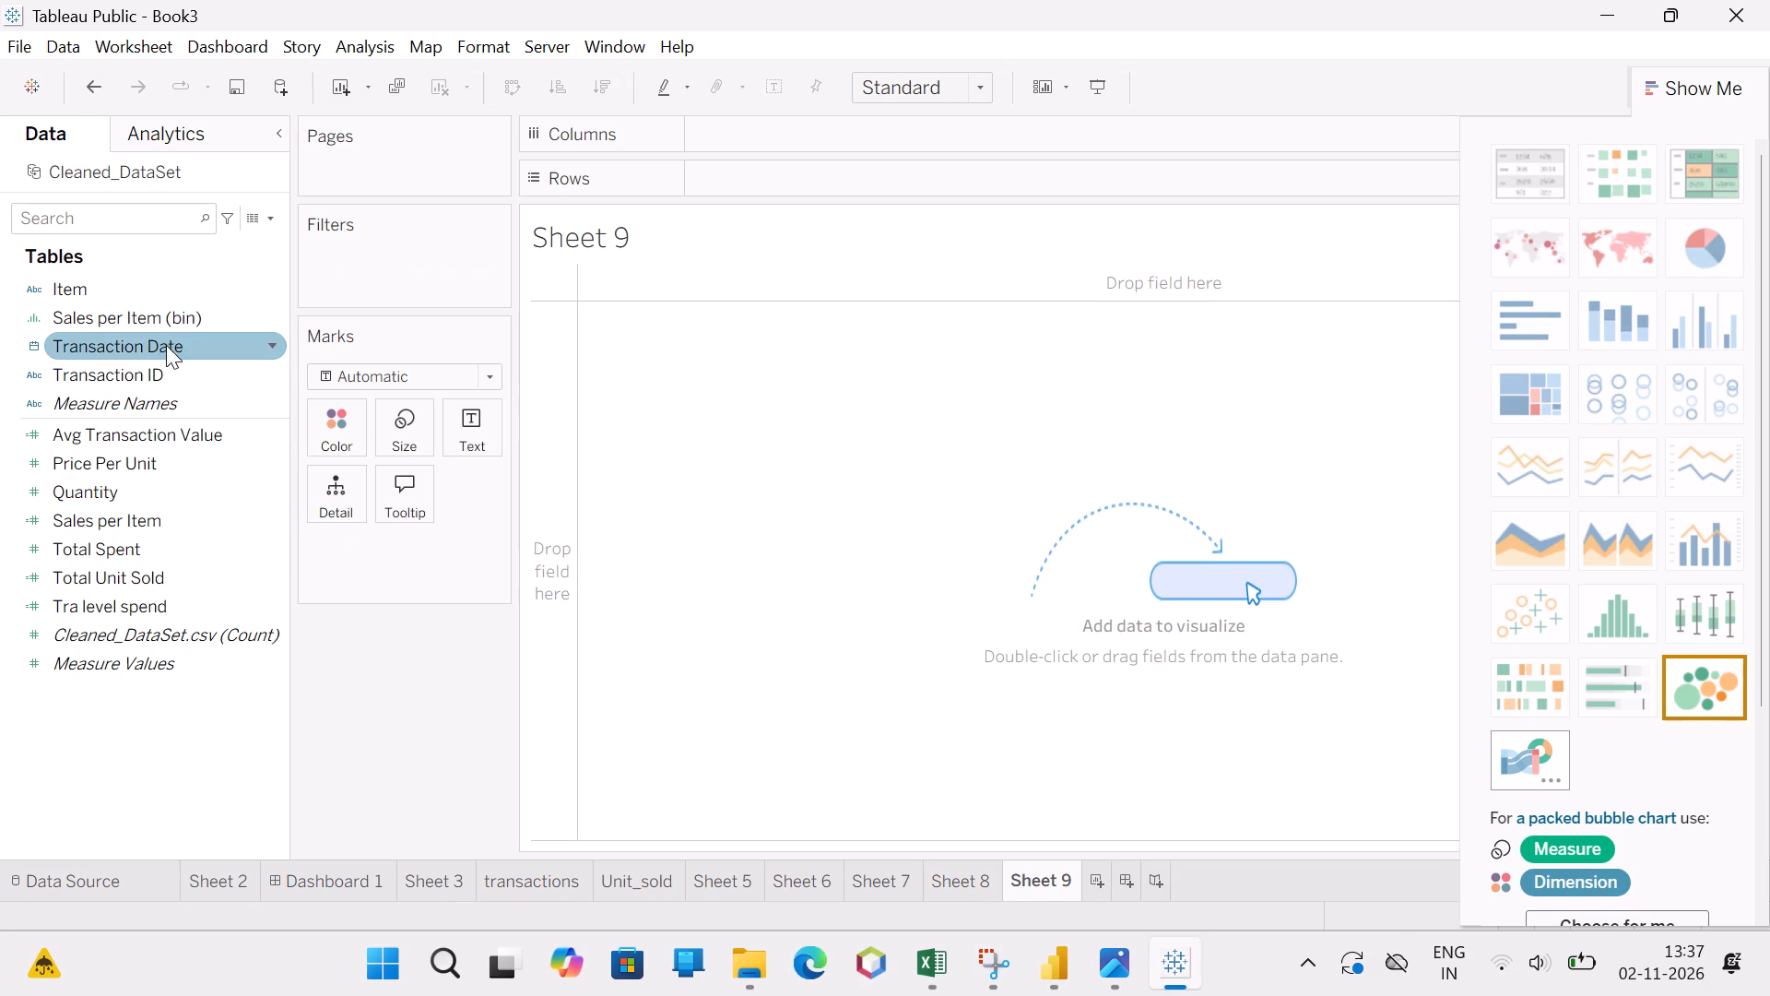
{"action": "left_click_drag", "start_coordinate": [171, 347], "coordinate": [854, 190]}
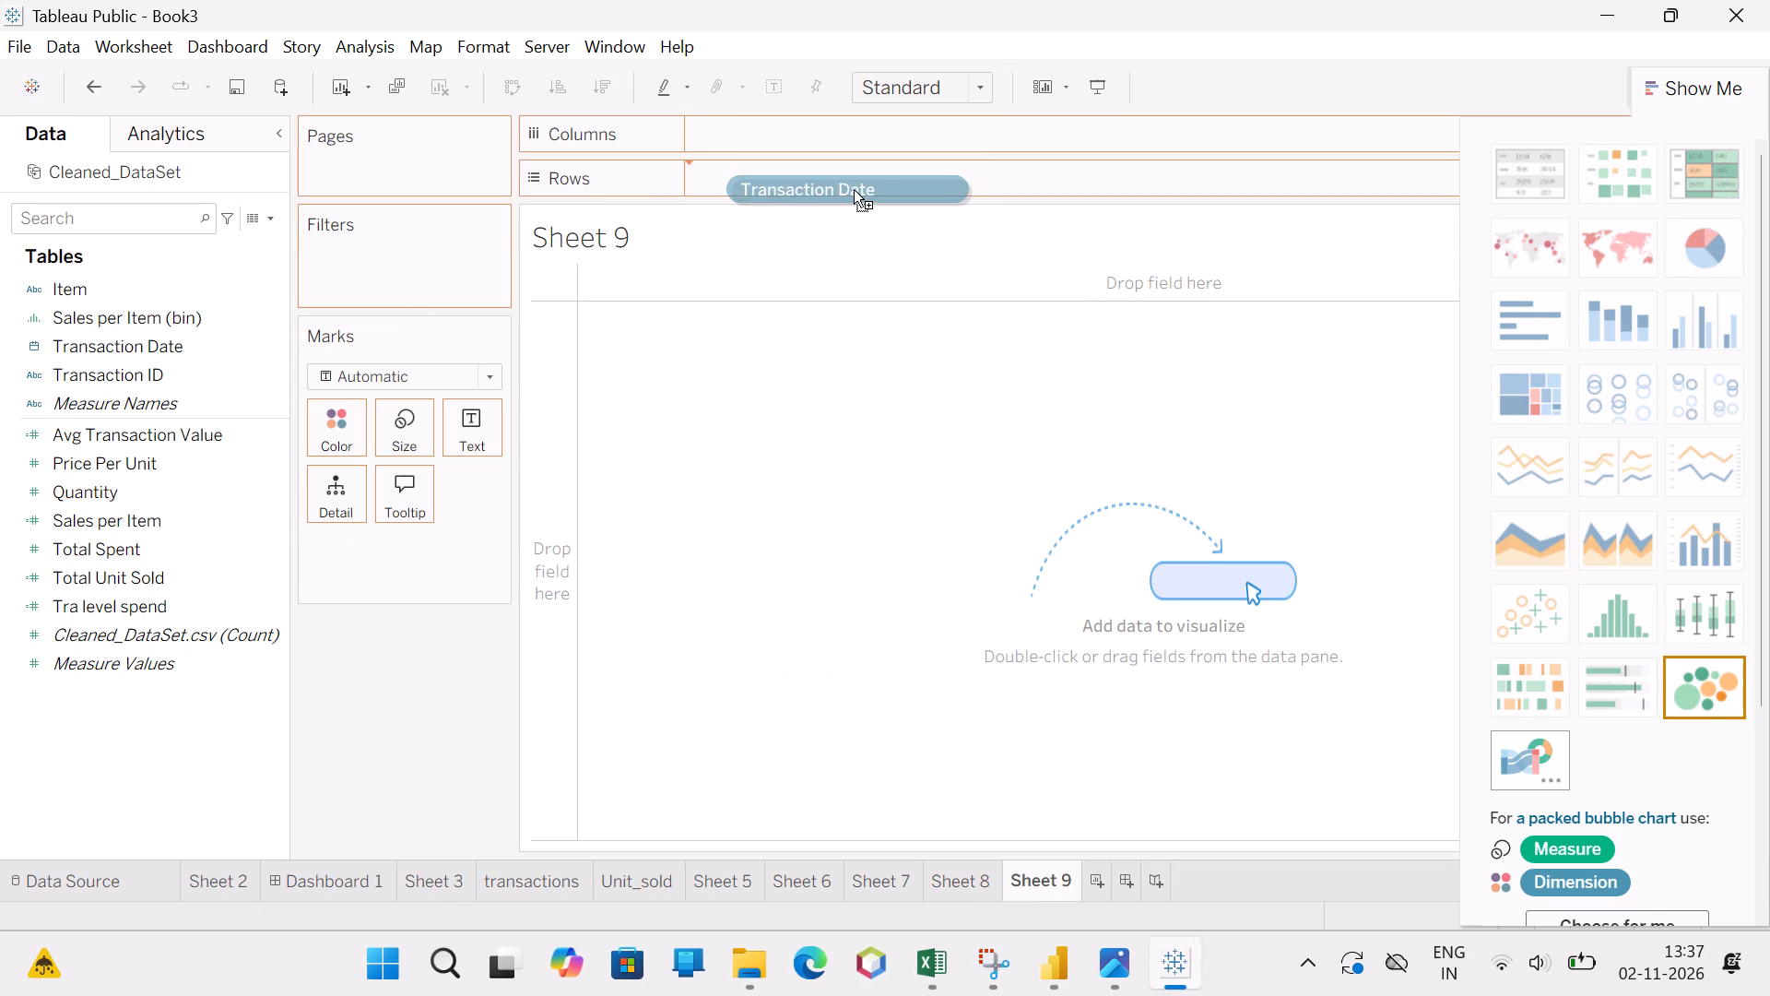
{"action": "left_click_drag", "start_coordinate": [854, 190], "coordinate": [852, 188]}
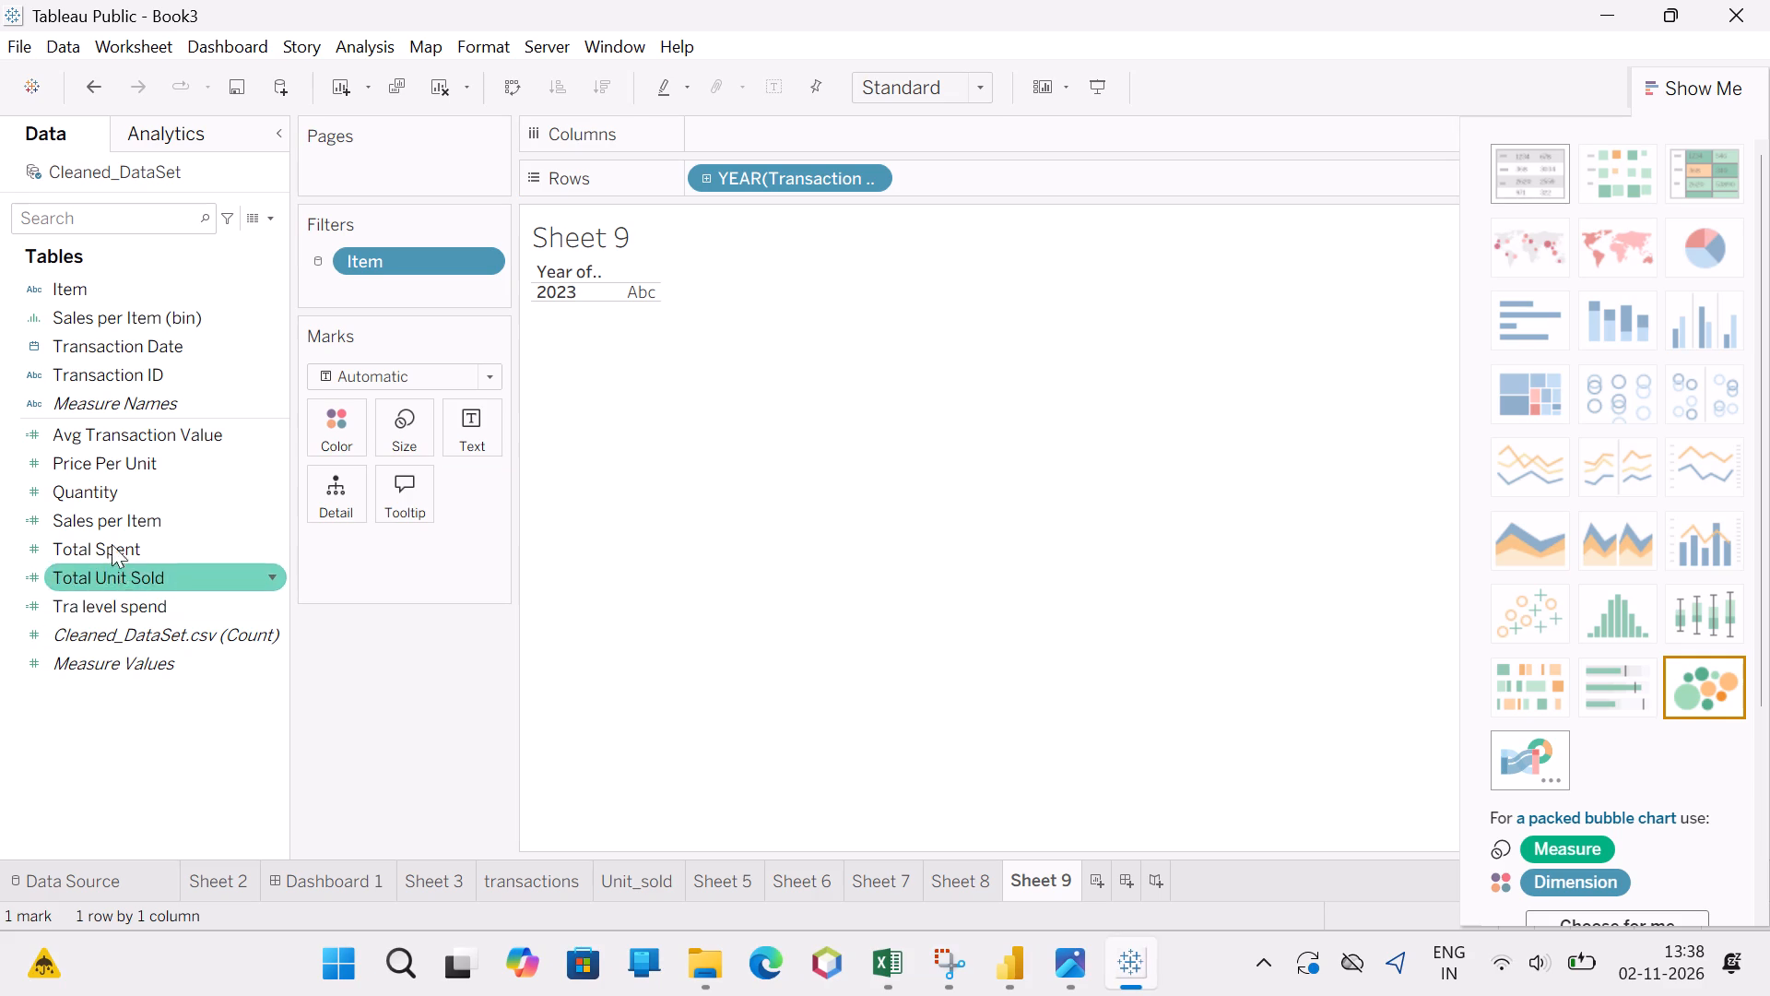
{"action": "left_click_drag", "start_coordinate": [112, 542], "coordinate": [743, 134]}
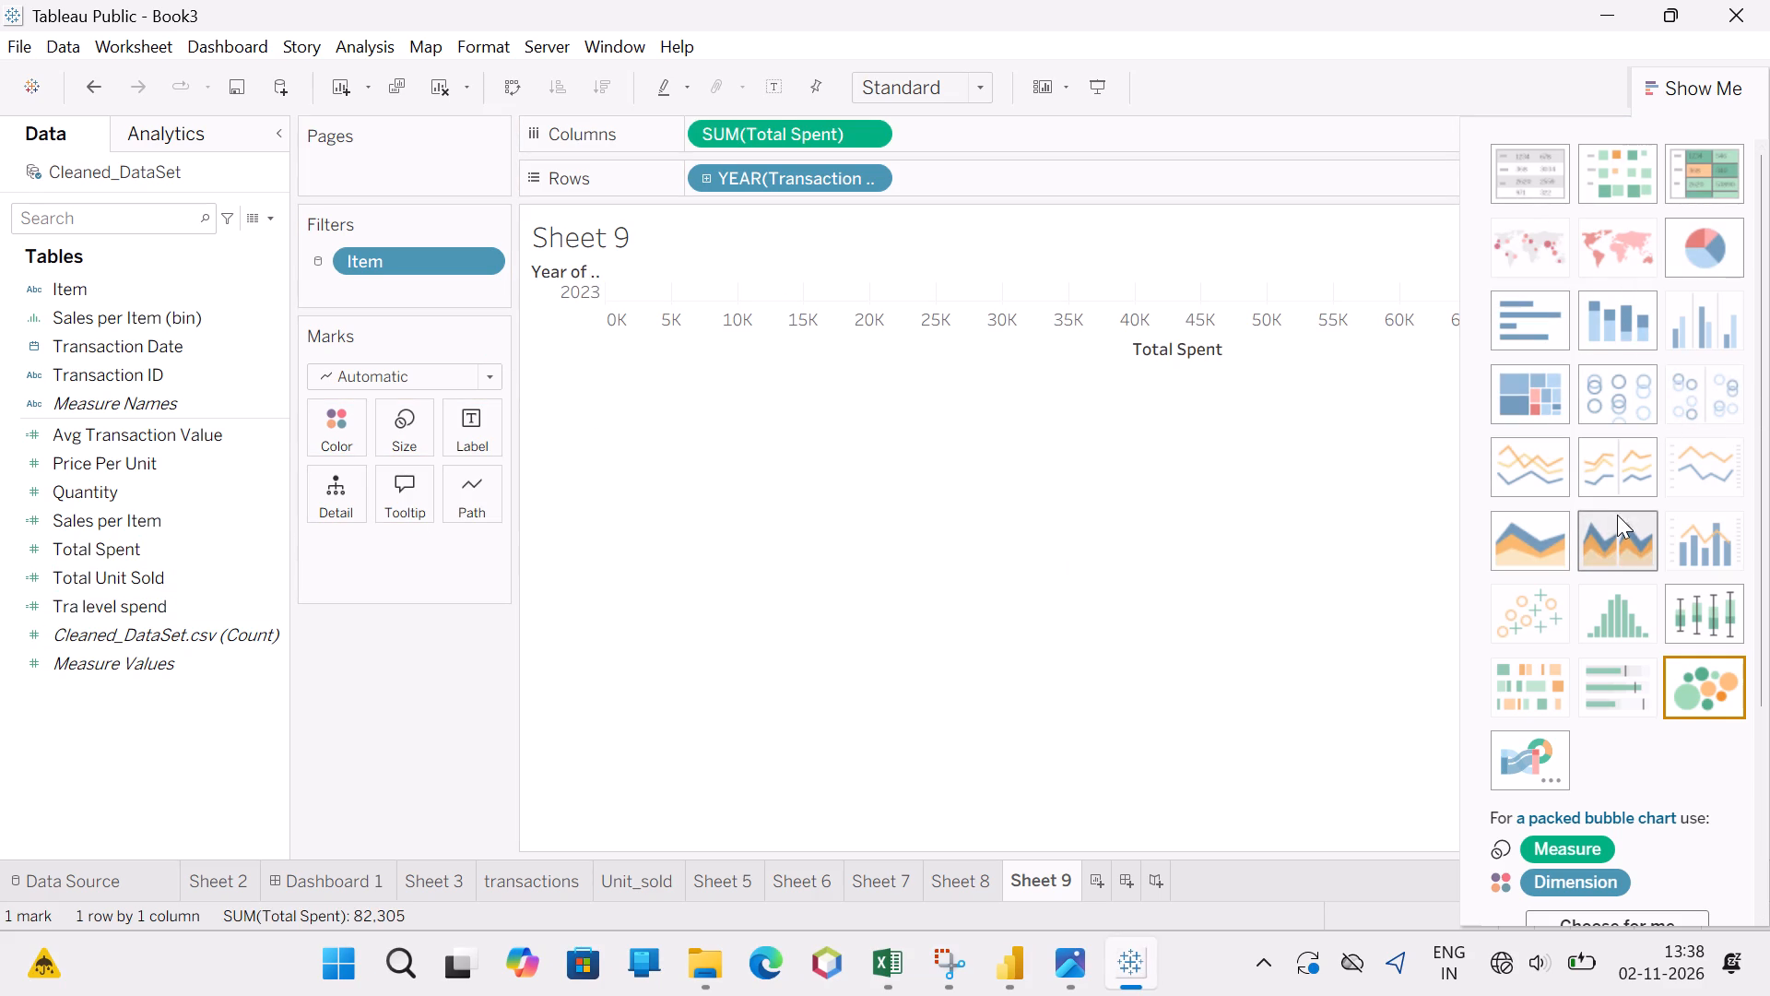
{"action": "left_click", "coordinate": [1712, 463]}
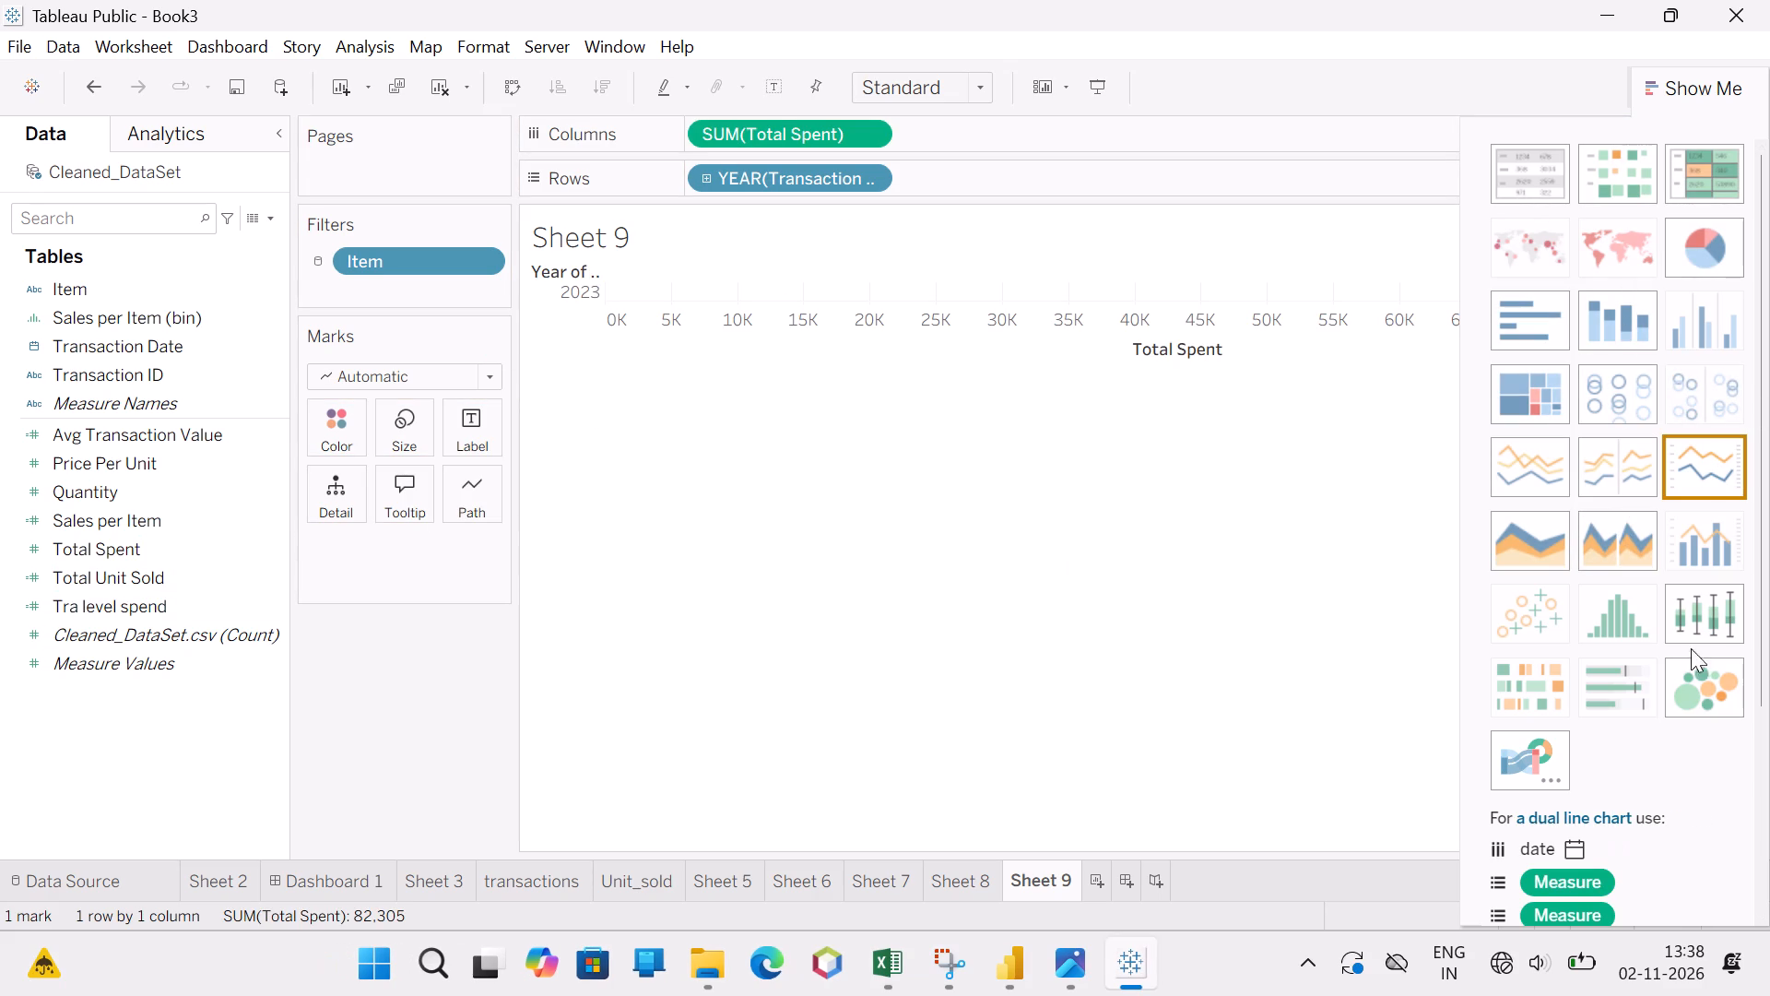
{"action": "scroll", "coordinate": [1686, 779], "scroll_direction": "down", "scroll_amount": 2}
{"action": "left_click_drag", "start_coordinate": [1762, 692], "coordinate": [1765, 742]}
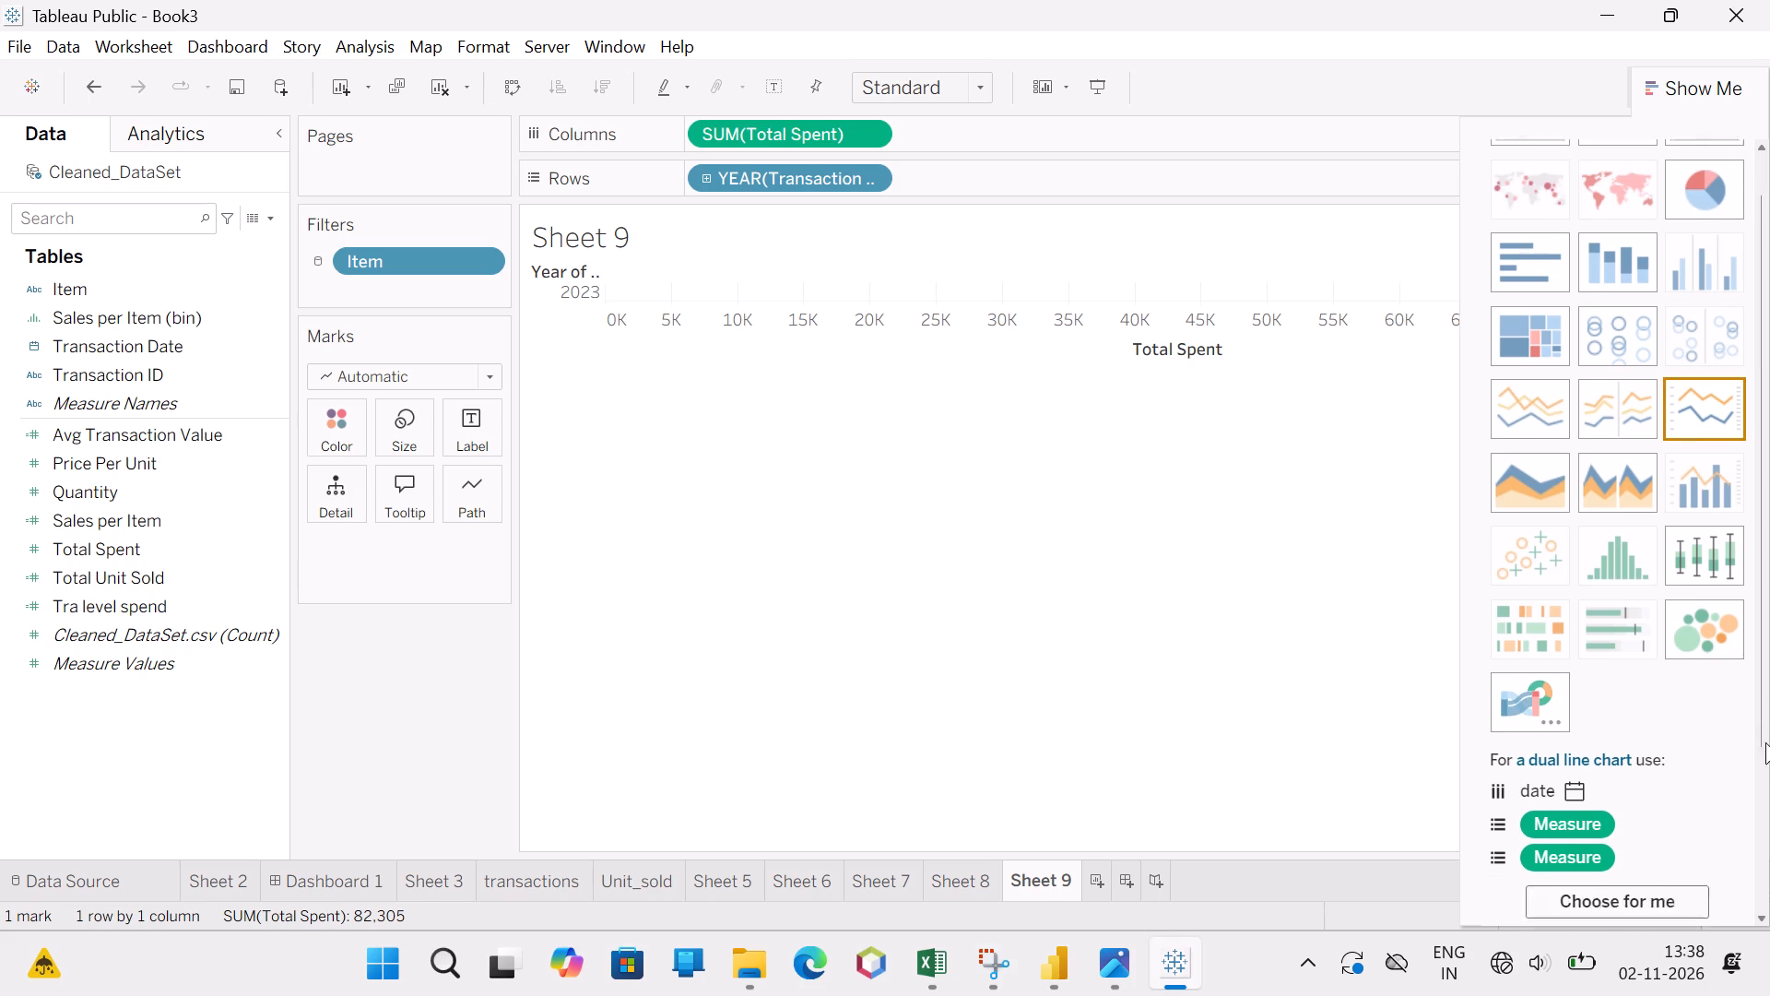
{"action": "left_click_drag", "start_coordinate": [1765, 742], "coordinate": [1769, 792]}
{"action": "left_click", "coordinate": [1663, 815]}
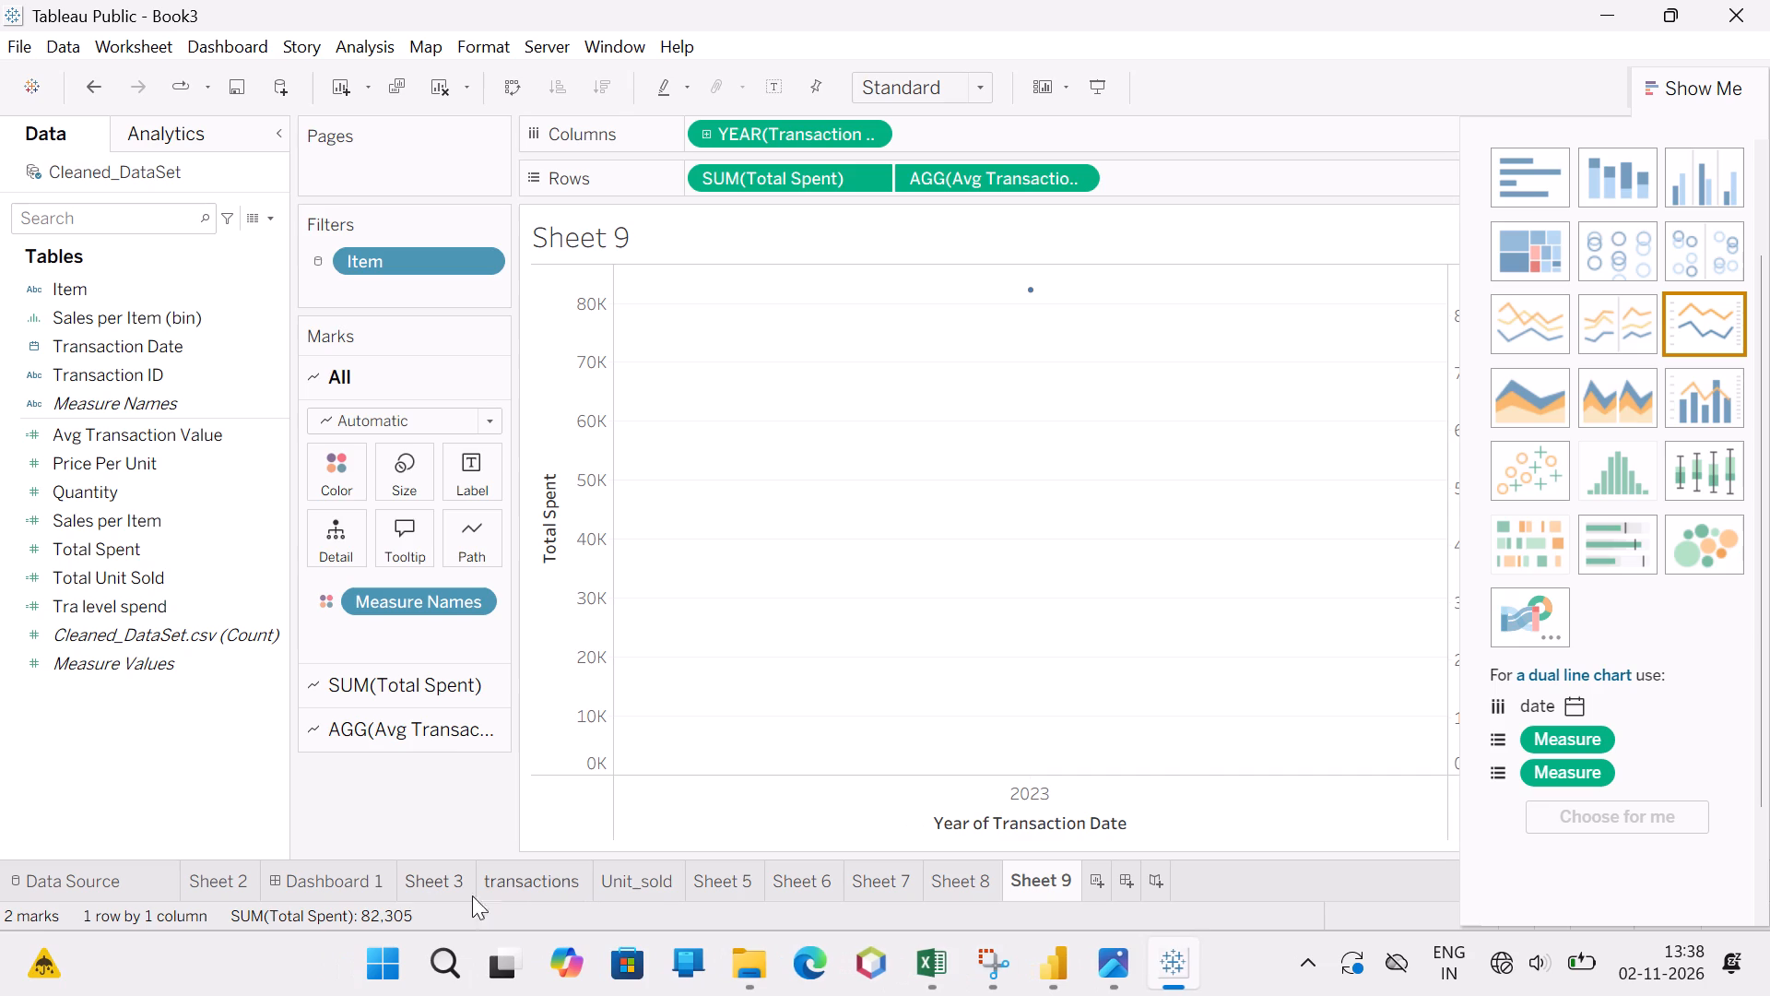
Add Sheet 6, Sheet 7, Sheet 8 and Sheet 9 to Dashboard 1.
{"action": "left_click", "coordinate": [344, 885]}
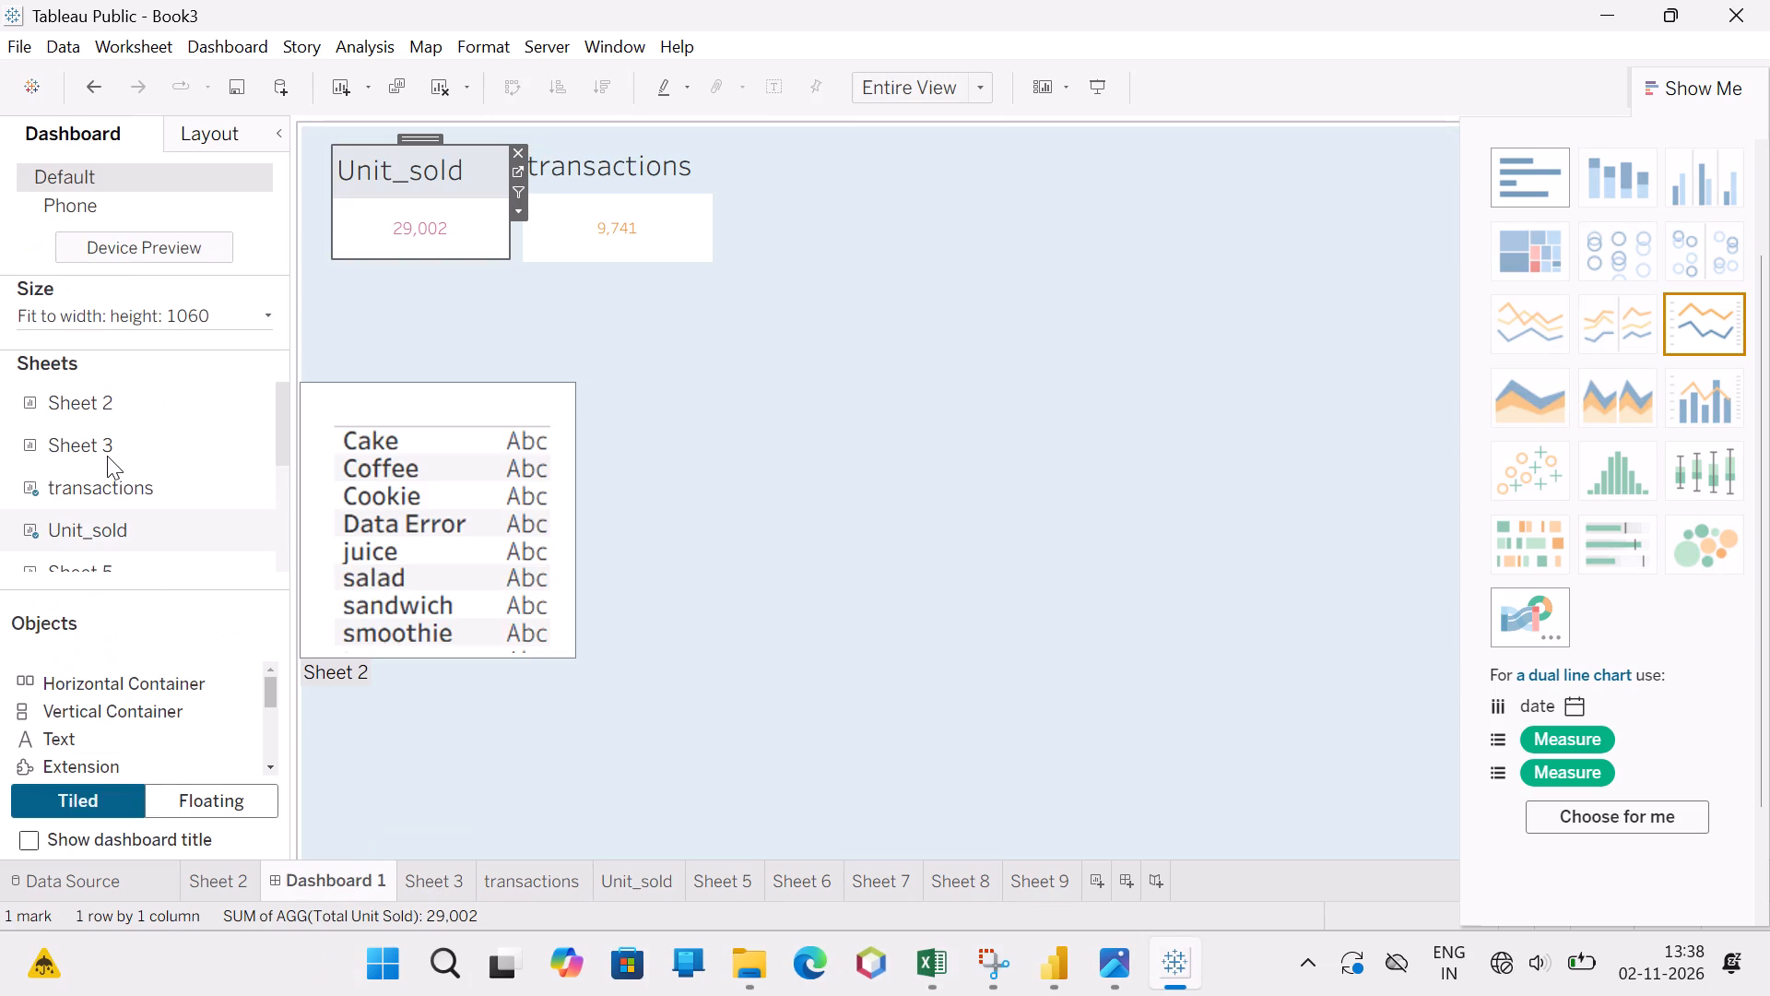
{"action": "scroll", "coordinate": [122, 440], "scroll_direction": "down", "scroll_amount": 1}
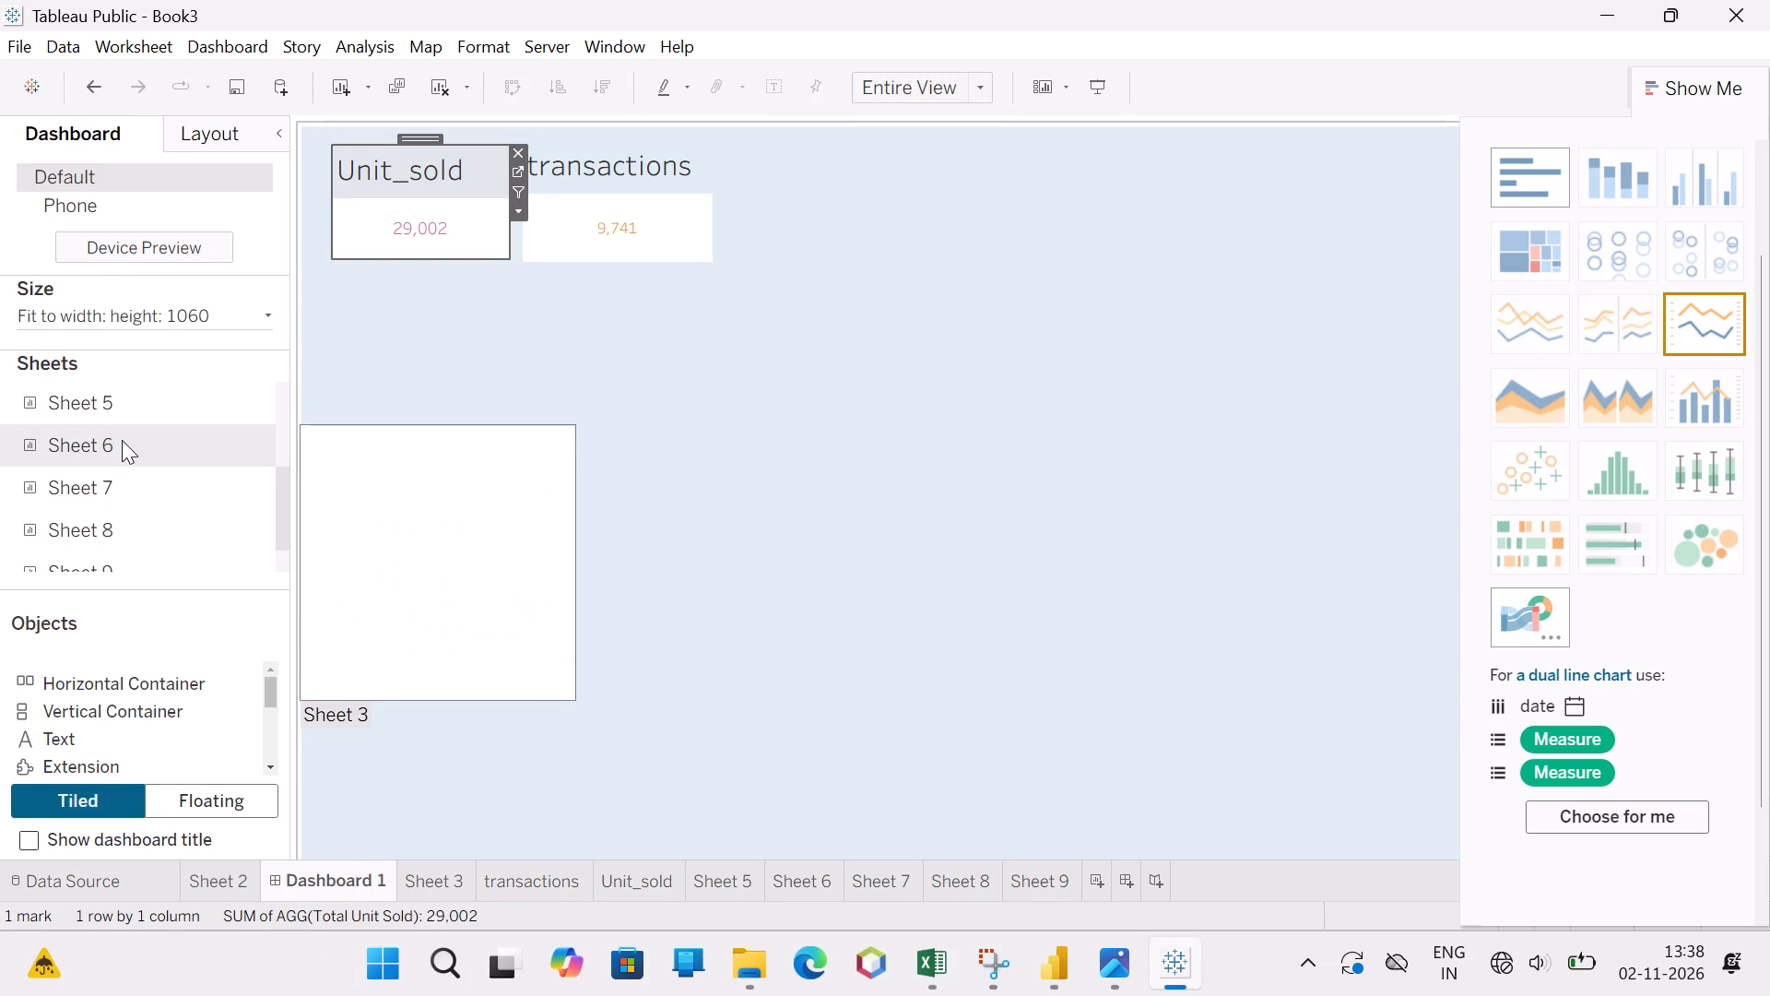
{"action": "left_click", "coordinate": [137, 423]}
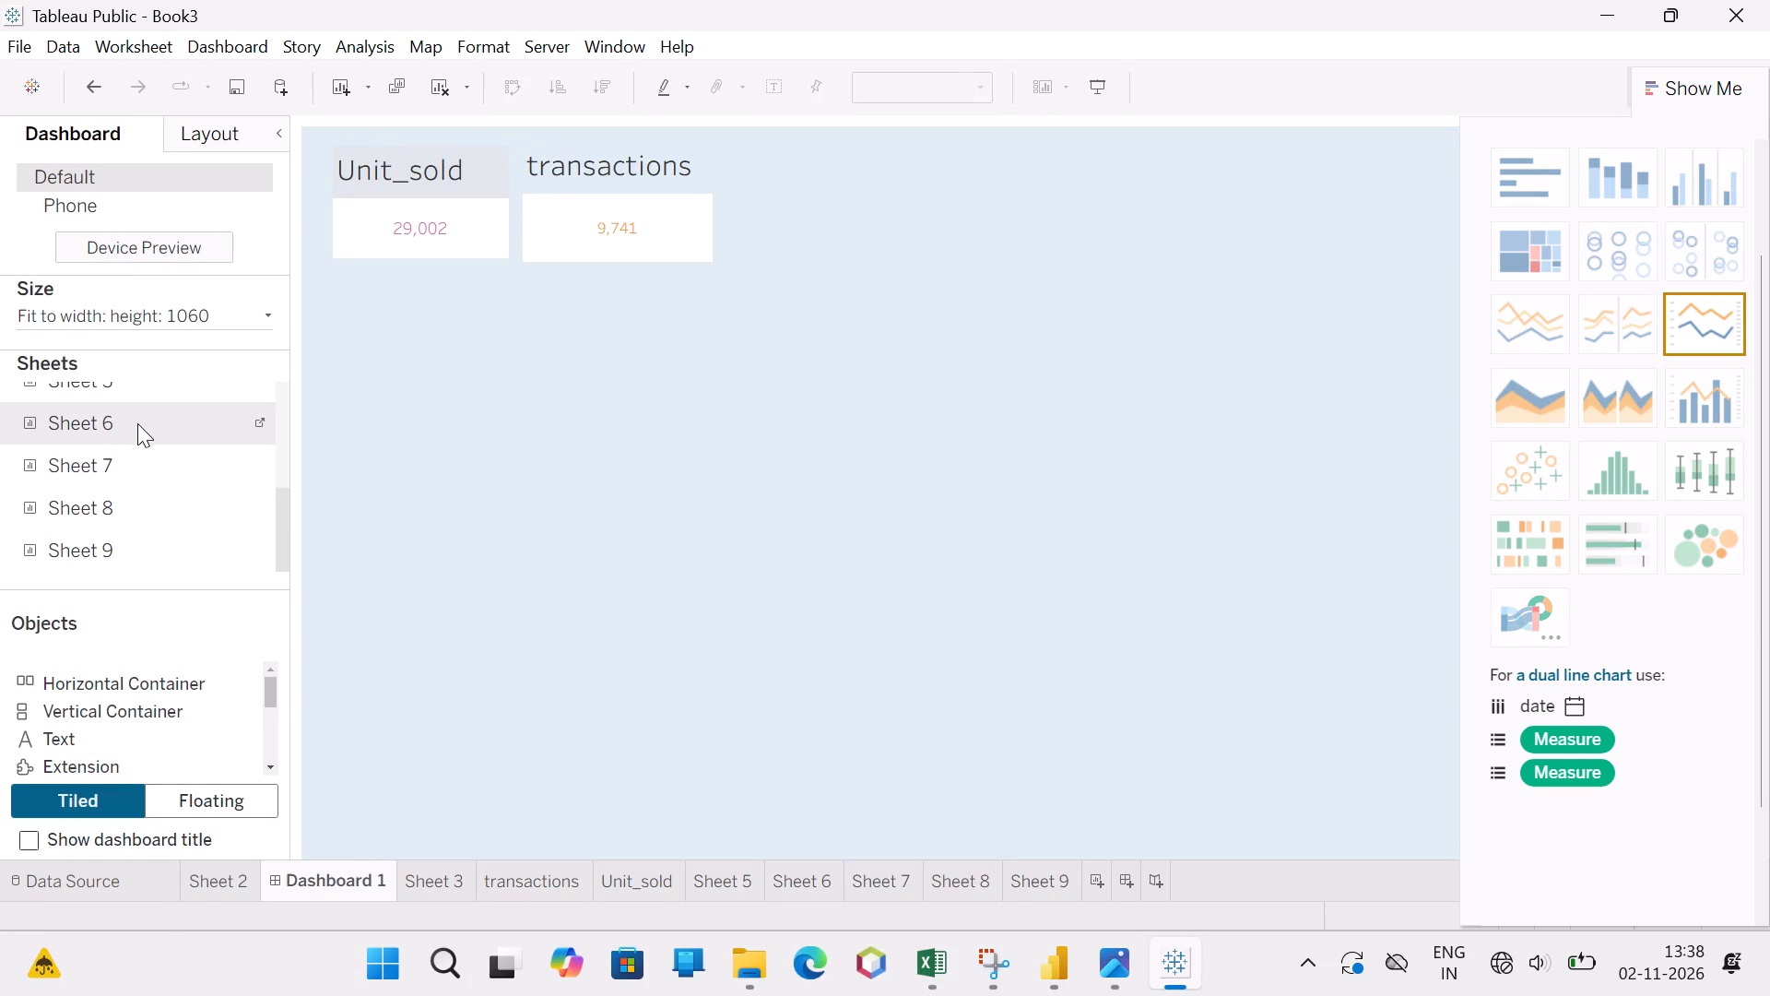
{"action": "double_click", "coordinate": [199, 435]}
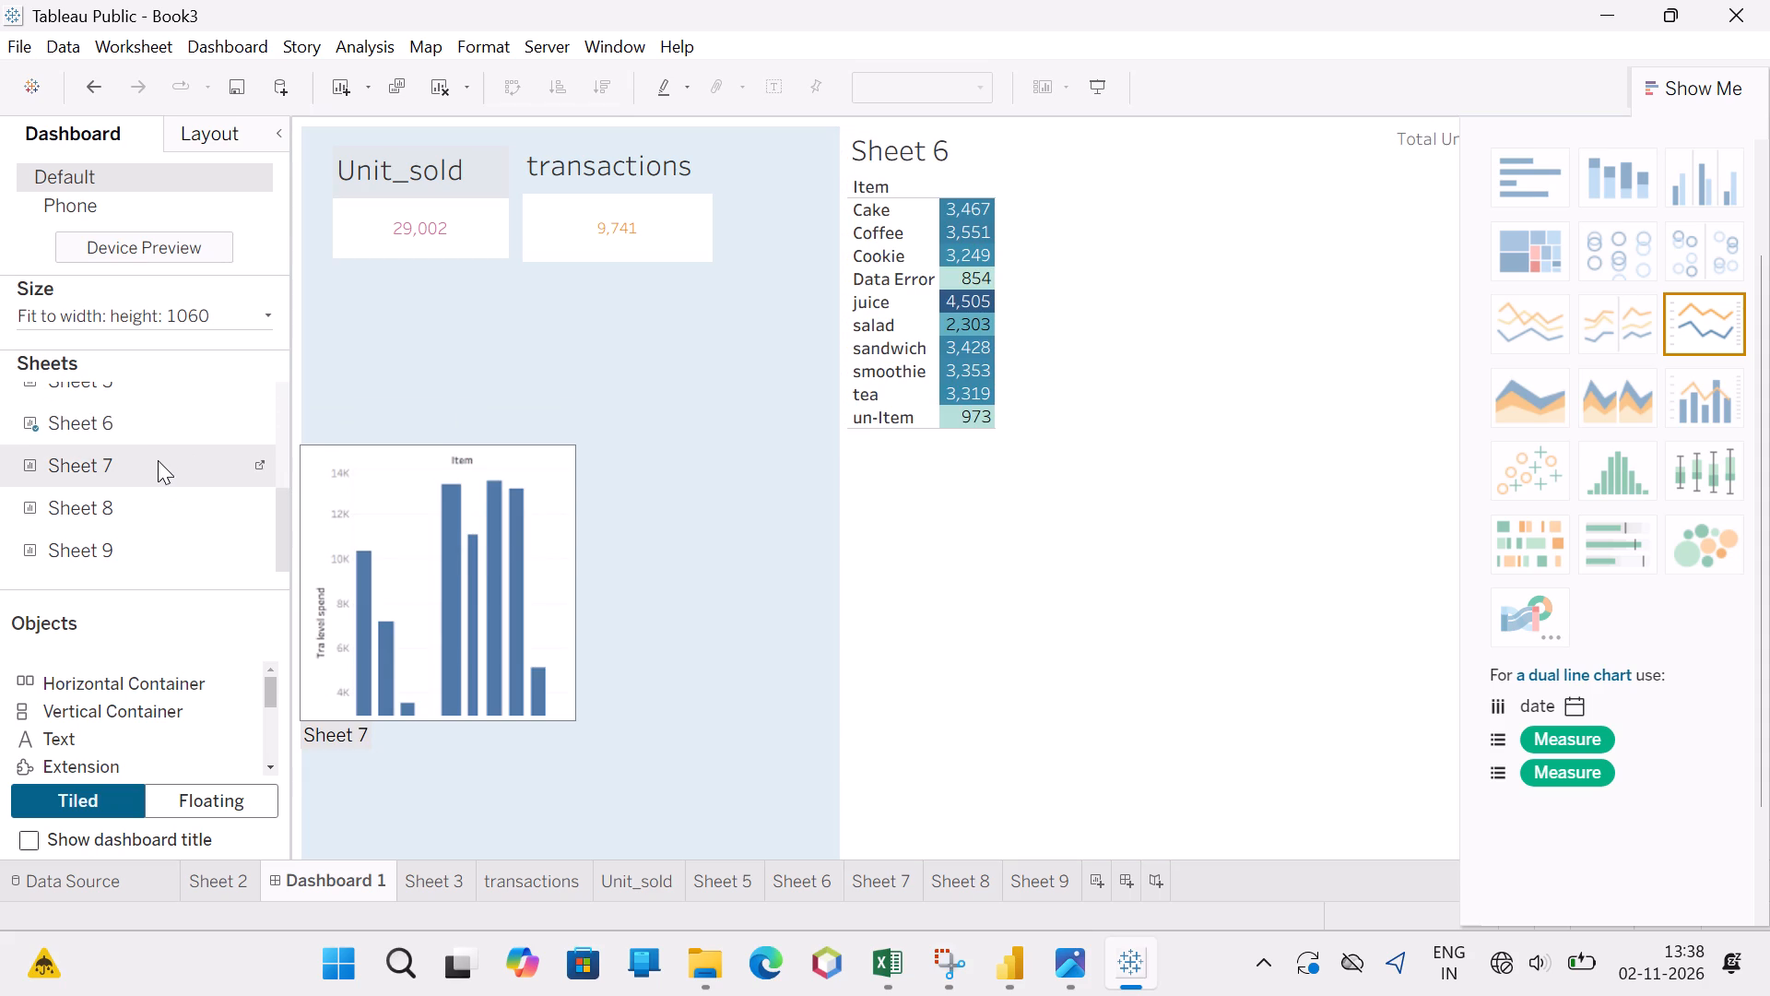
{"action": "left_click", "coordinate": [158, 460]}
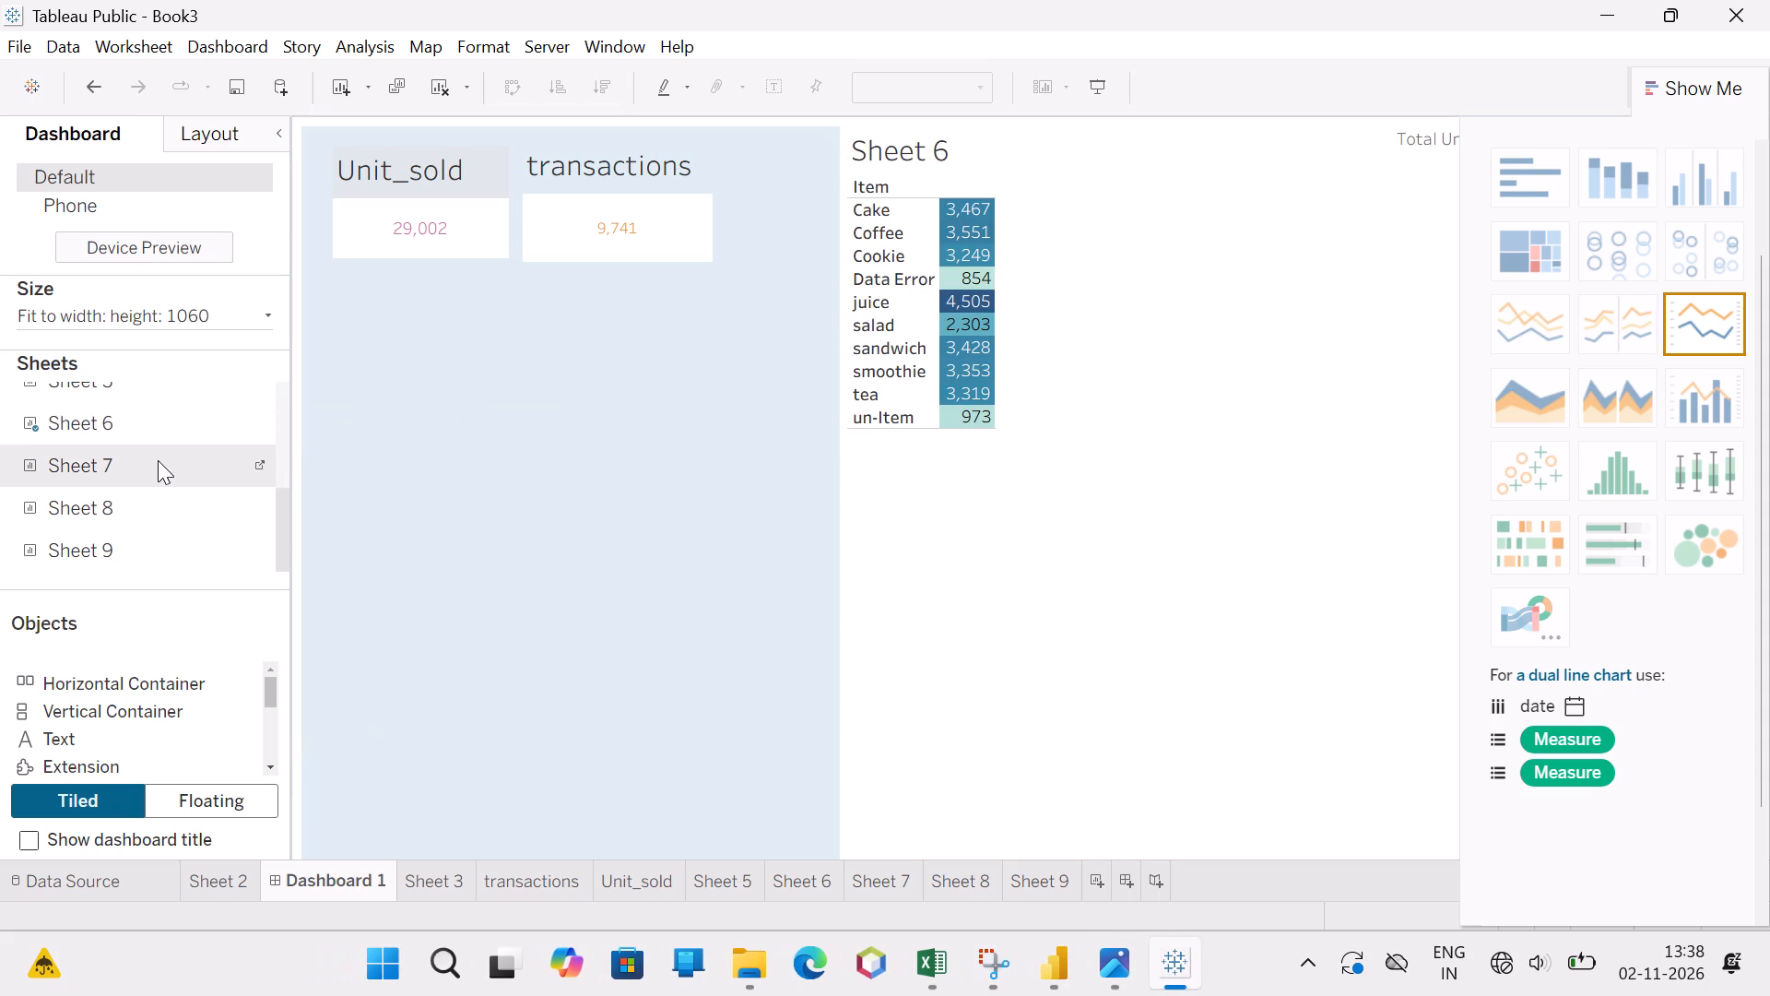
{"action": "double_click", "coordinate": [136, 468]}
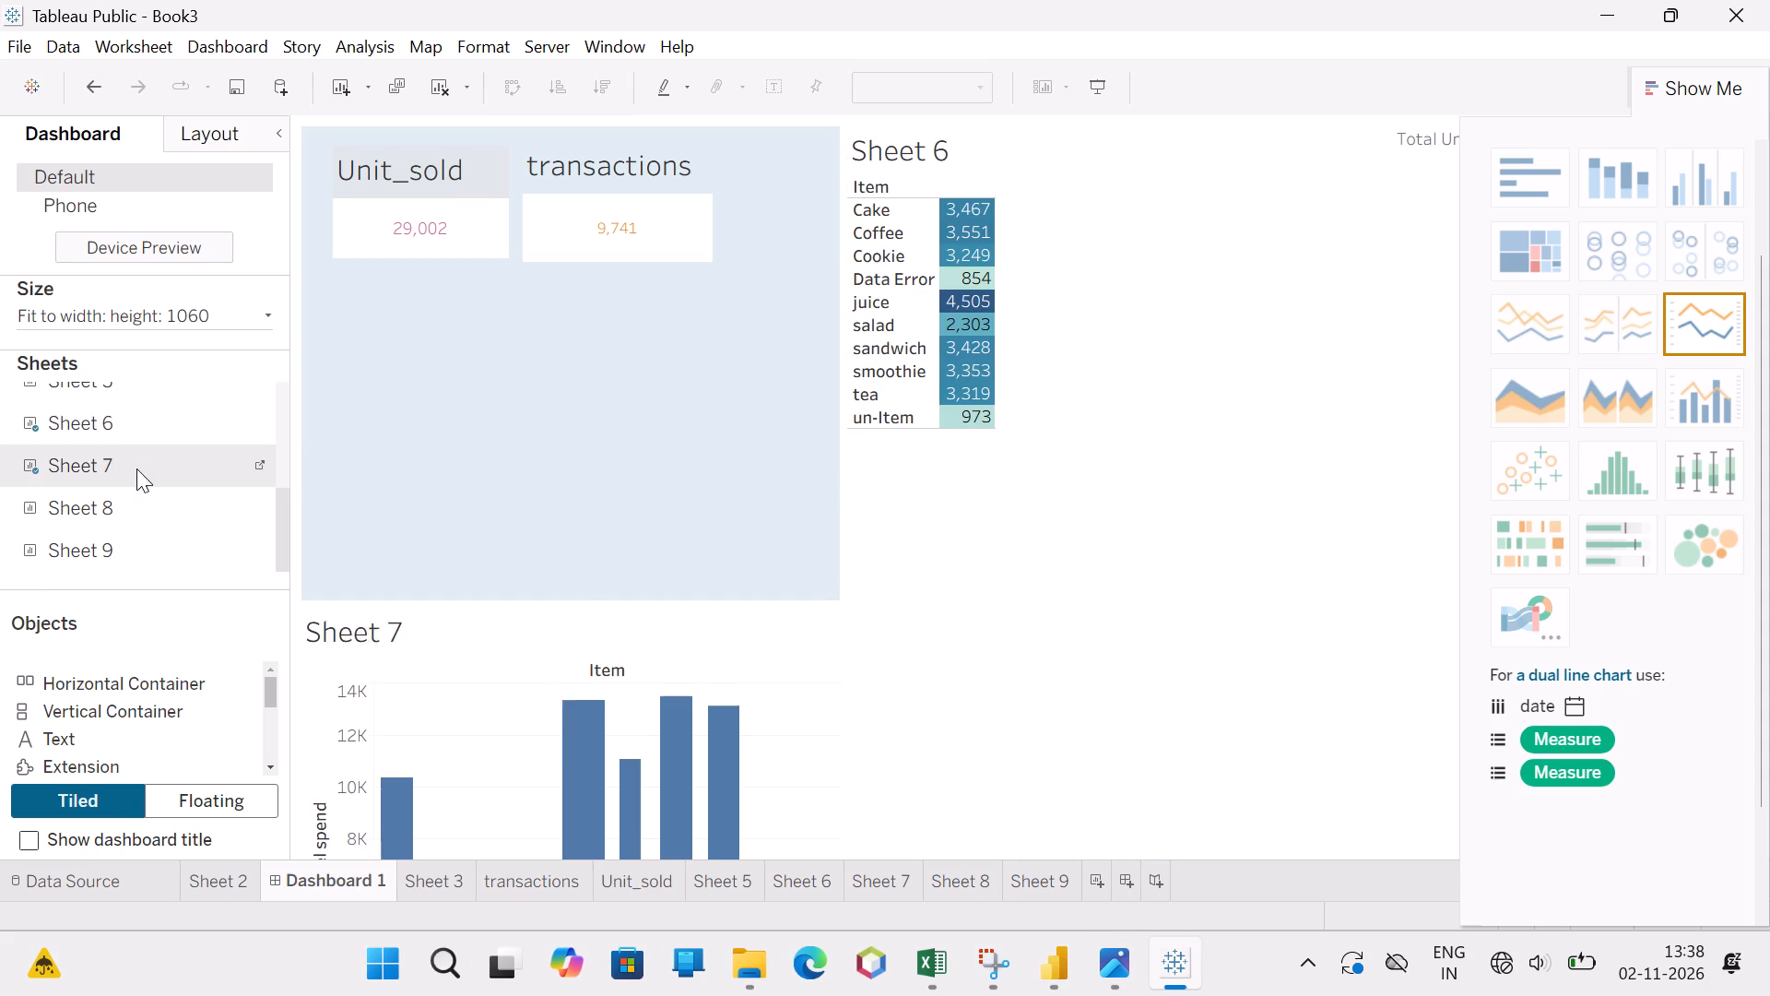
{"action": "double_click", "coordinate": [161, 513]}
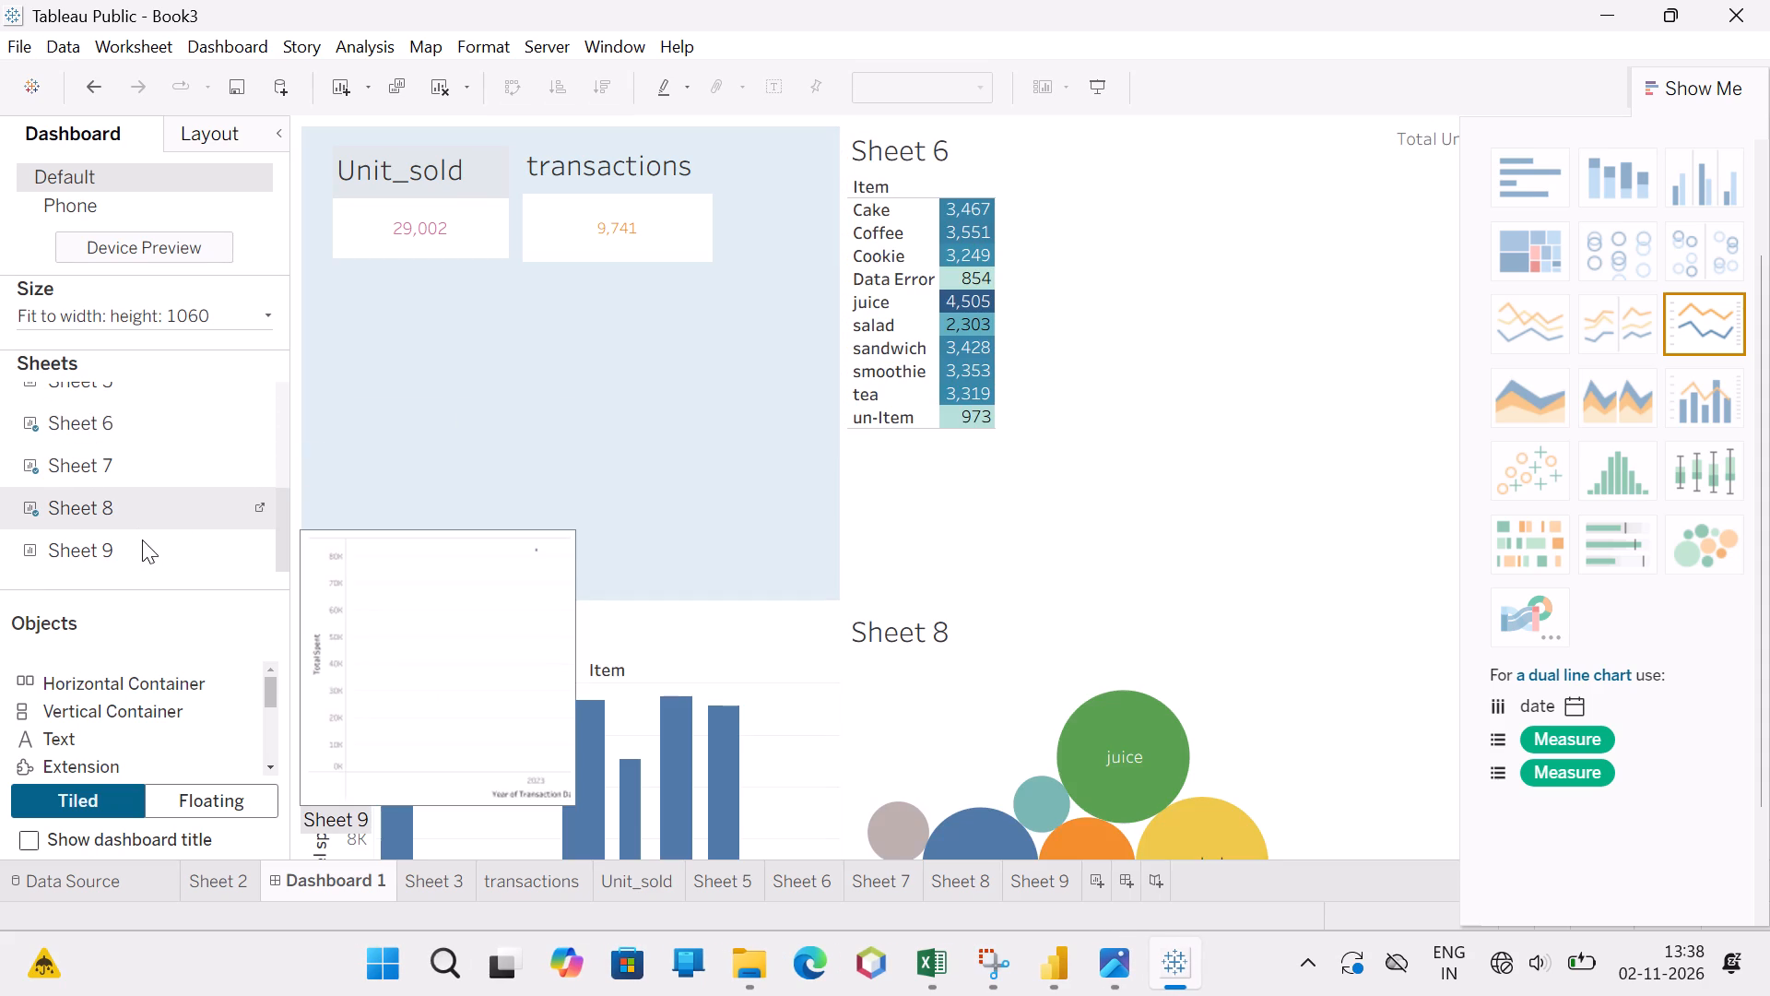
{"action": "double_click", "coordinate": [131, 545]}
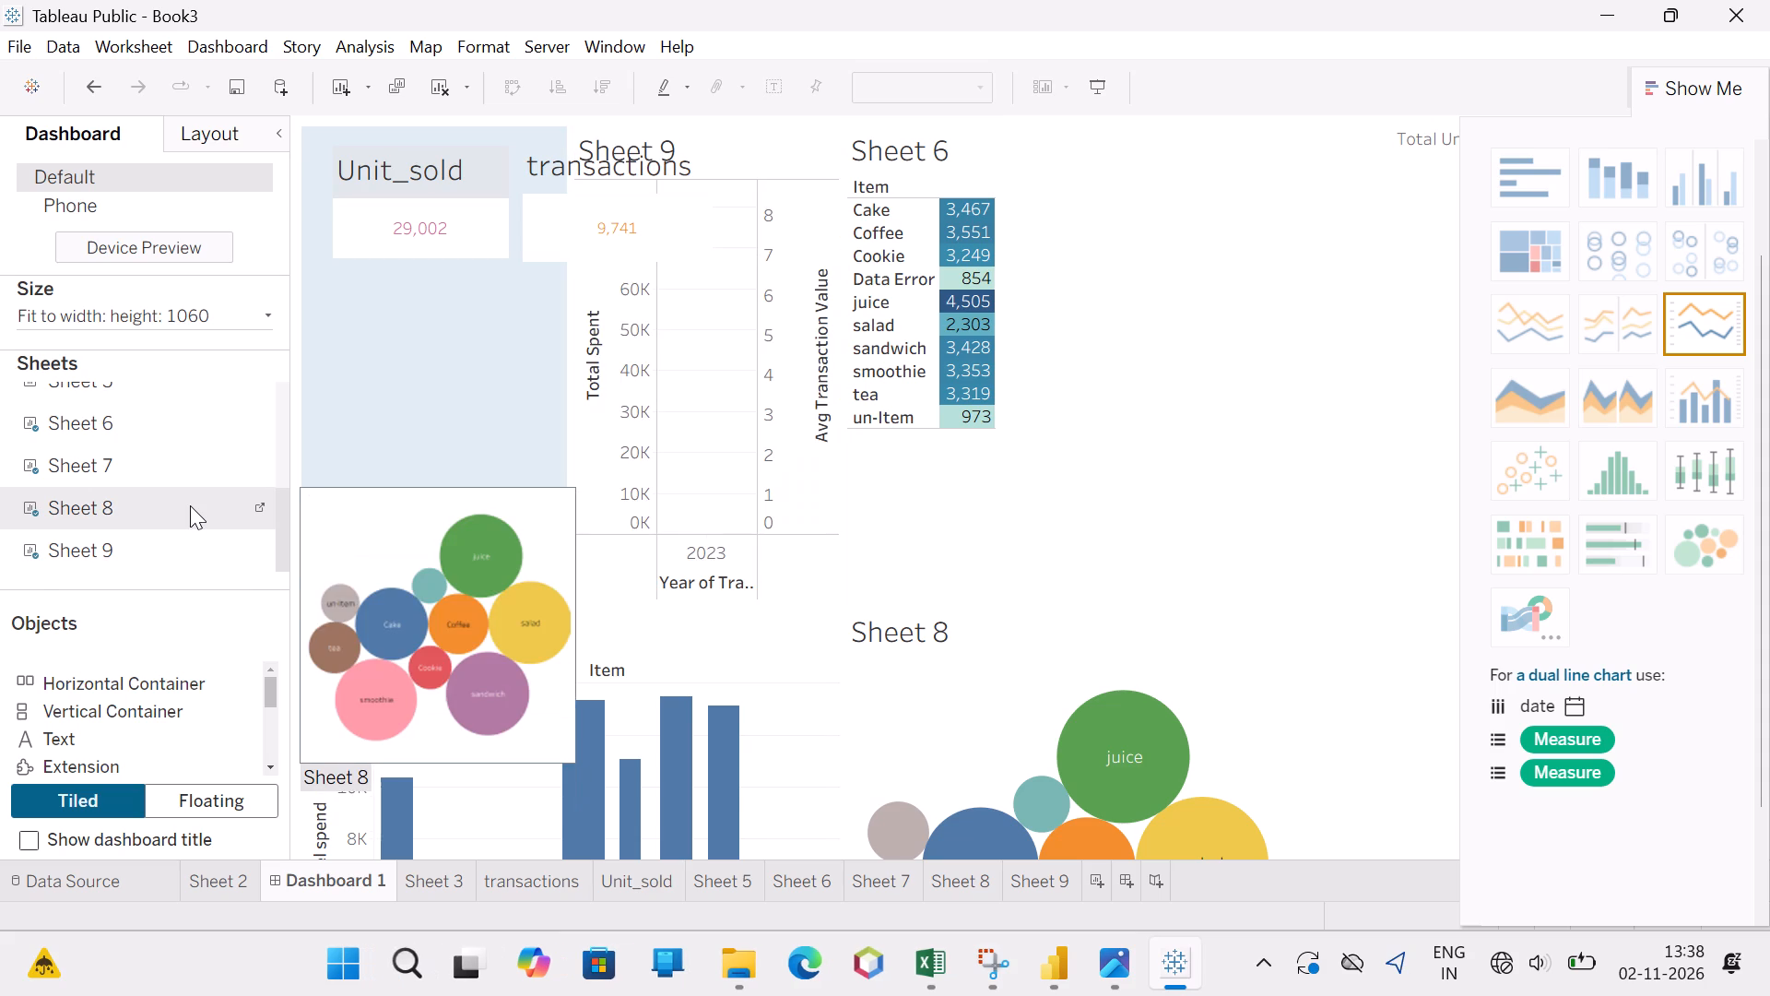
Make Sheet 6, Sheet 9, Sheet 7 and Sheet 8 floating objects on Dashboard 1.
{"action": "left_click", "coordinate": [1067, 405]}
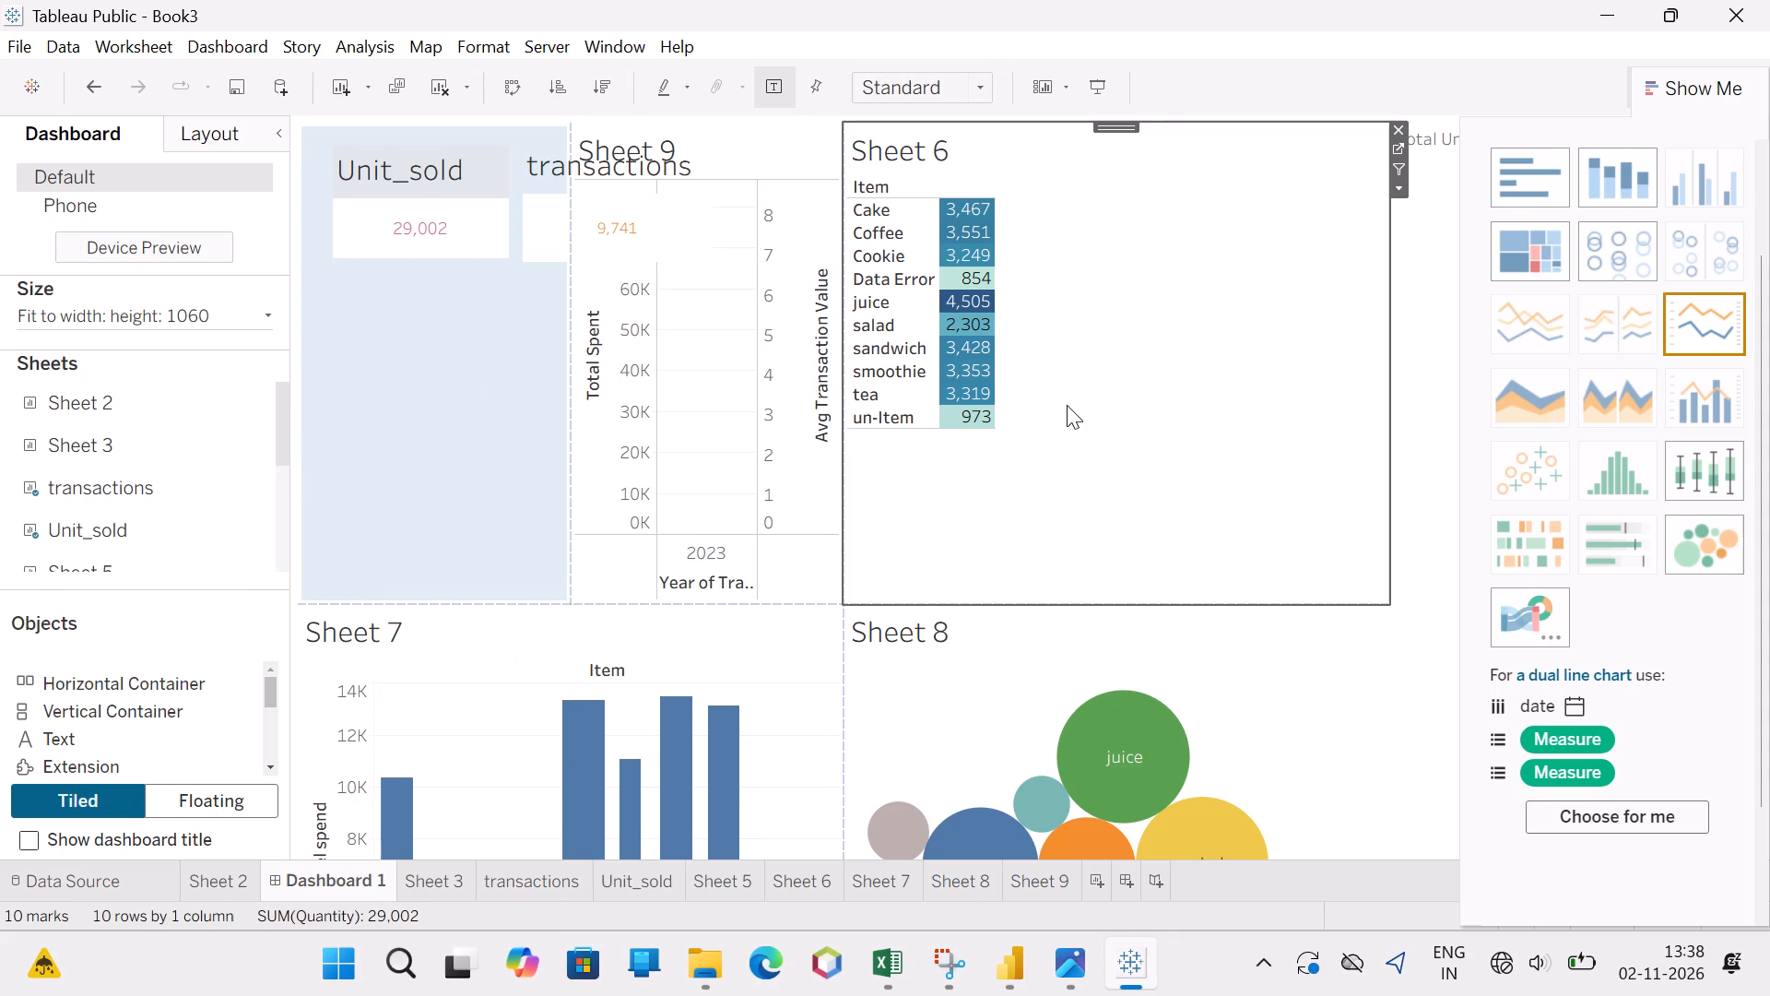
{"action": "scroll", "coordinate": [147, 270], "scroll_direction": "up", "scroll_amount": 8}
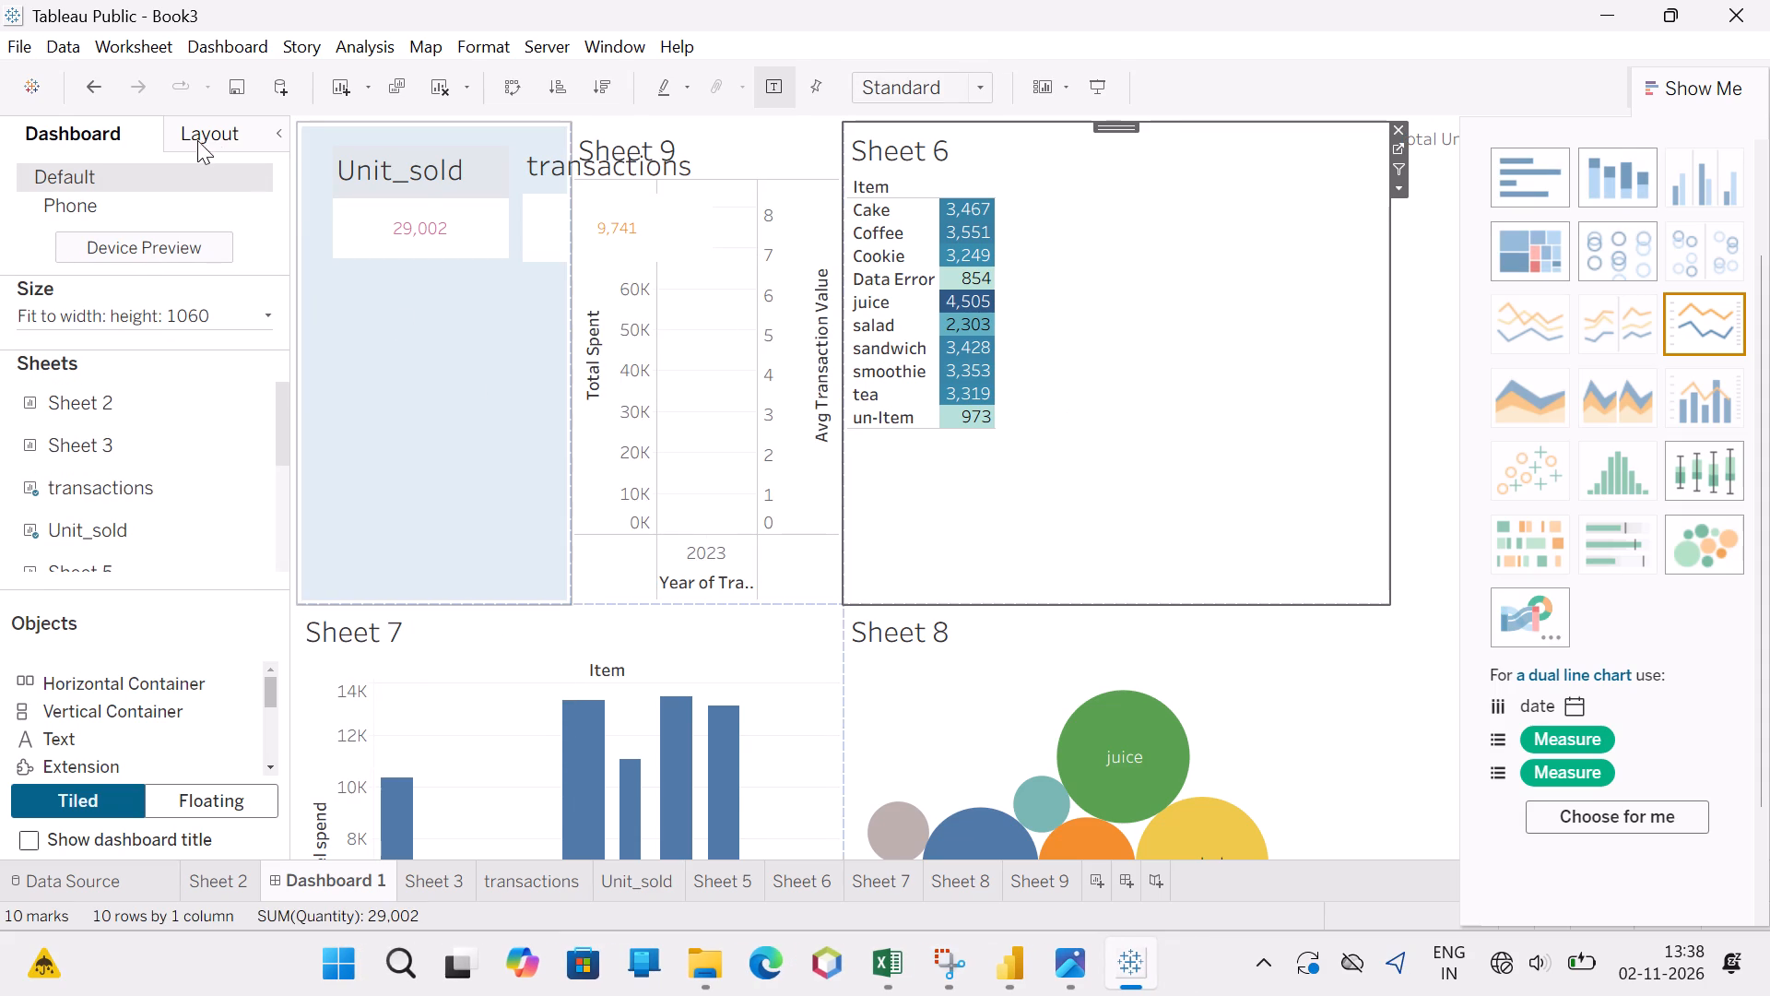
{"action": "left_click", "coordinate": [216, 133]}
{"action": "left_click", "coordinate": [62, 250]}
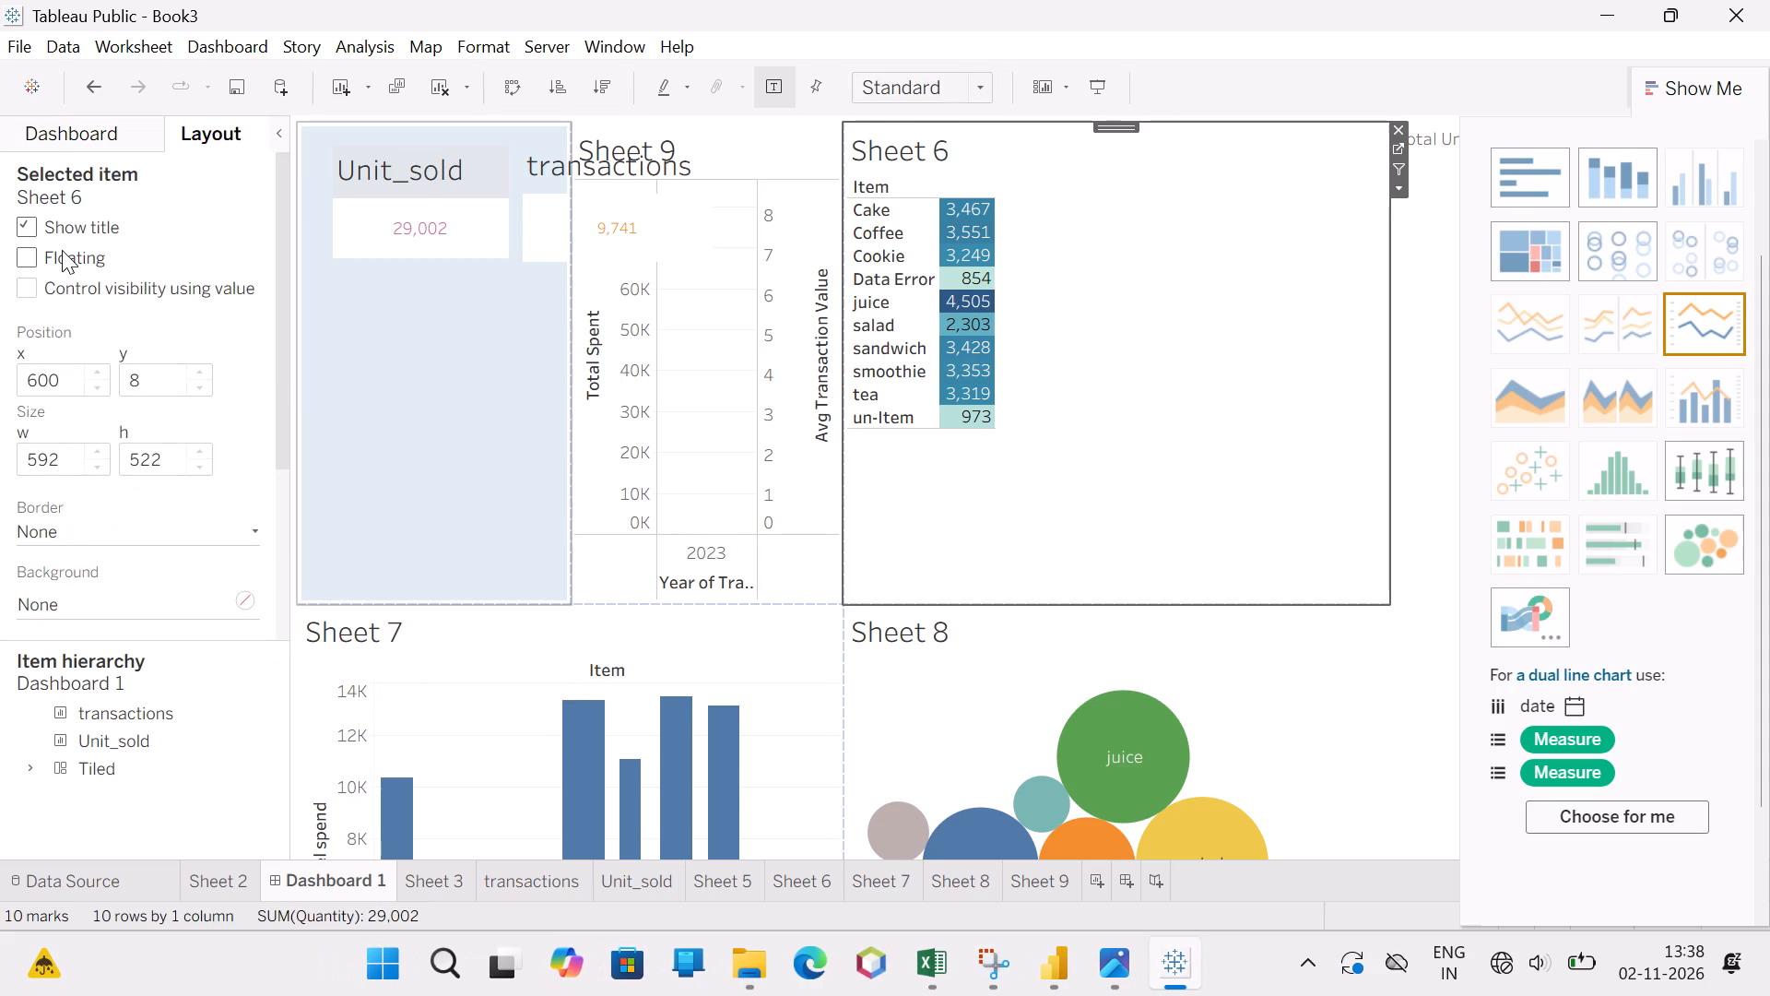
{"action": "left_click", "coordinate": [599, 555]}
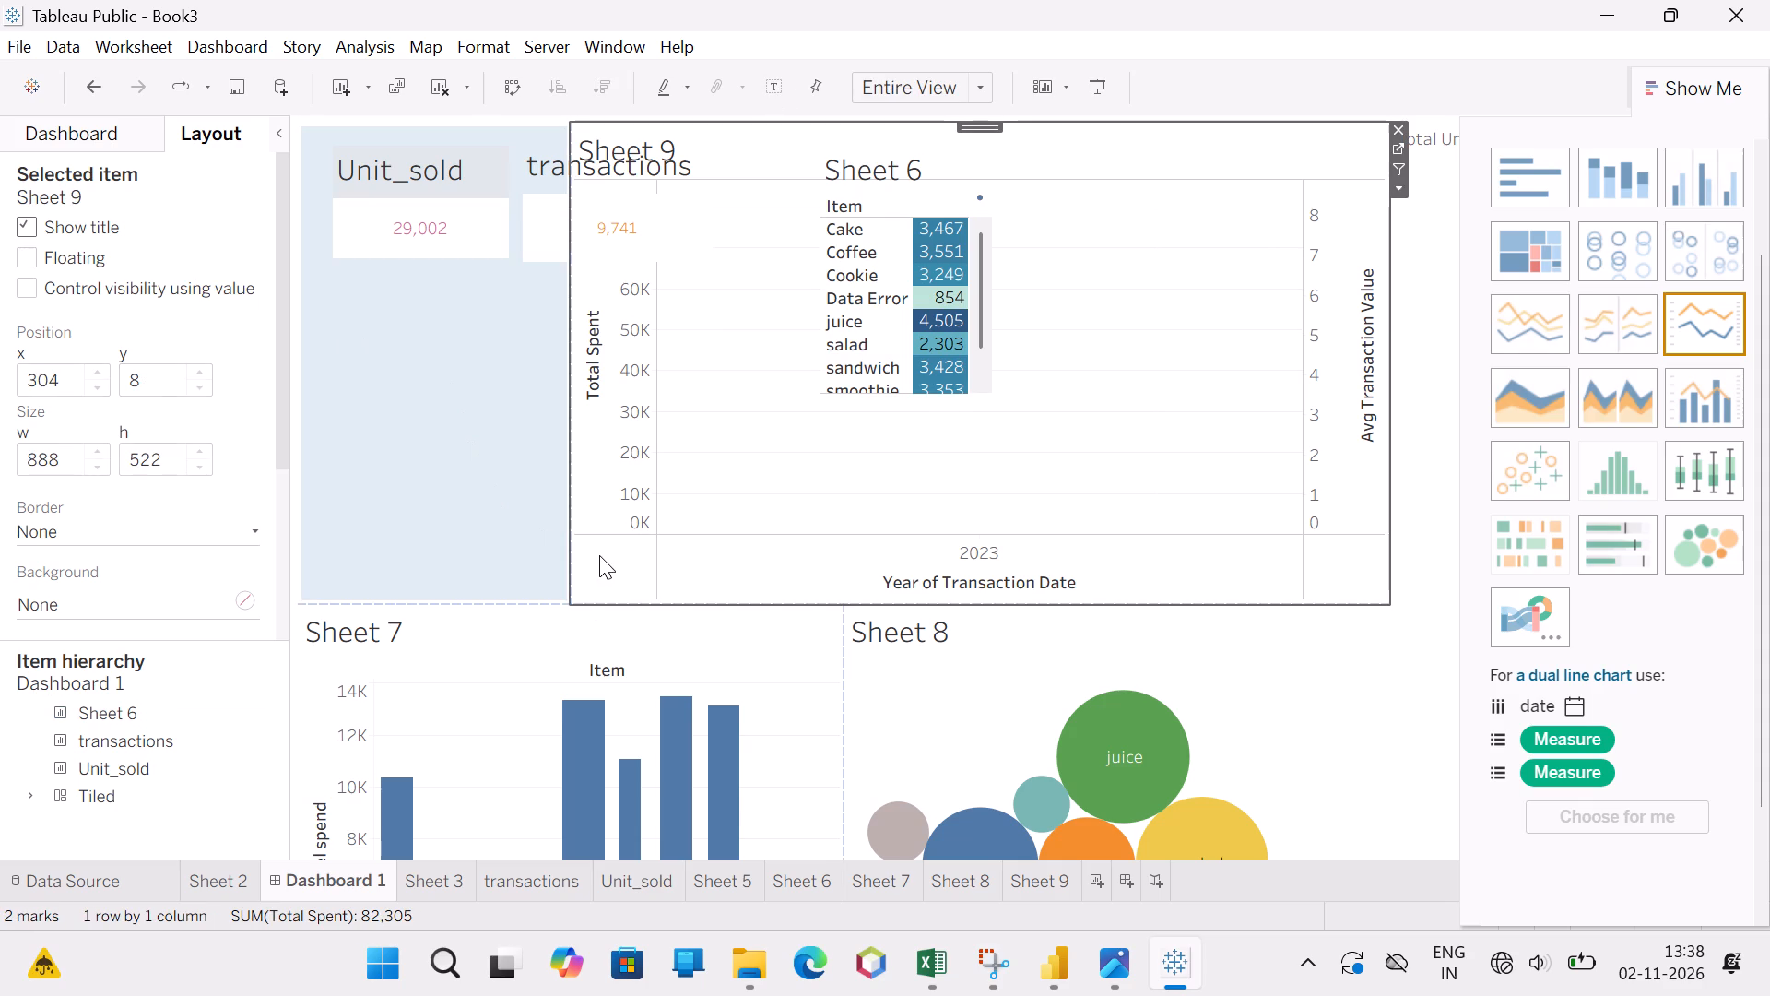
{"action": "left_click", "coordinate": [99, 252]}
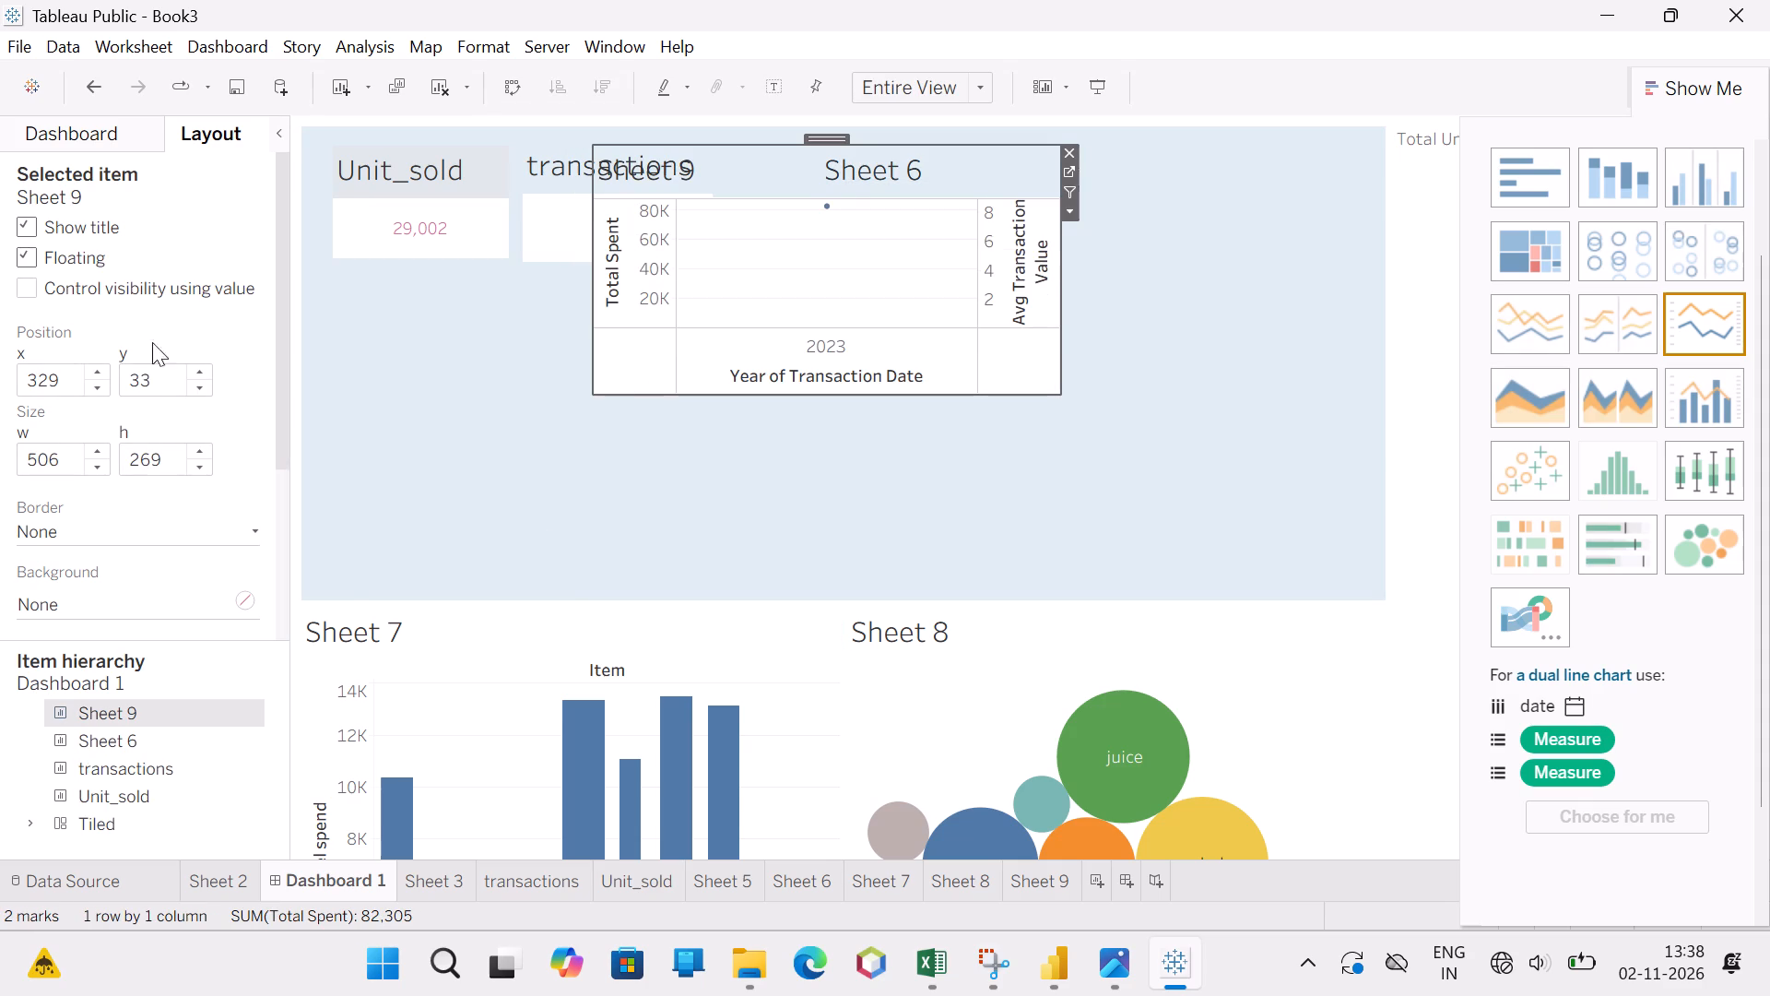
{"action": "left_click", "coordinate": [472, 788]}
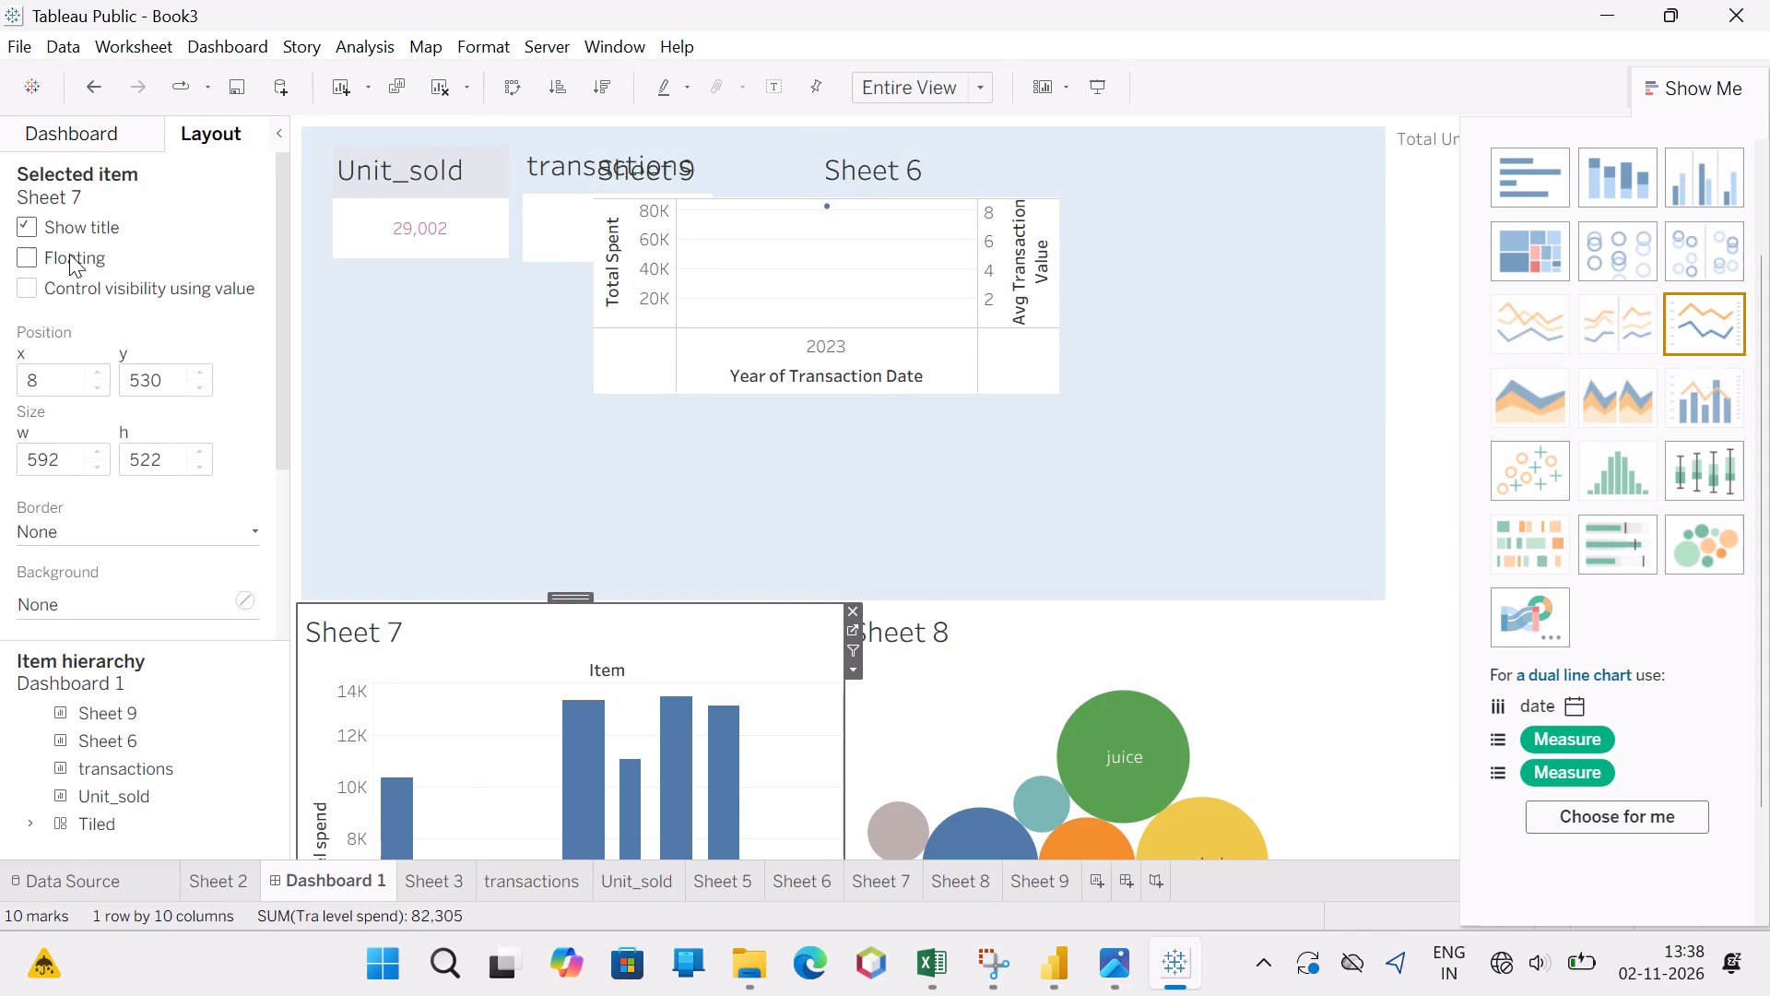
{"action": "left_click", "coordinate": [69, 254]}
{"action": "left_click", "coordinate": [997, 720]}
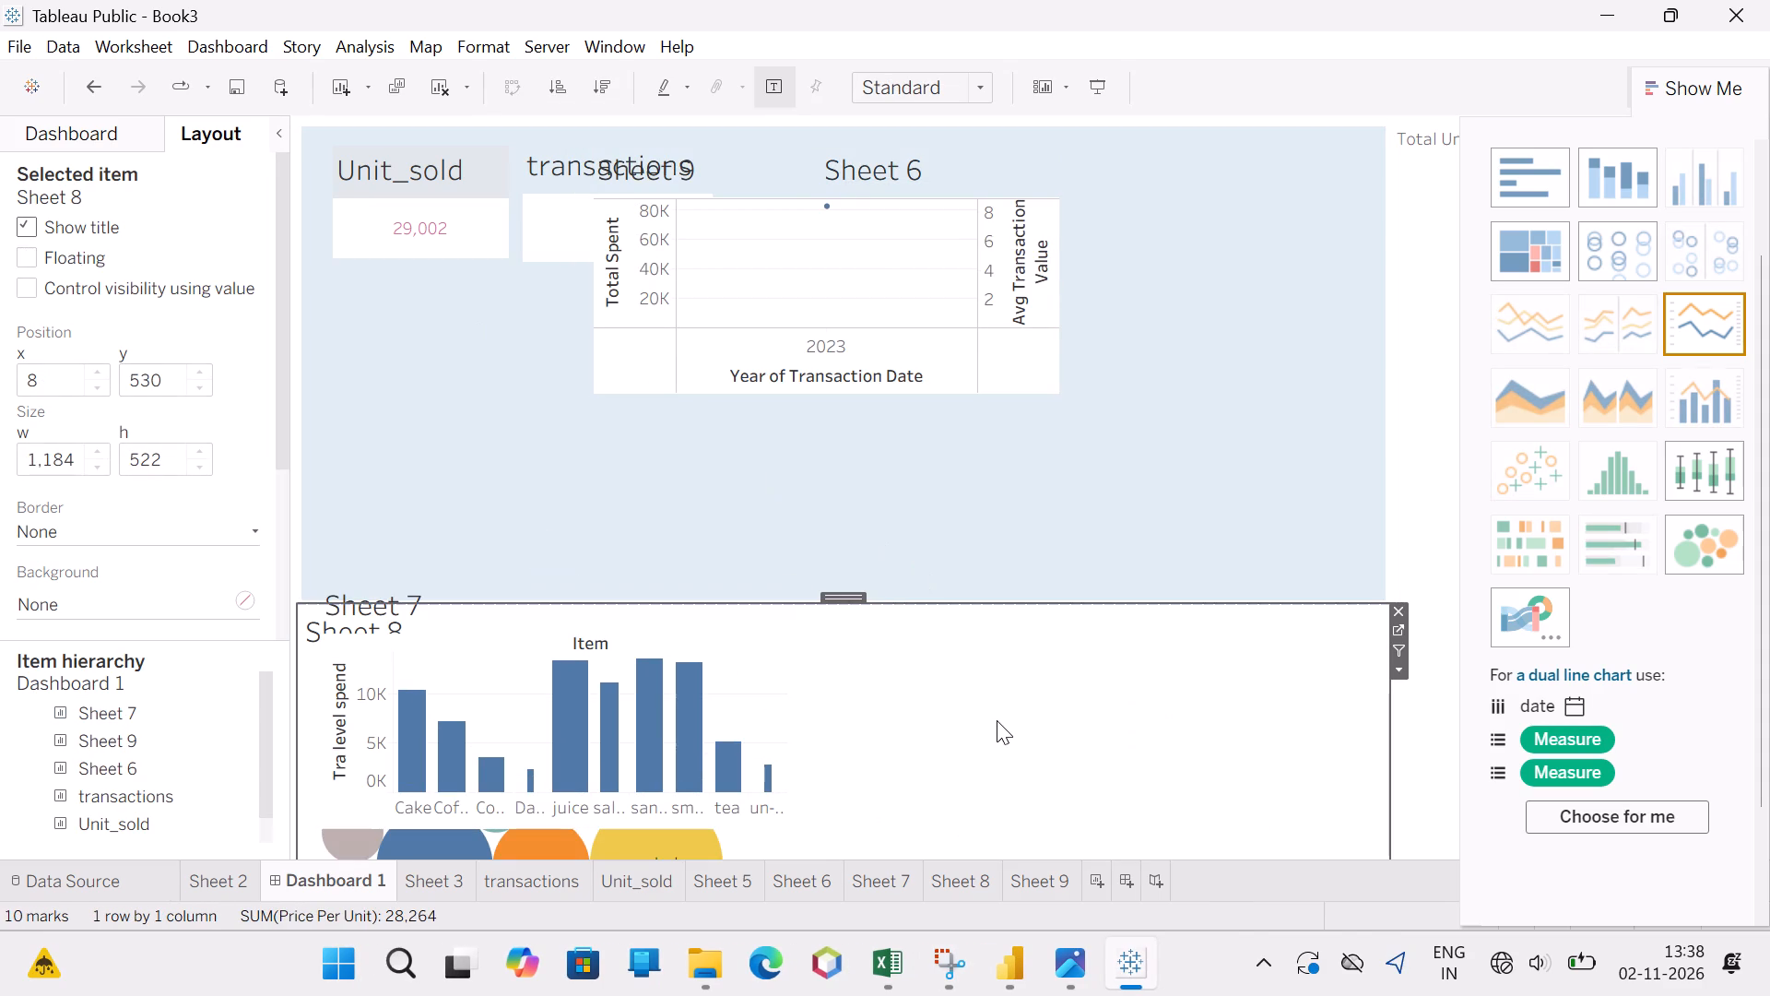
{"action": "left_click", "coordinate": [96, 263]}
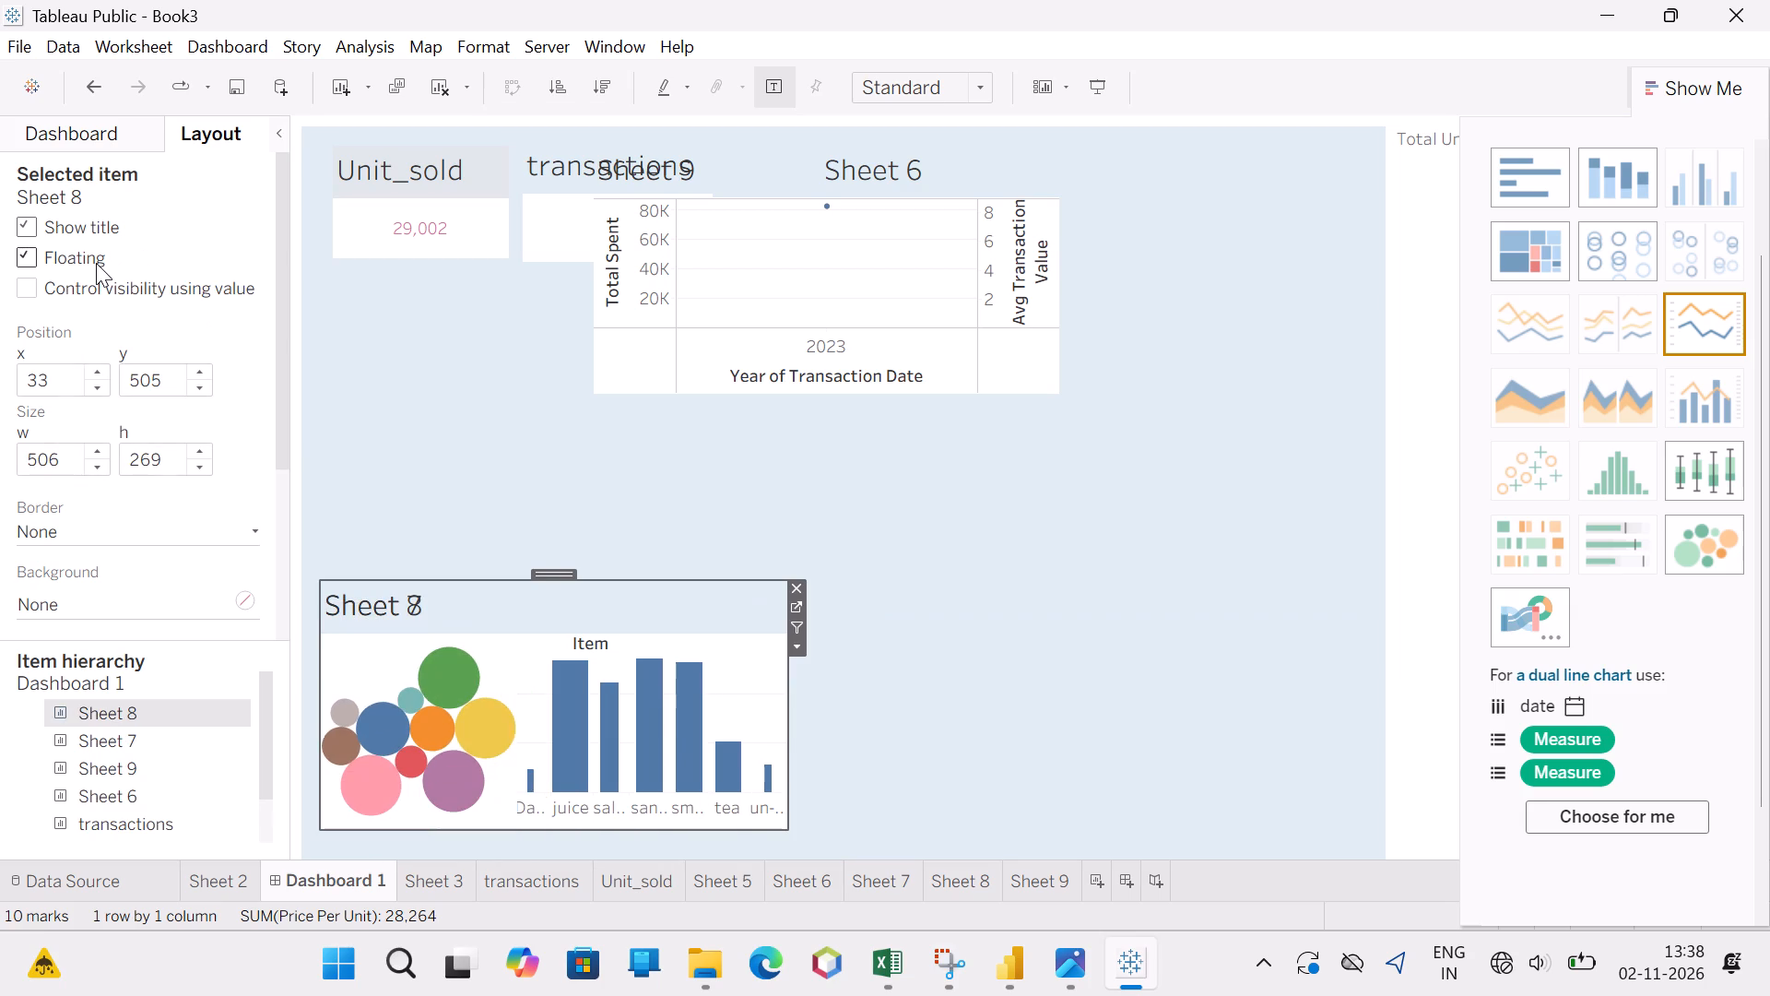
Arrange the floating Sheet 7 bar chart and Sheet 8 bubble chart side by side, with Sheet 8 at about x 555, y 535.
{"action": "left_click_drag", "start_coordinate": [671, 694], "coordinate": [745, 693]}
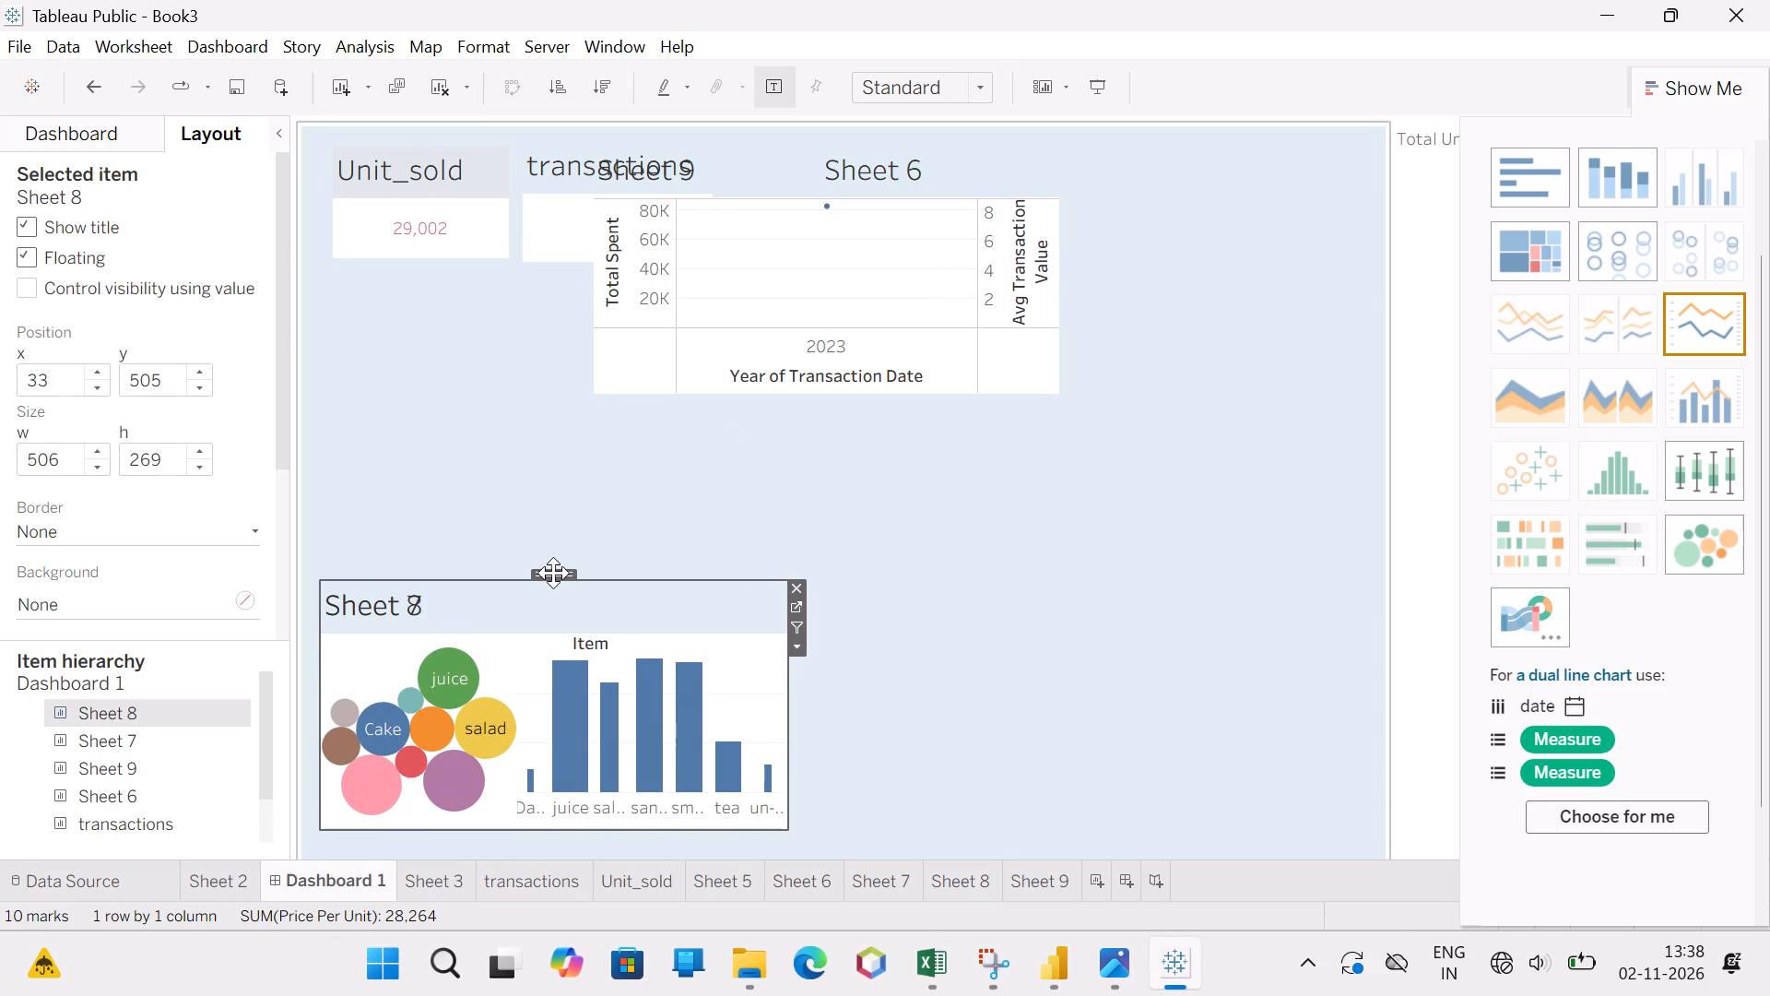
{"action": "left_click_drag", "start_coordinate": [552, 574], "coordinate": [1075, 410]}
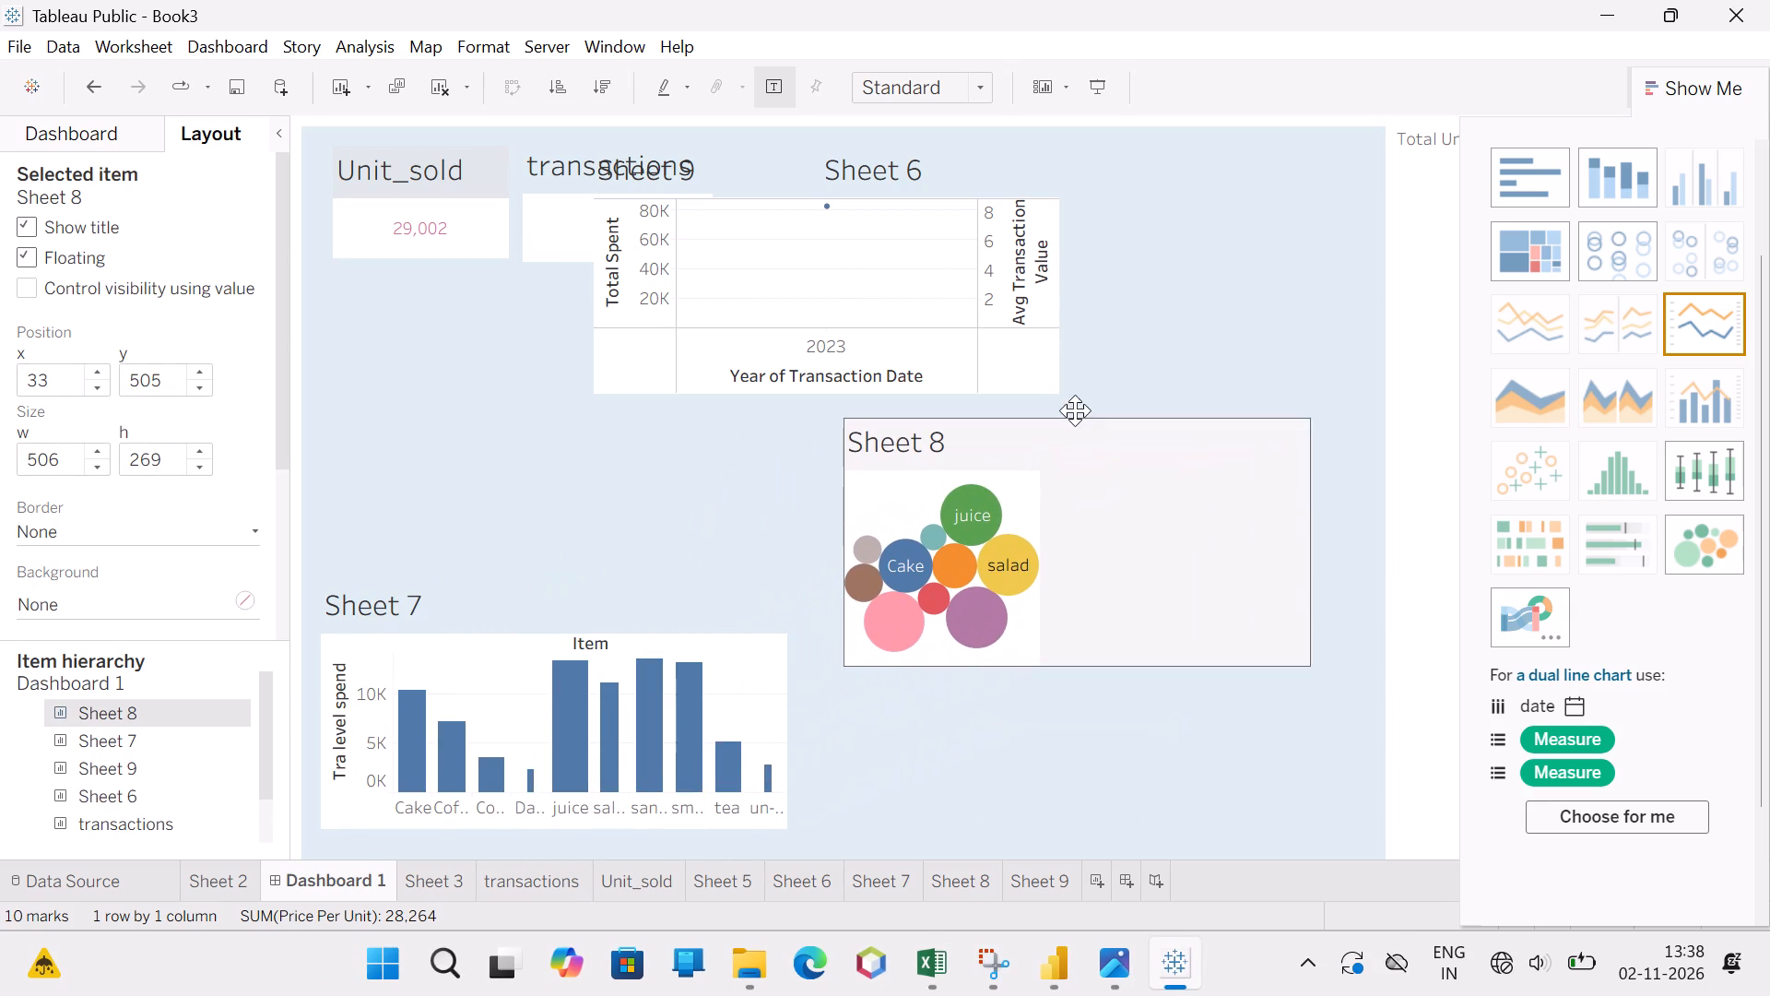
{"action": "left_click", "coordinate": [488, 660]}
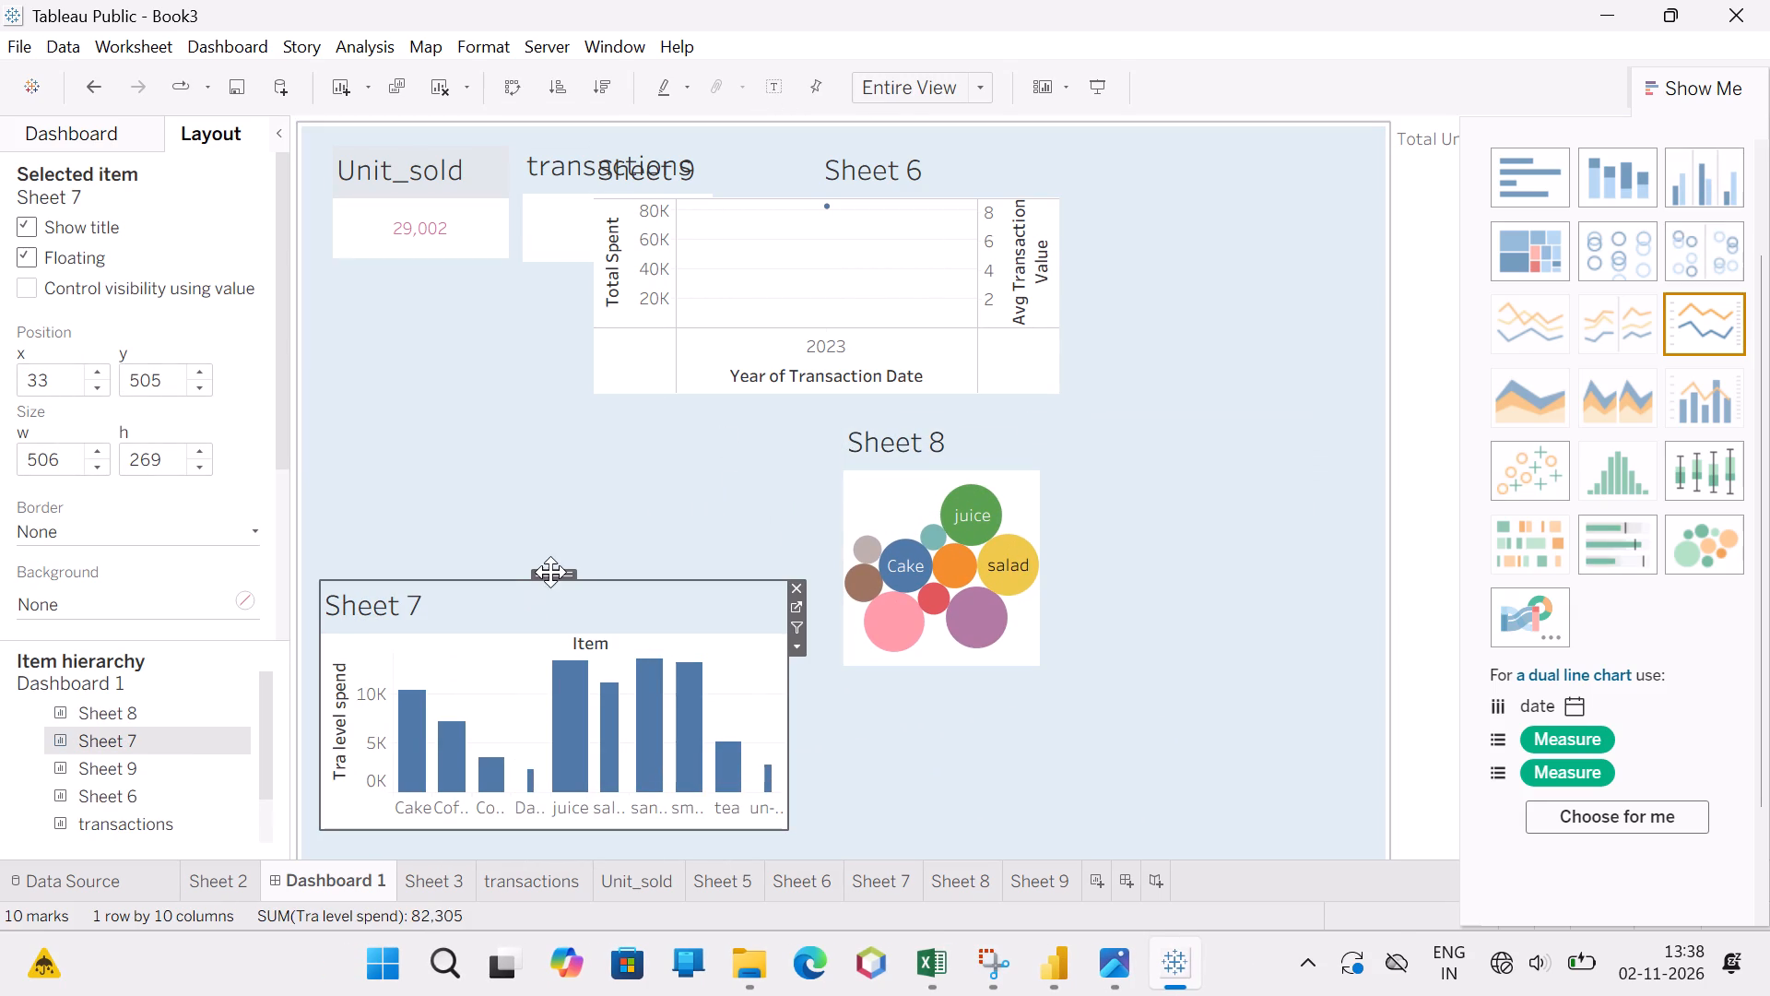
{"action": "left_click_drag", "start_coordinate": [560, 573], "coordinate": [547, 568]}
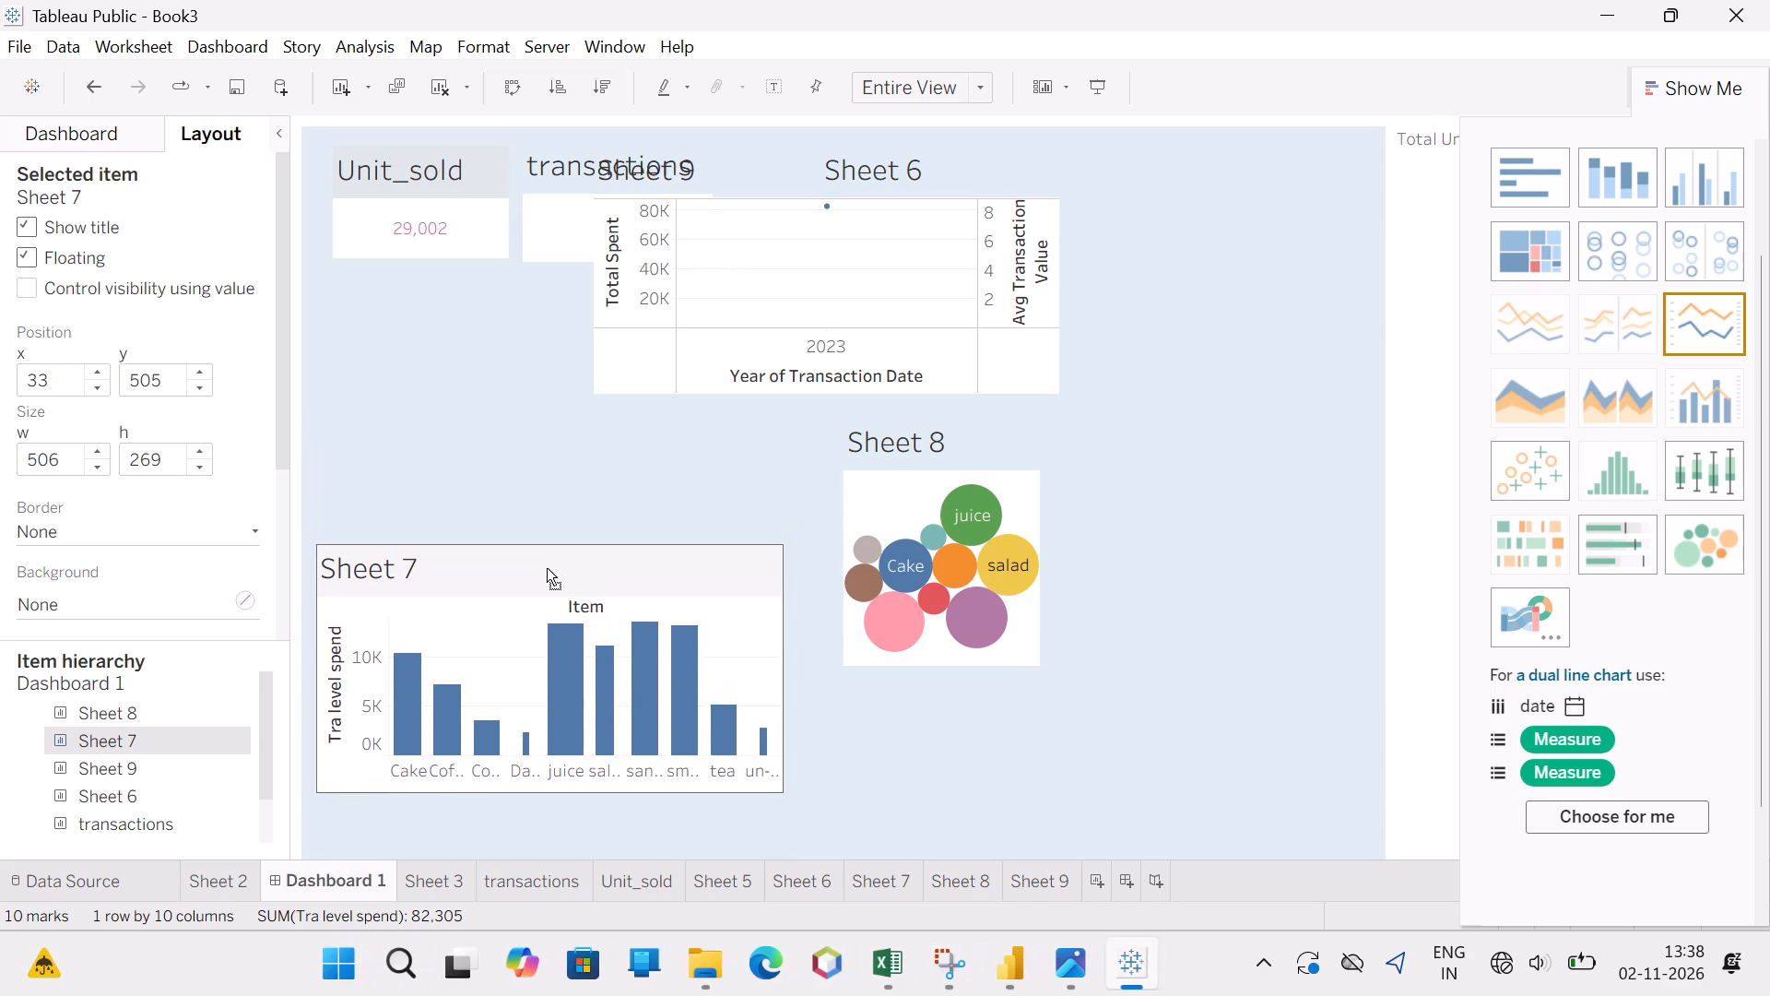
{"action": "left_click_drag", "start_coordinate": [547, 568], "coordinate": [548, 576]}
{"action": "left_click", "coordinate": [1061, 431]}
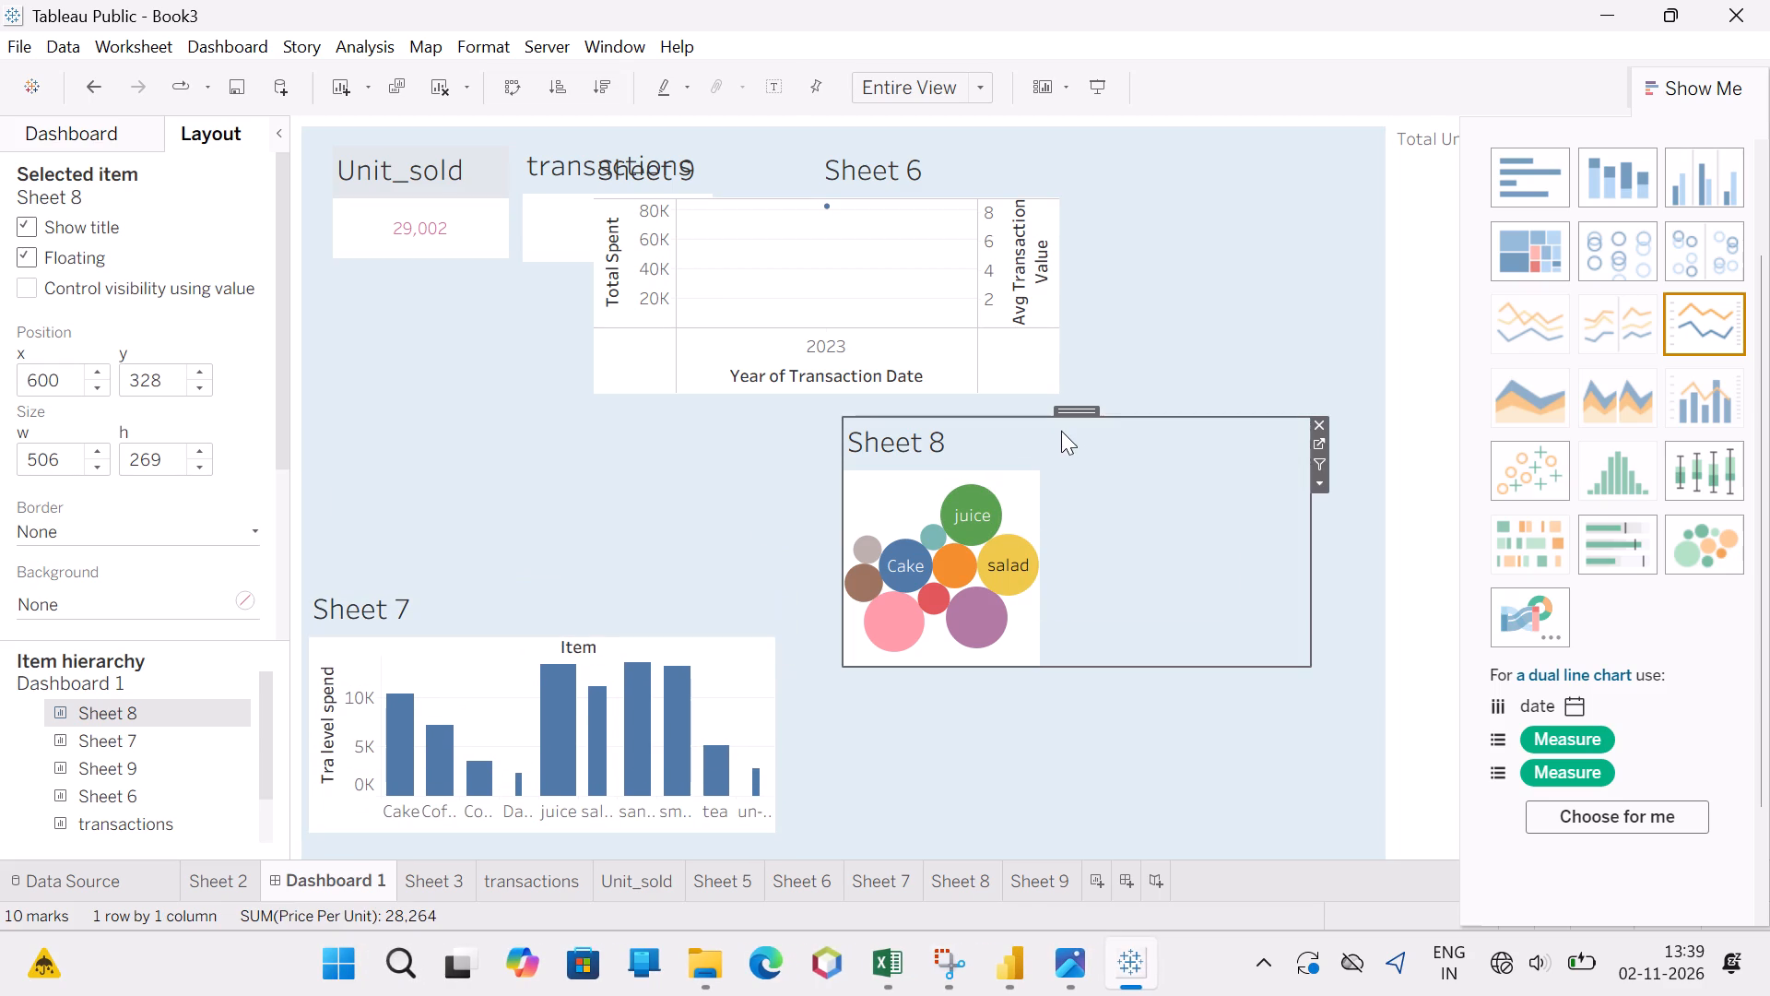
{"action": "left_click", "coordinate": [1080, 416]}
{"action": "left_click_drag", "start_coordinate": [1082, 411], "coordinate": [1041, 602]}
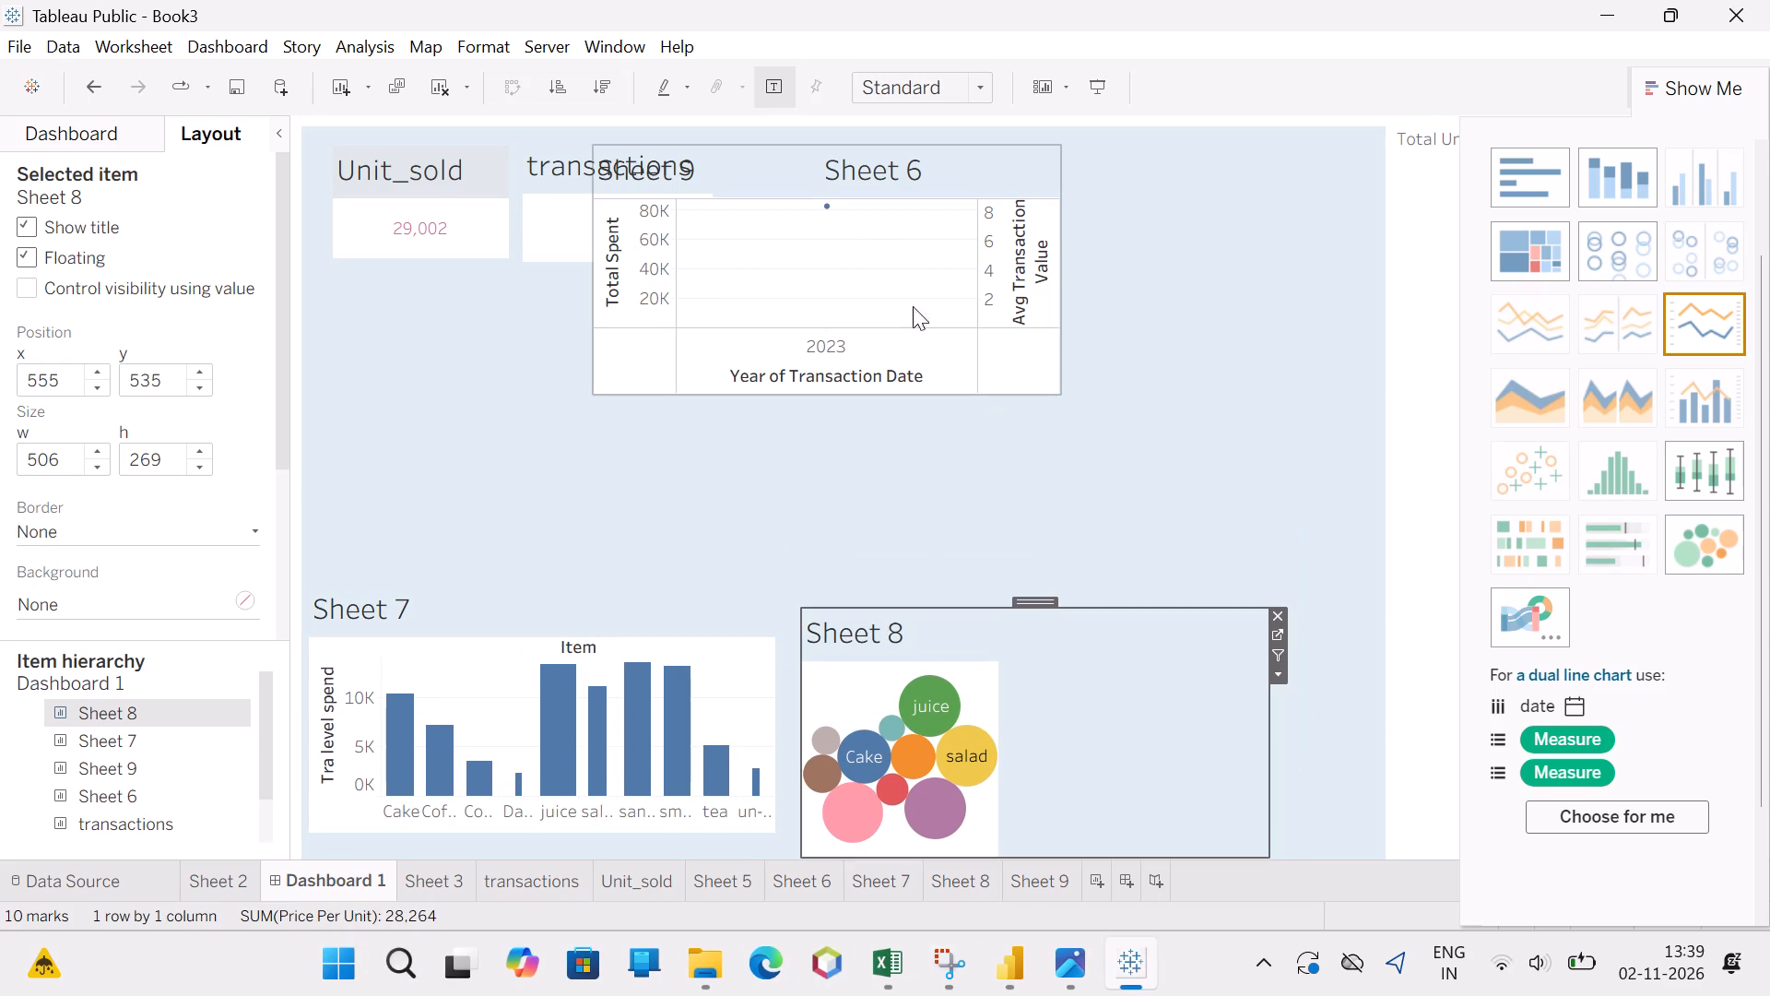
Move Sheet 9 below the Unit_sold and transactions cards, and place Sheet 6 beside it above Sheet 8.
{"action": "left_click", "coordinate": [868, 245]}
{"action": "left_click_drag", "start_coordinate": [831, 140], "coordinate": [768, 206]}
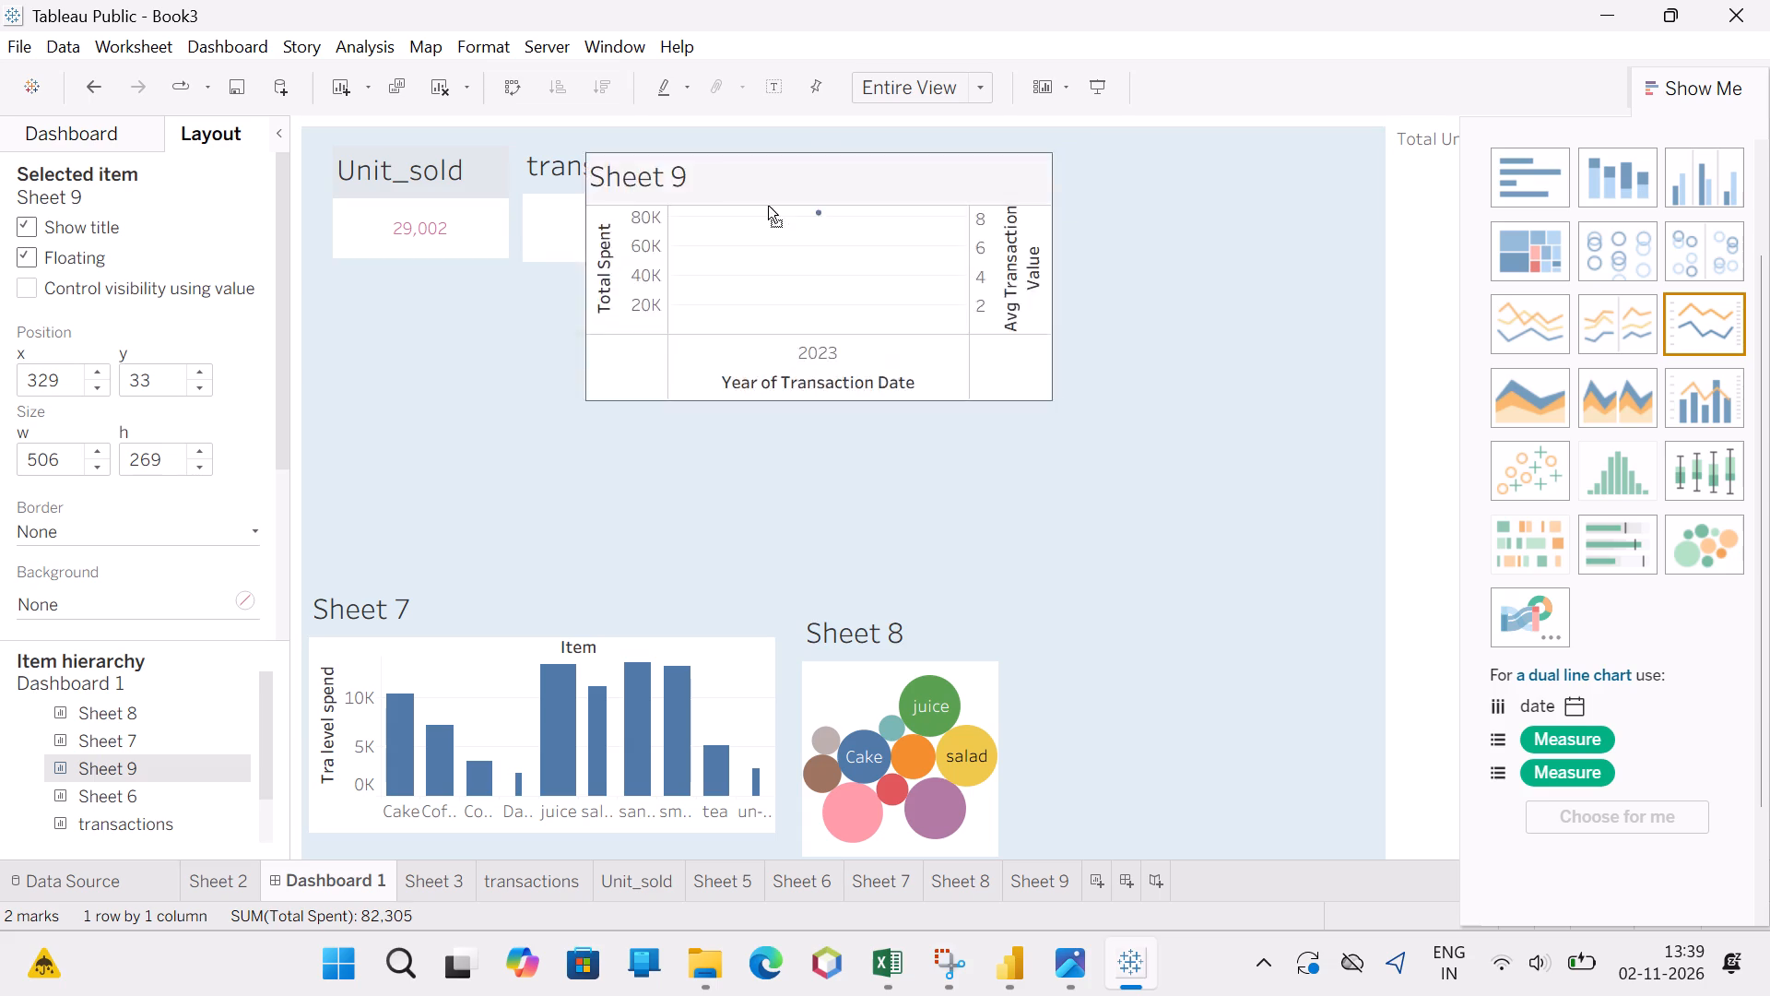
{"action": "left_click_drag", "start_coordinate": [768, 206], "coordinate": [567, 309]}
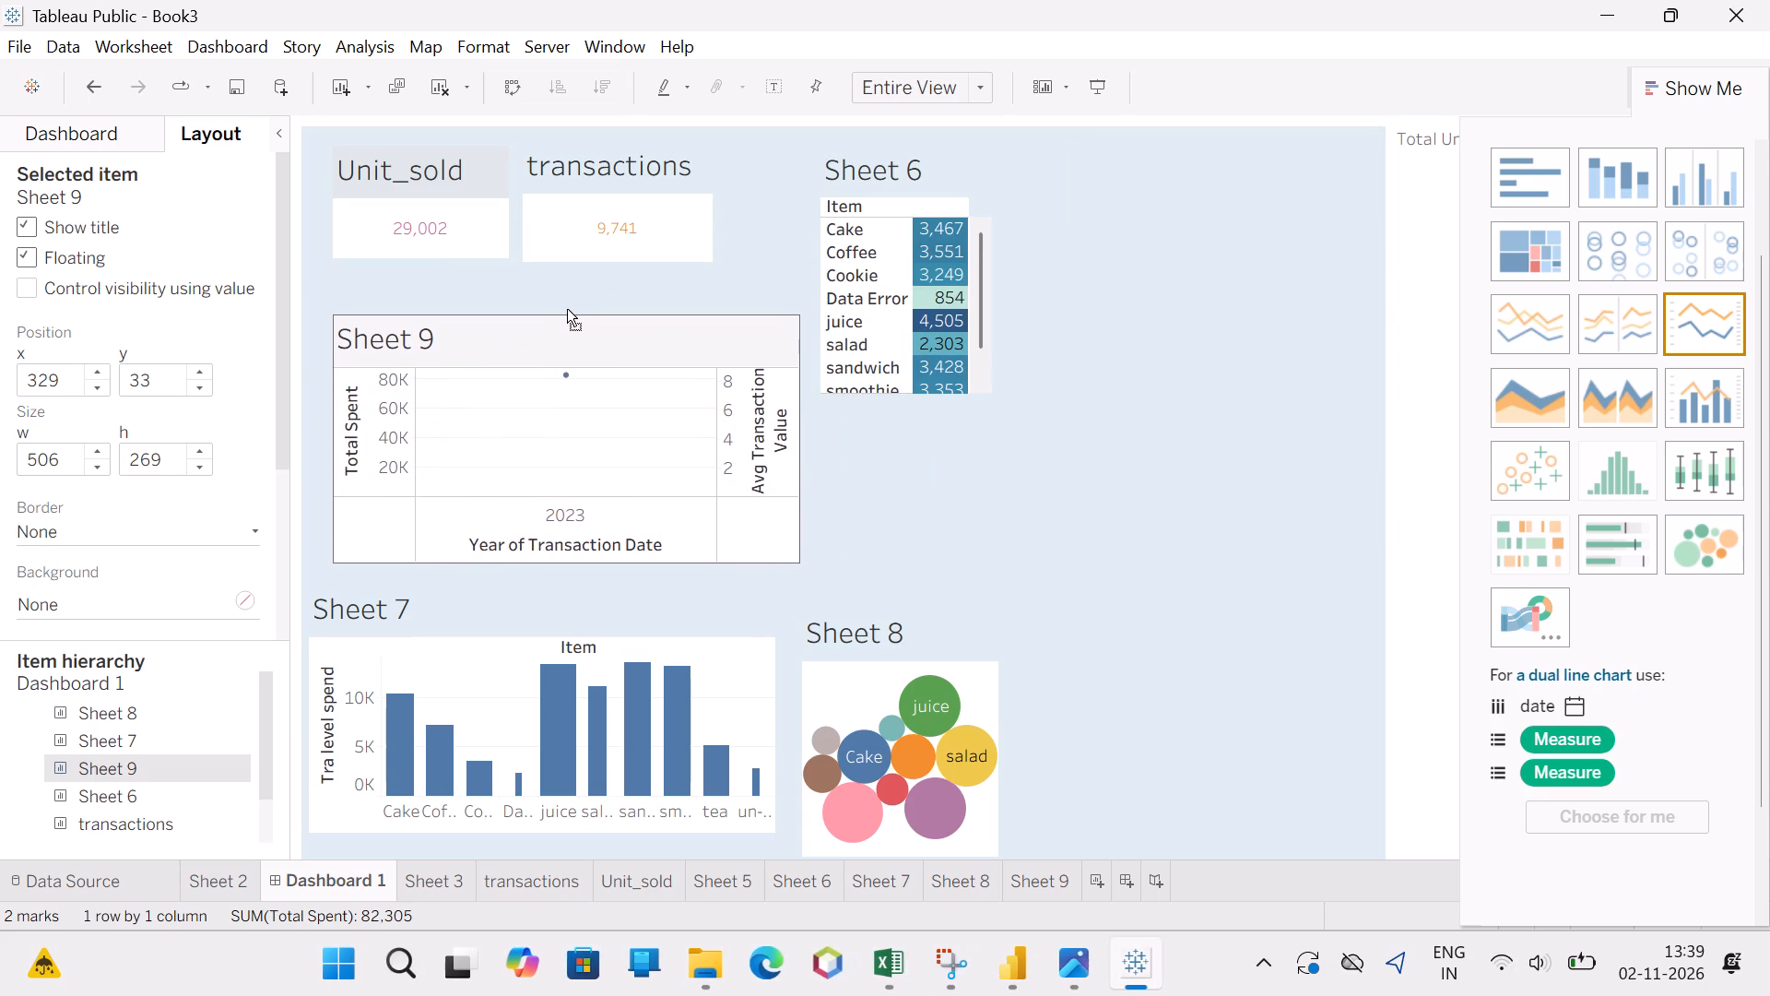
{"action": "left_click_drag", "start_coordinate": [567, 309], "coordinate": [550, 303]}
{"action": "left_click", "coordinate": [938, 191]}
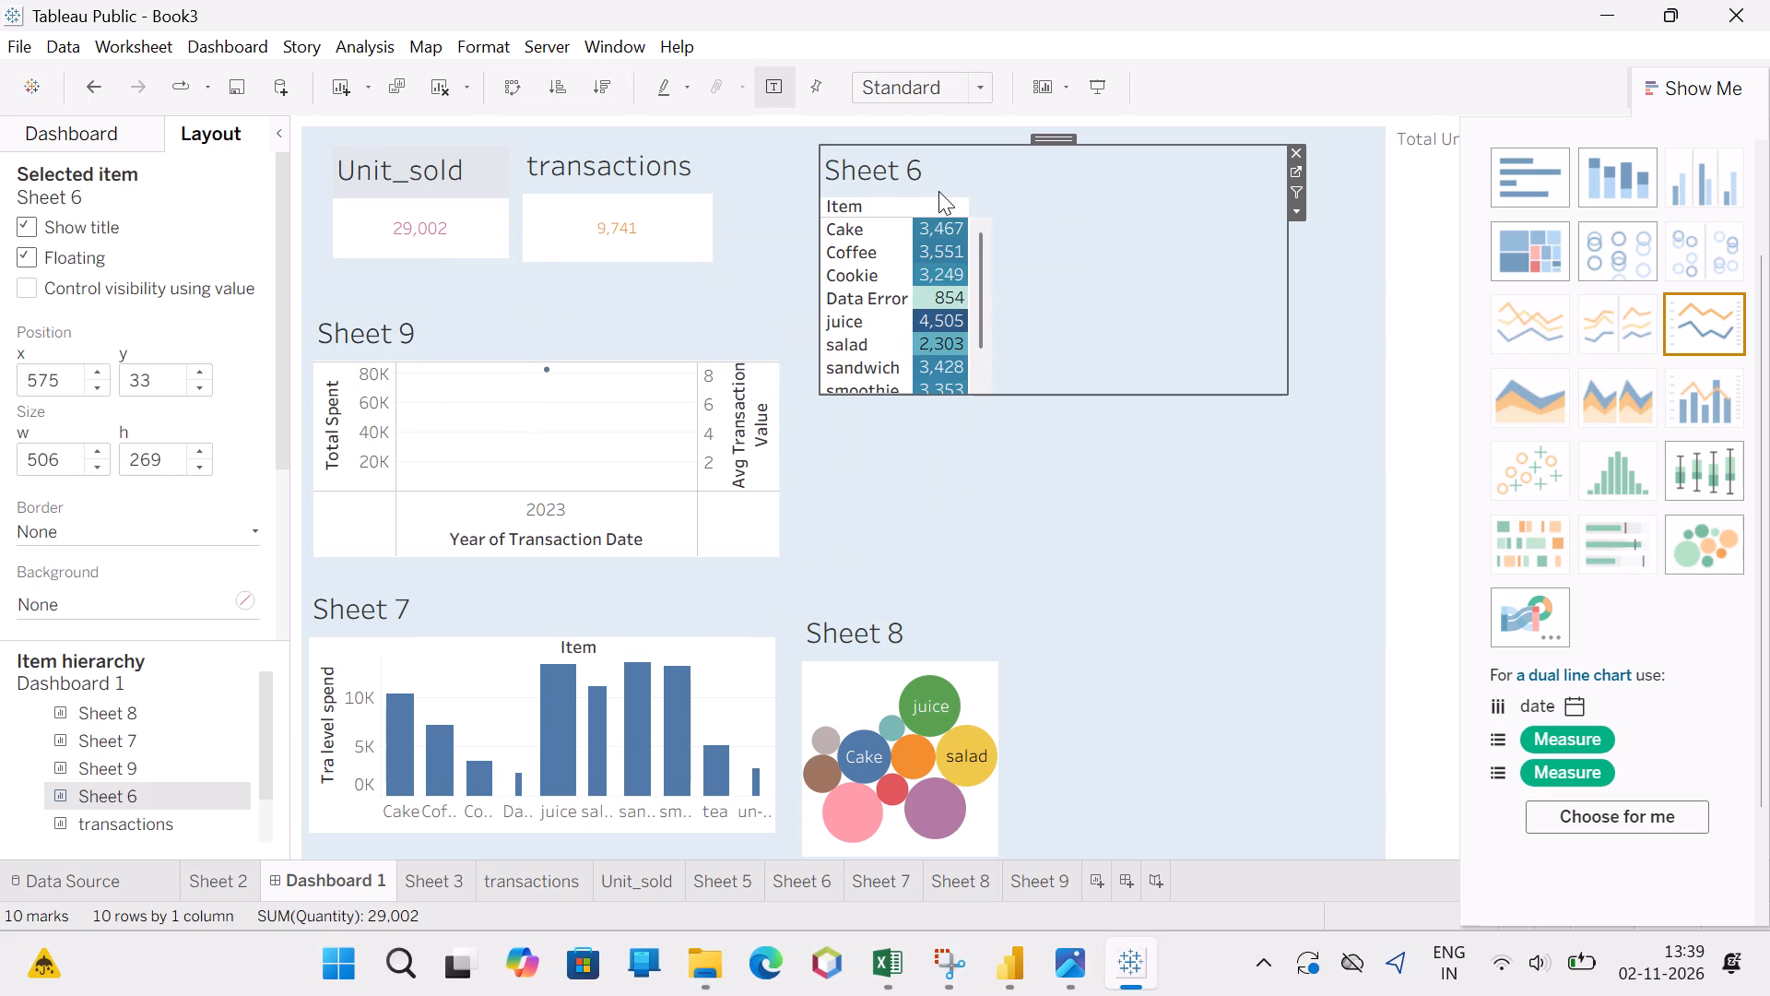
{"action": "left_click_drag", "start_coordinate": [1059, 138], "coordinate": [1058, 302]}
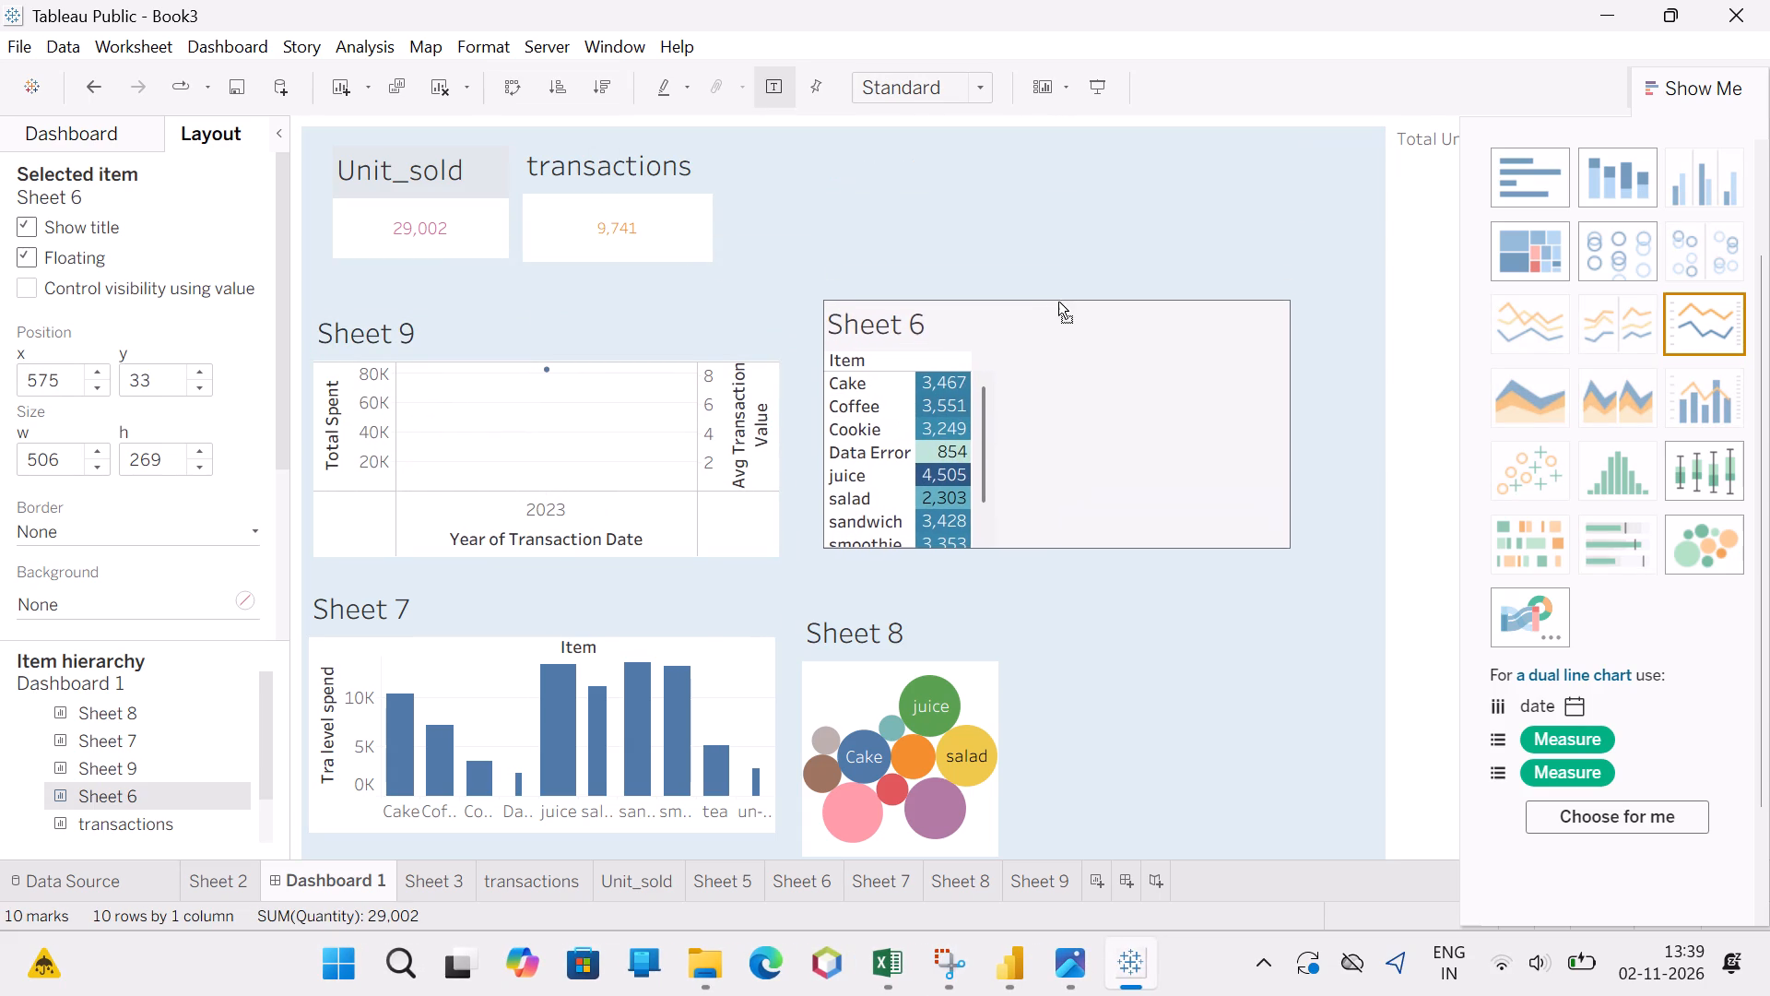
{"action": "left_click_drag", "start_coordinate": [1058, 302], "coordinate": [1054, 320]}
Add Sheet 2 to Dashboard 1 and make it a floating object.
{"action": "left_click", "coordinate": [1157, 247]}
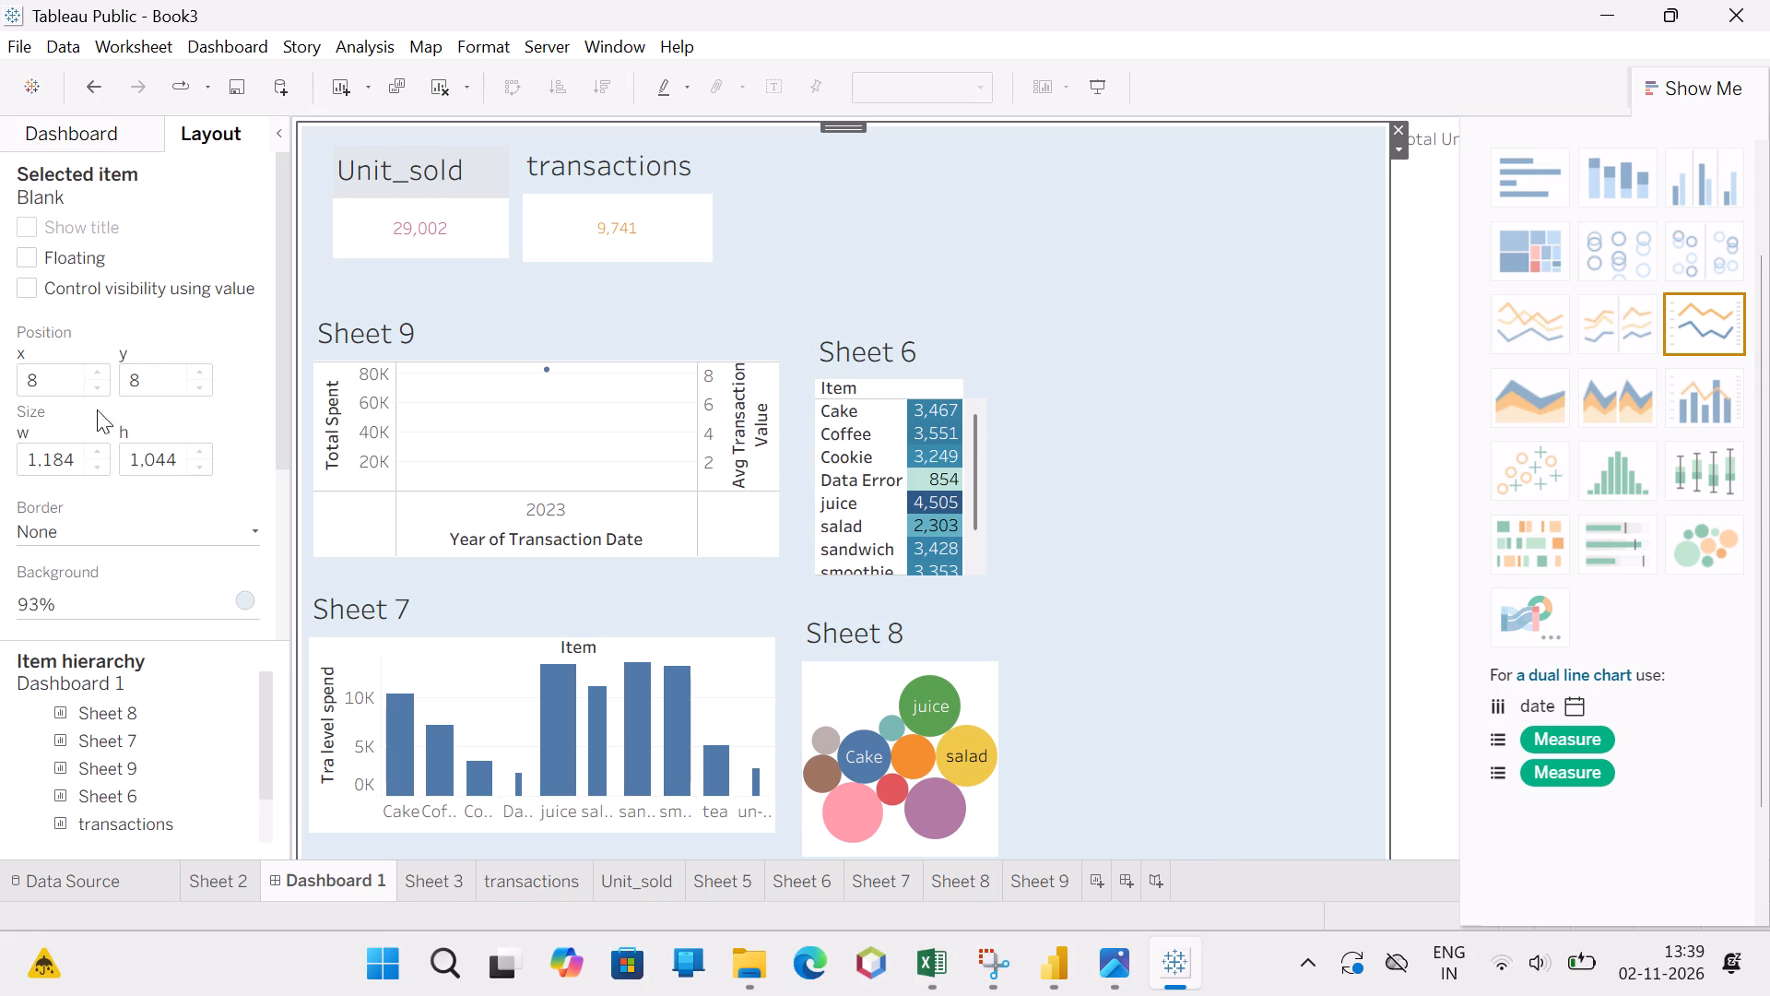
{"action": "left_click", "coordinate": [65, 128]}
{"action": "scroll", "coordinate": [142, 400], "scroll_direction": "down", "scroll_amount": 1}
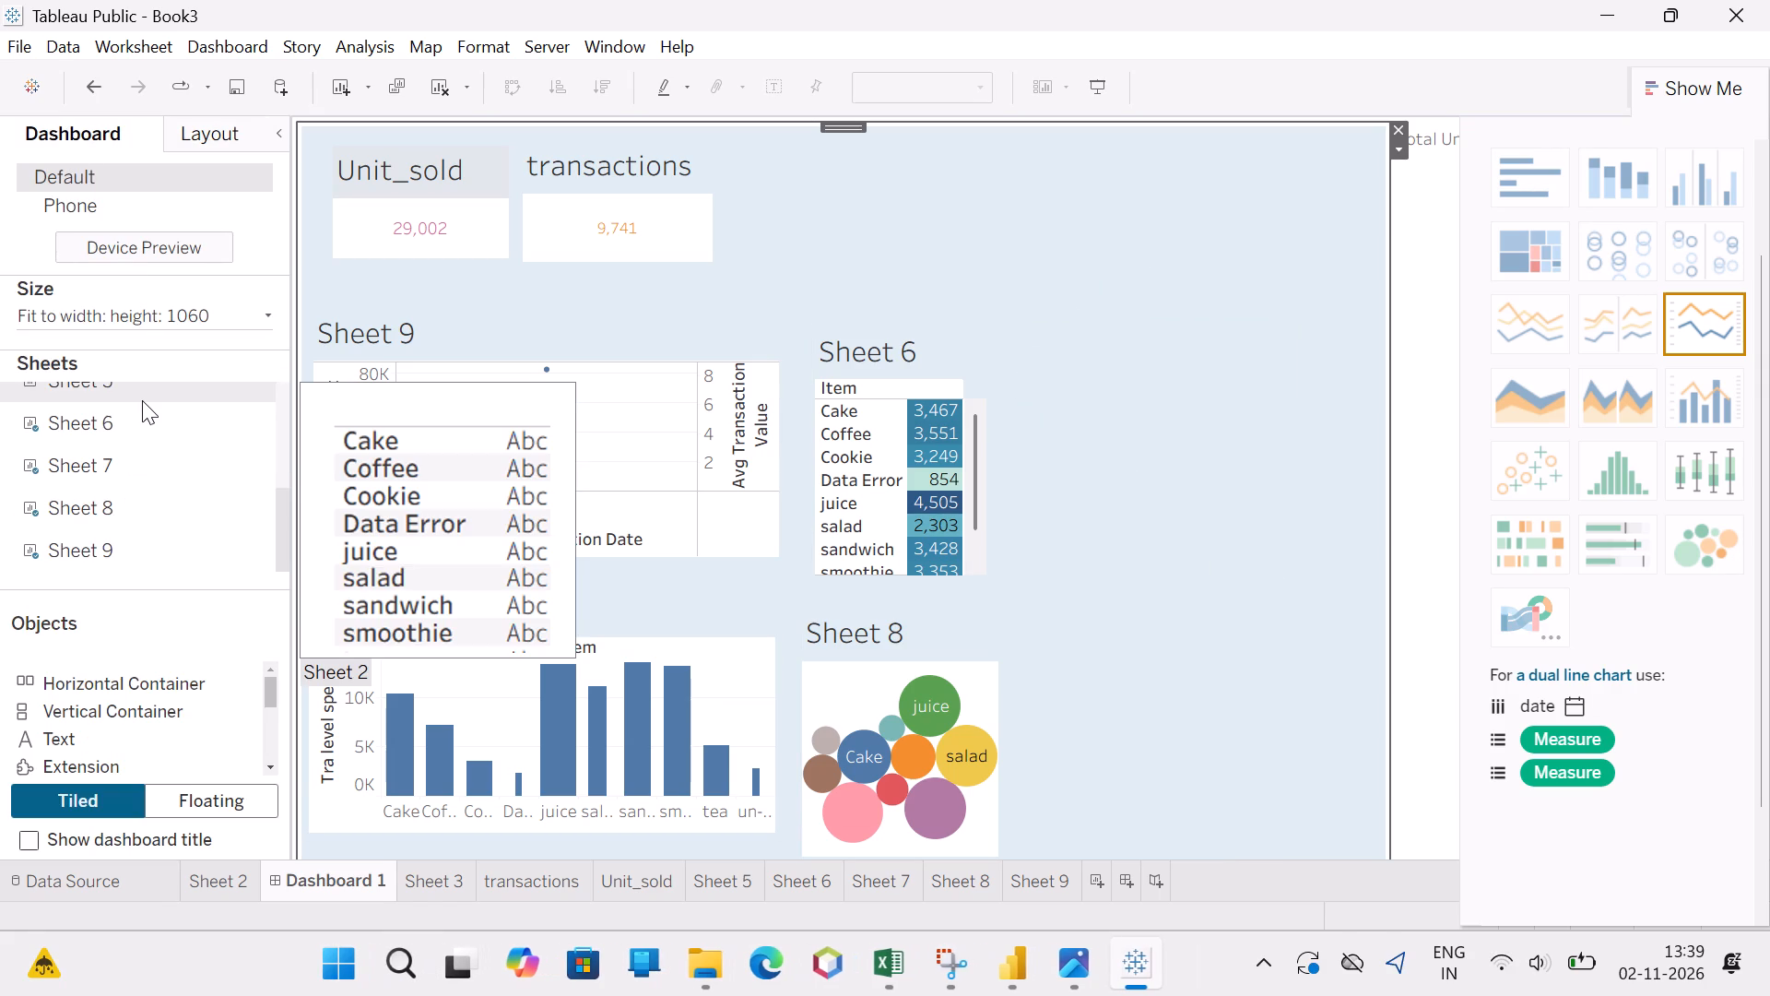
{"action": "scroll", "coordinate": [142, 400], "scroll_direction": "down", "scroll_amount": 1}
{"action": "scroll", "coordinate": [141, 519], "scroll_direction": "up", "scroll_amount": 1}
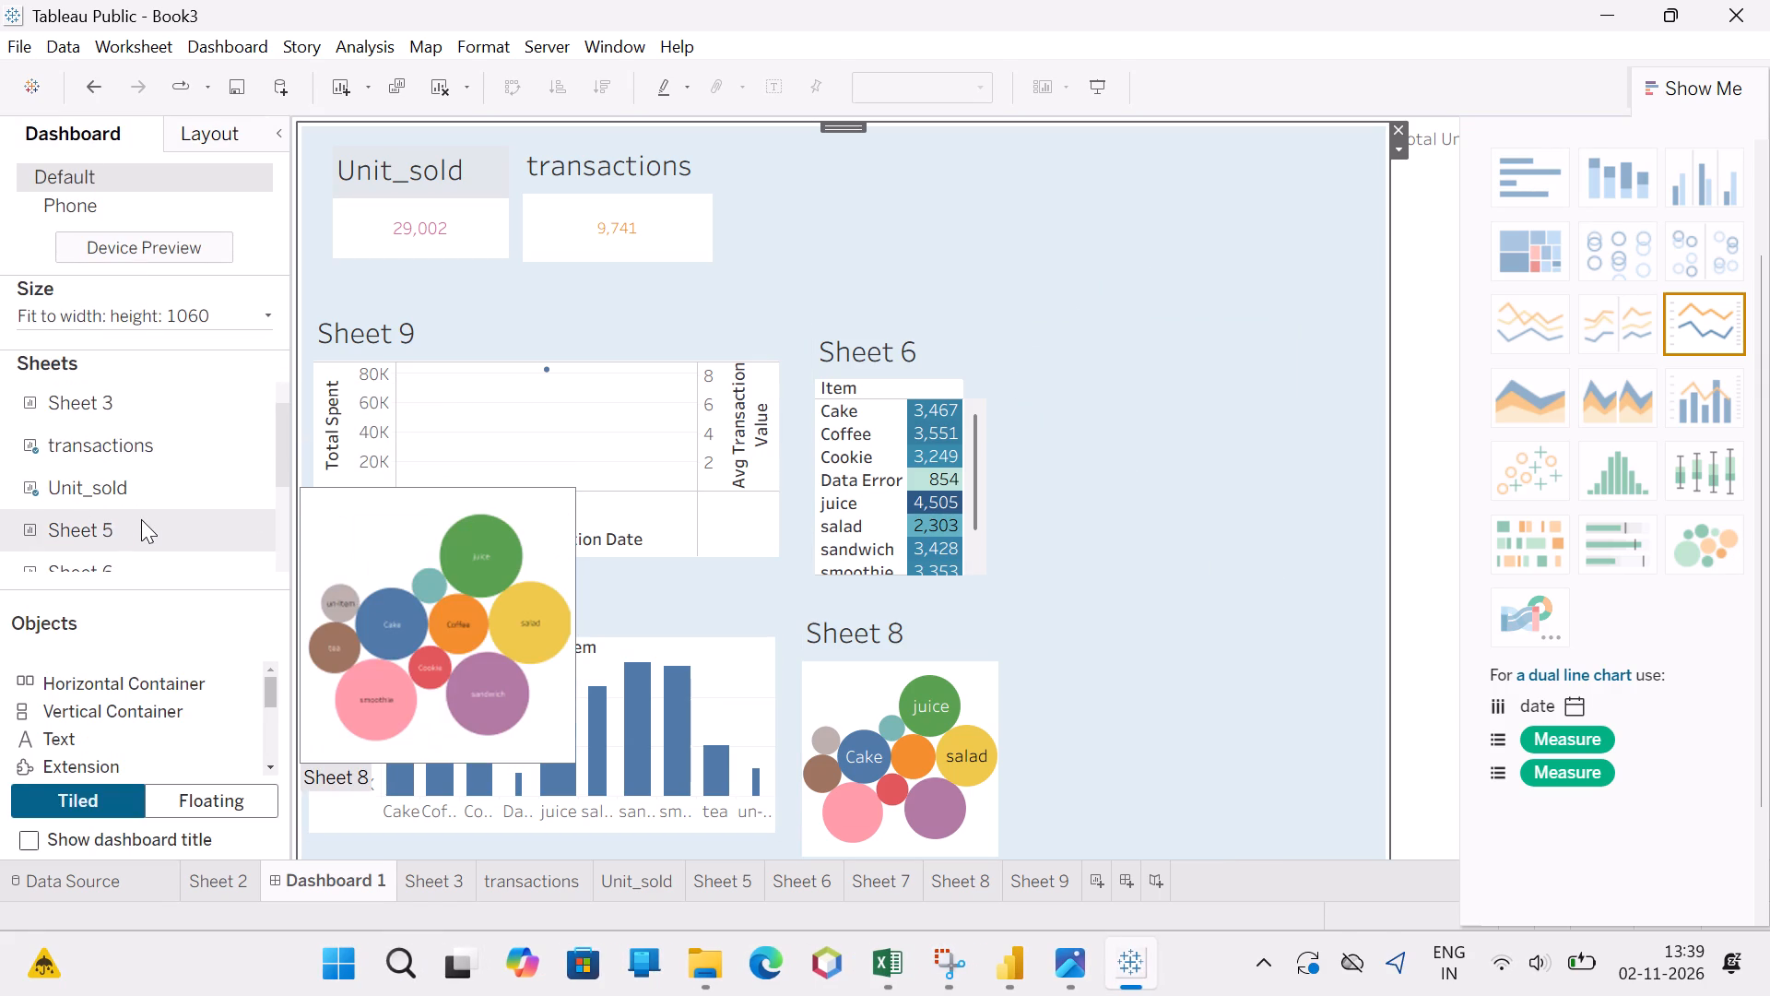
{"action": "scroll", "coordinate": [141, 519], "scroll_direction": "up", "scroll_amount": 1}
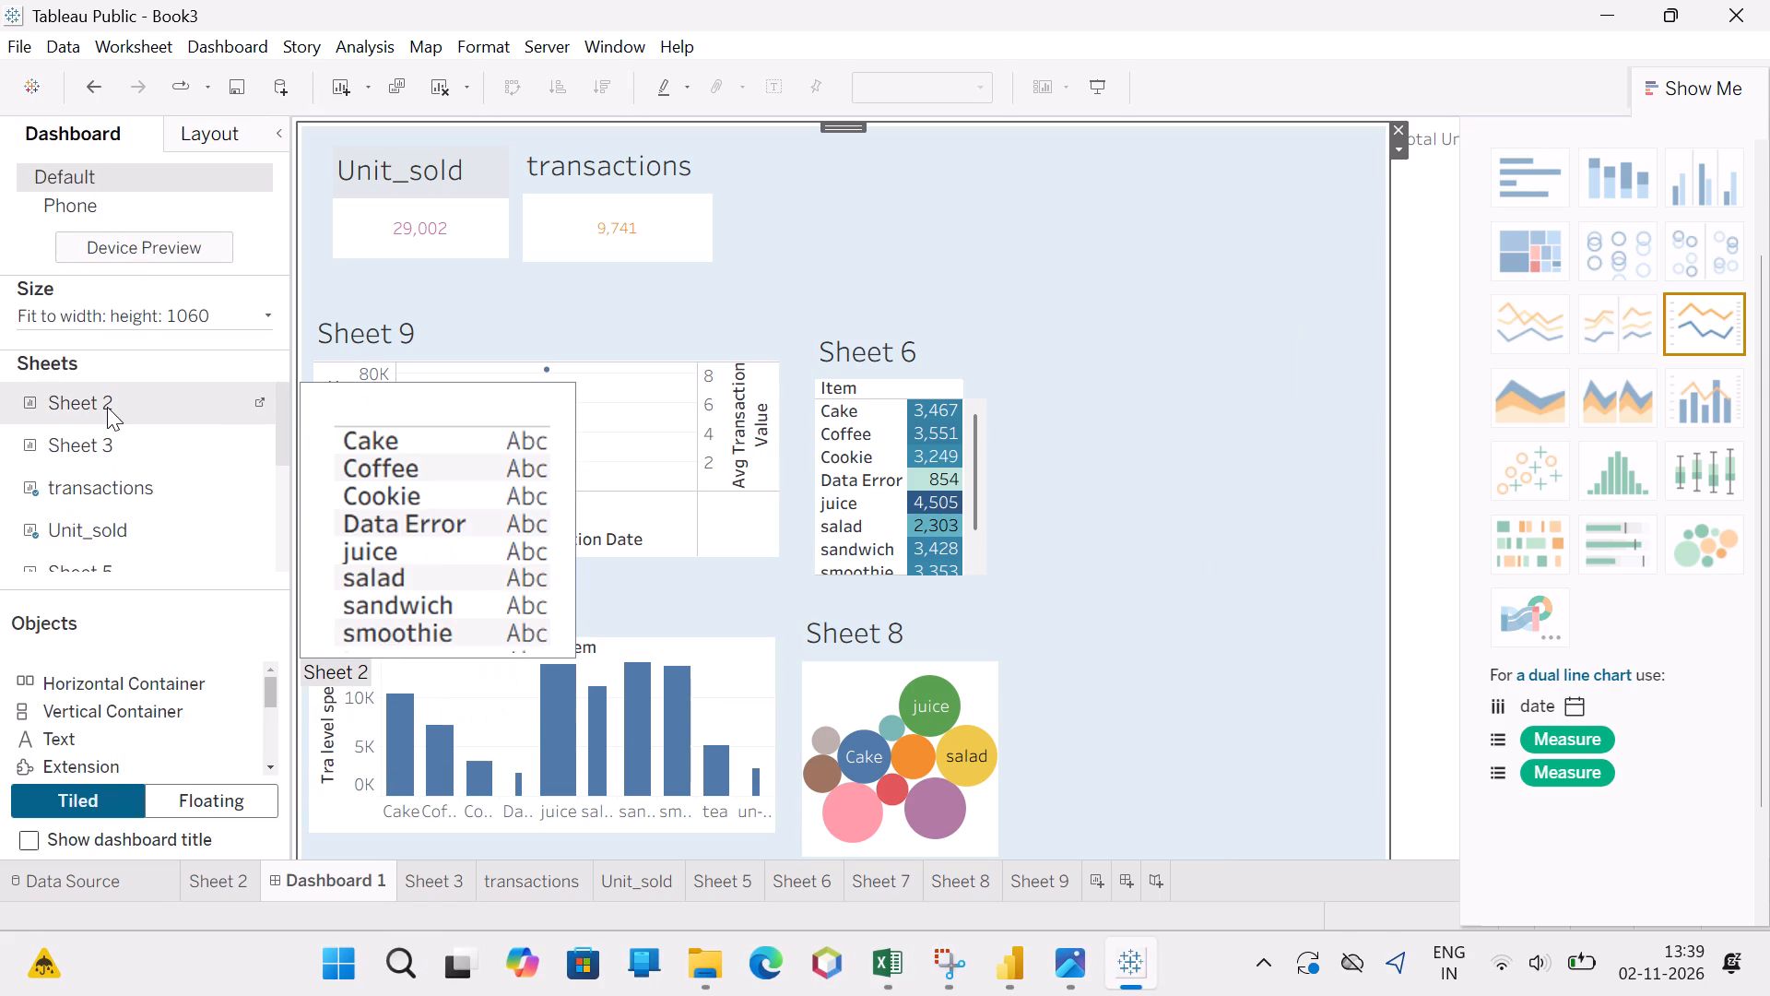
{"action": "left_click", "coordinate": [107, 407]}
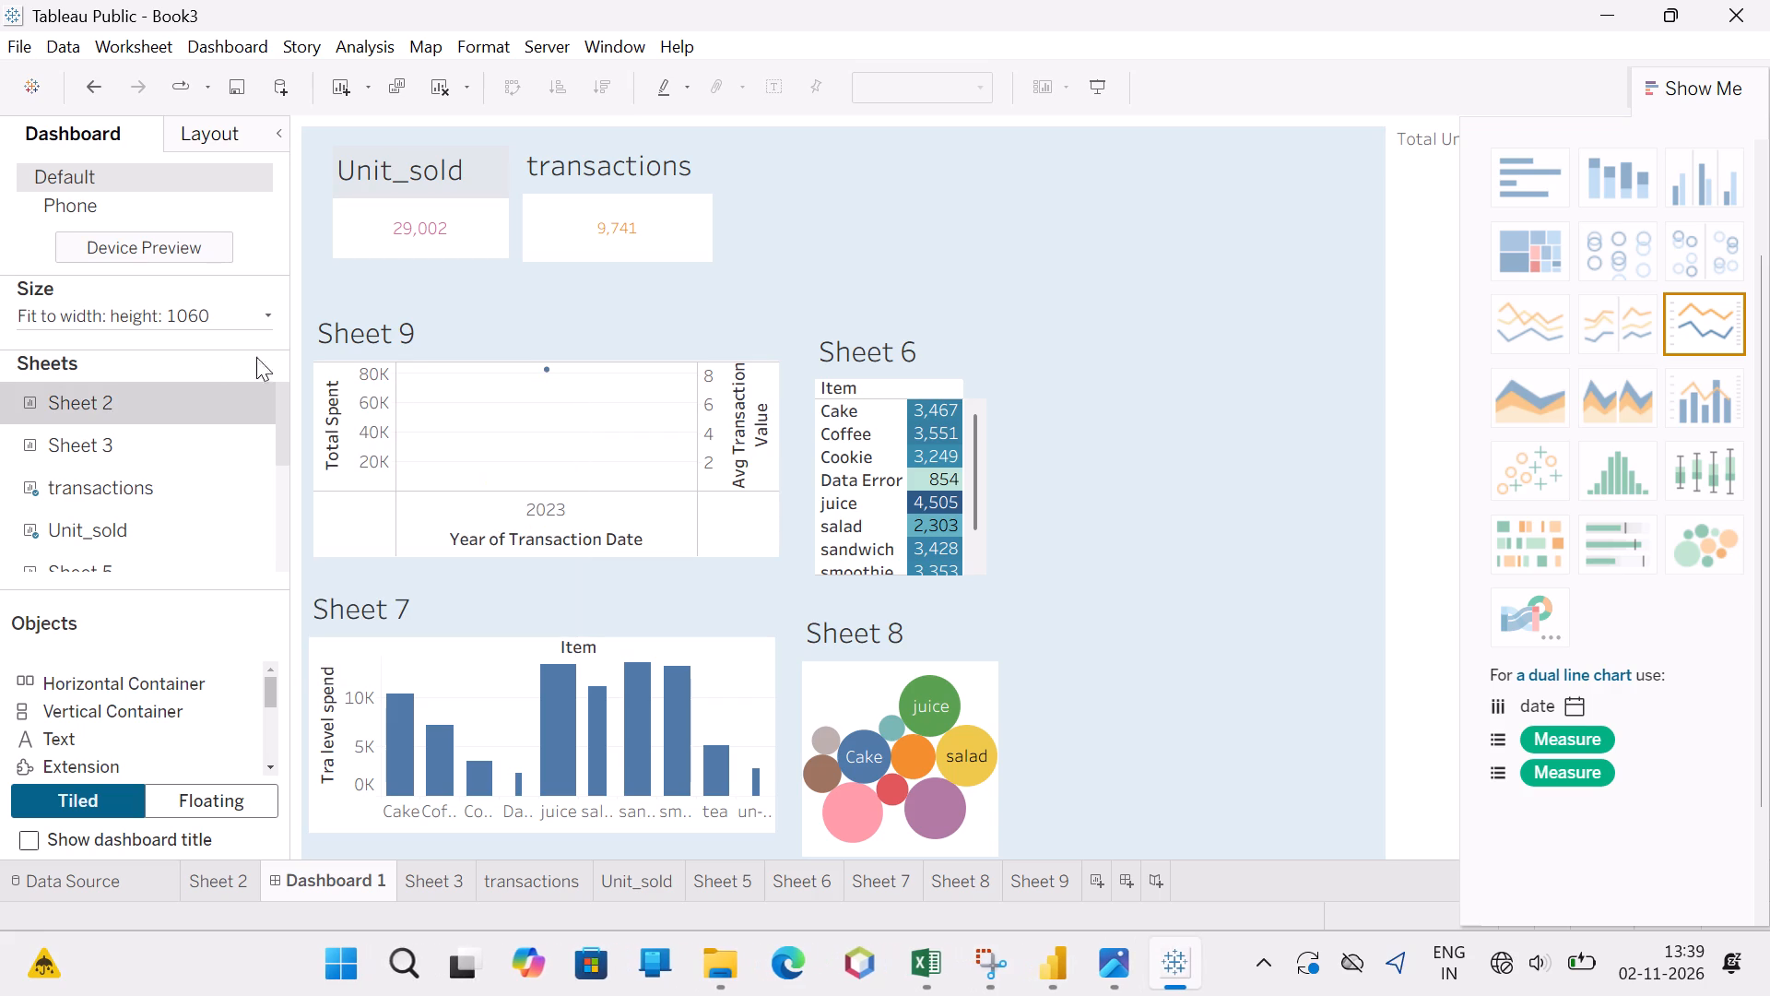
{"action": "double_click", "coordinate": [147, 394]}
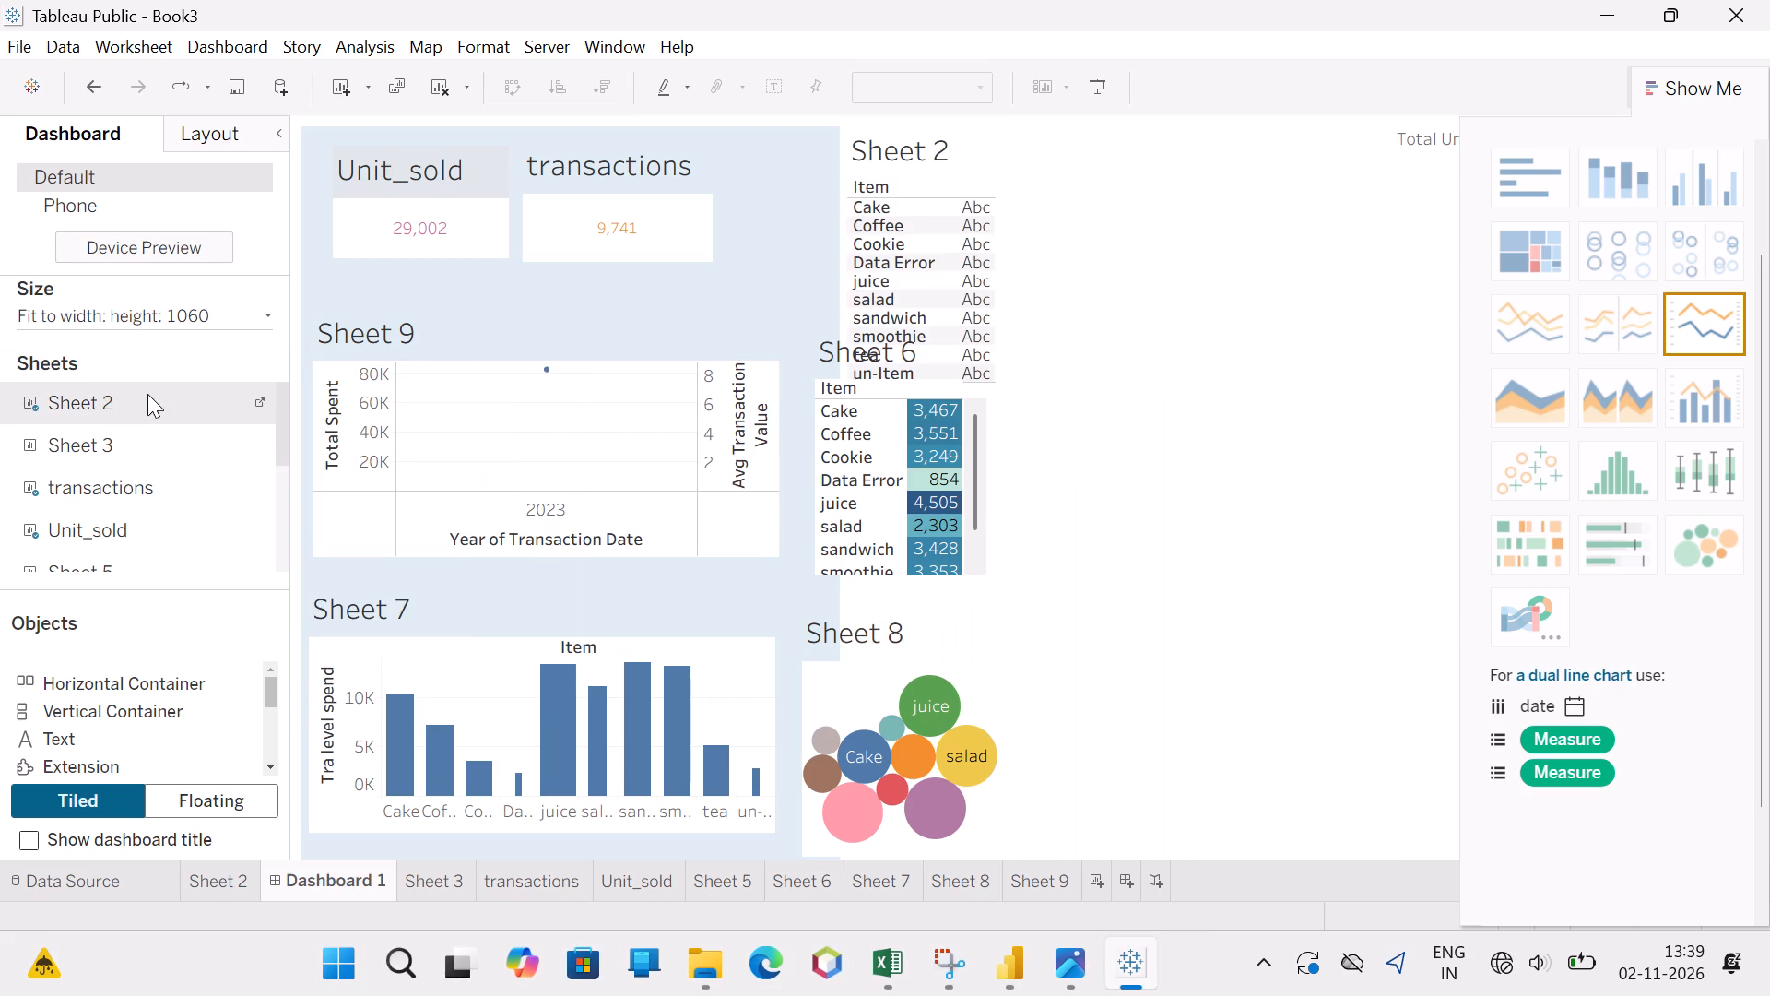
{"action": "left_click", "coordinate": [1060, 211]}
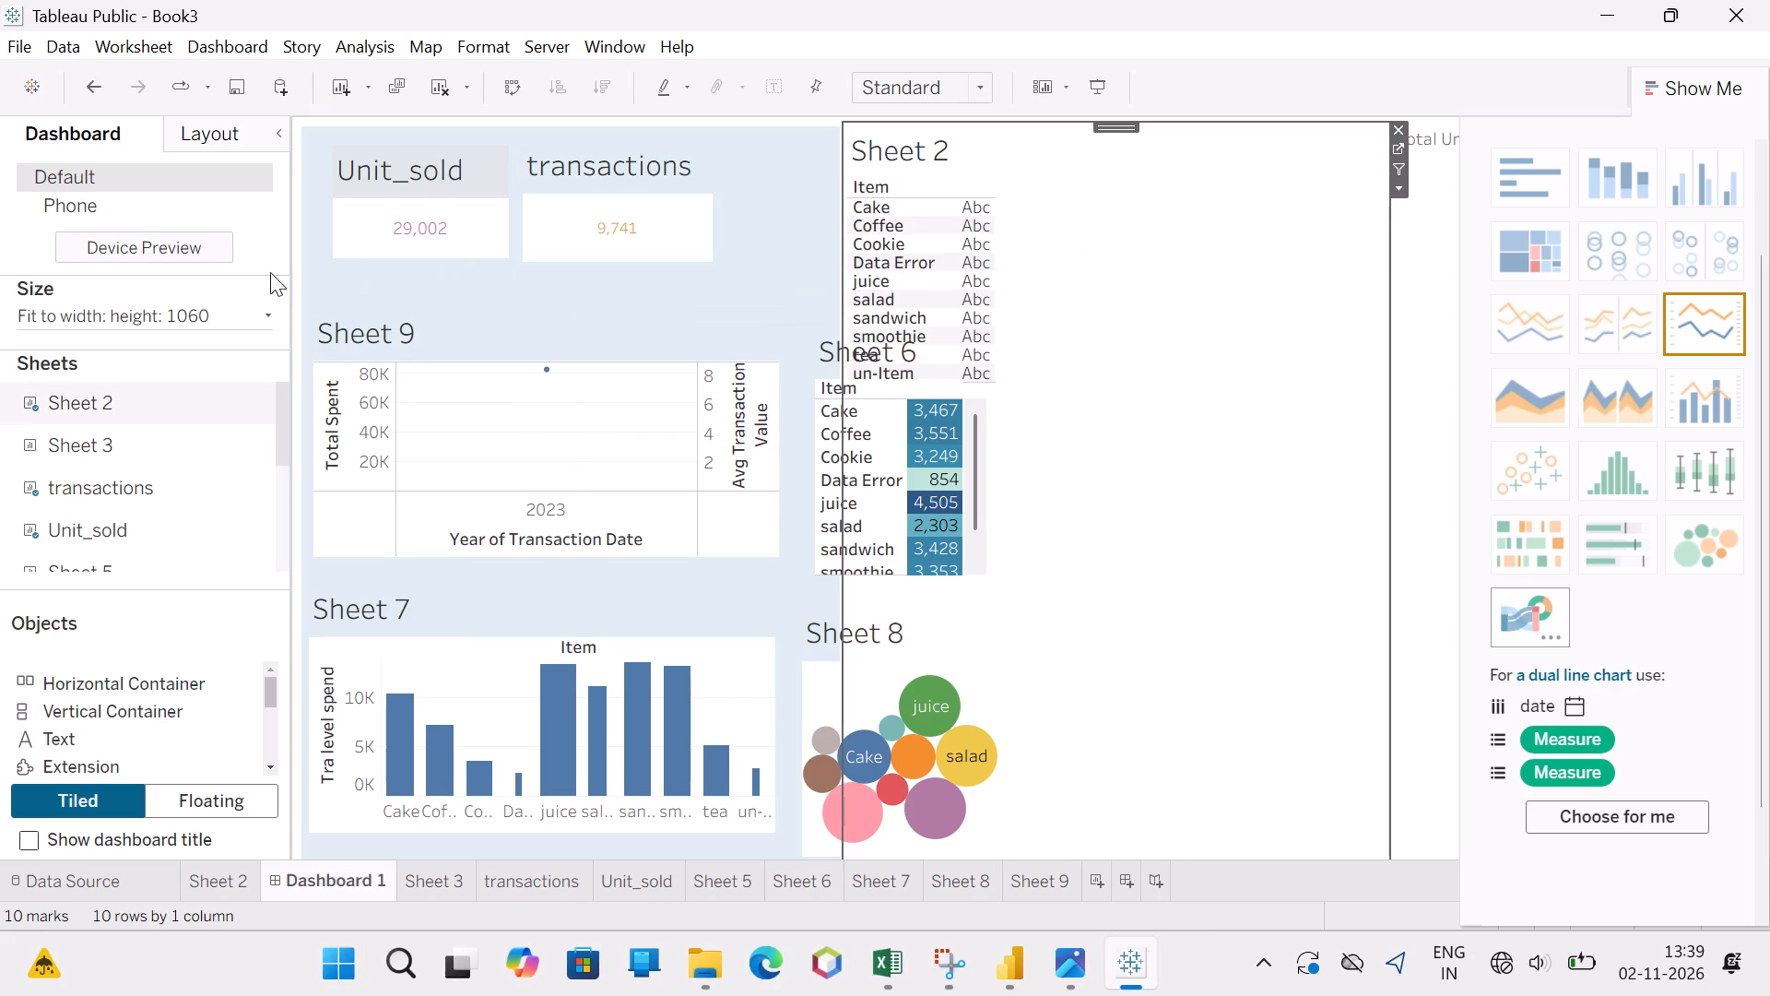
{"action": "left_click", "coordinate": [235, 141]}
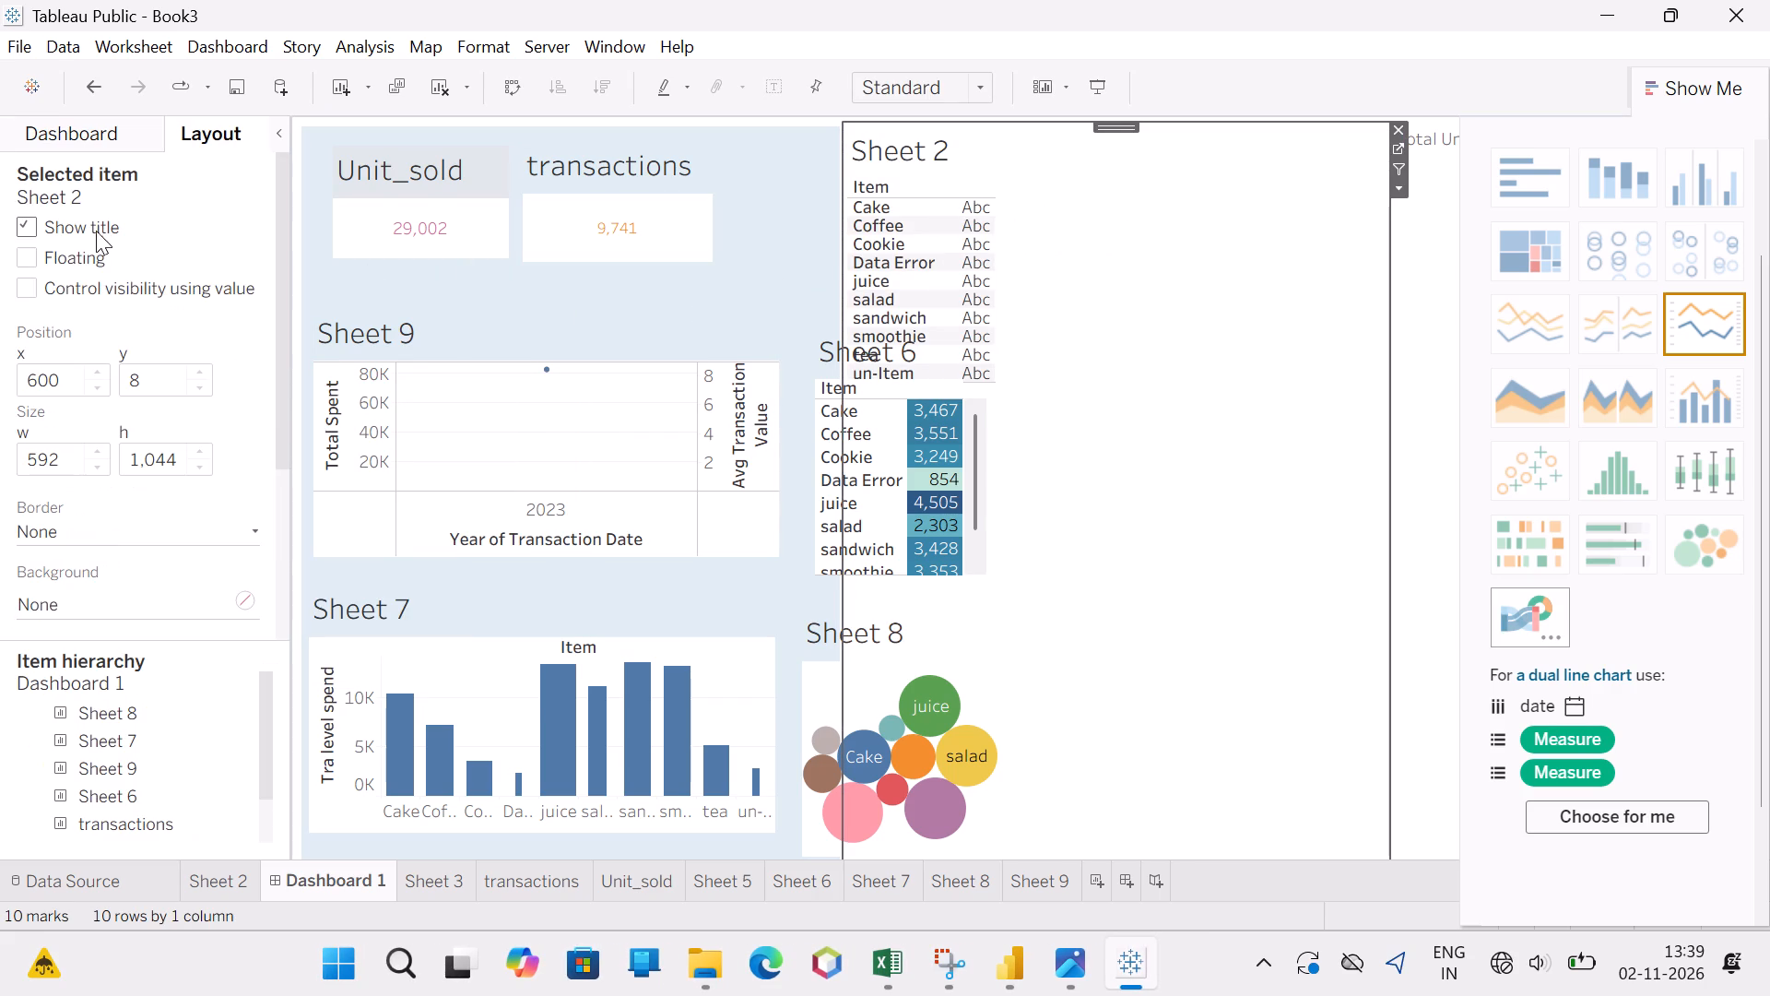
{"action": "left_click", "coordinate": [54, 252]}
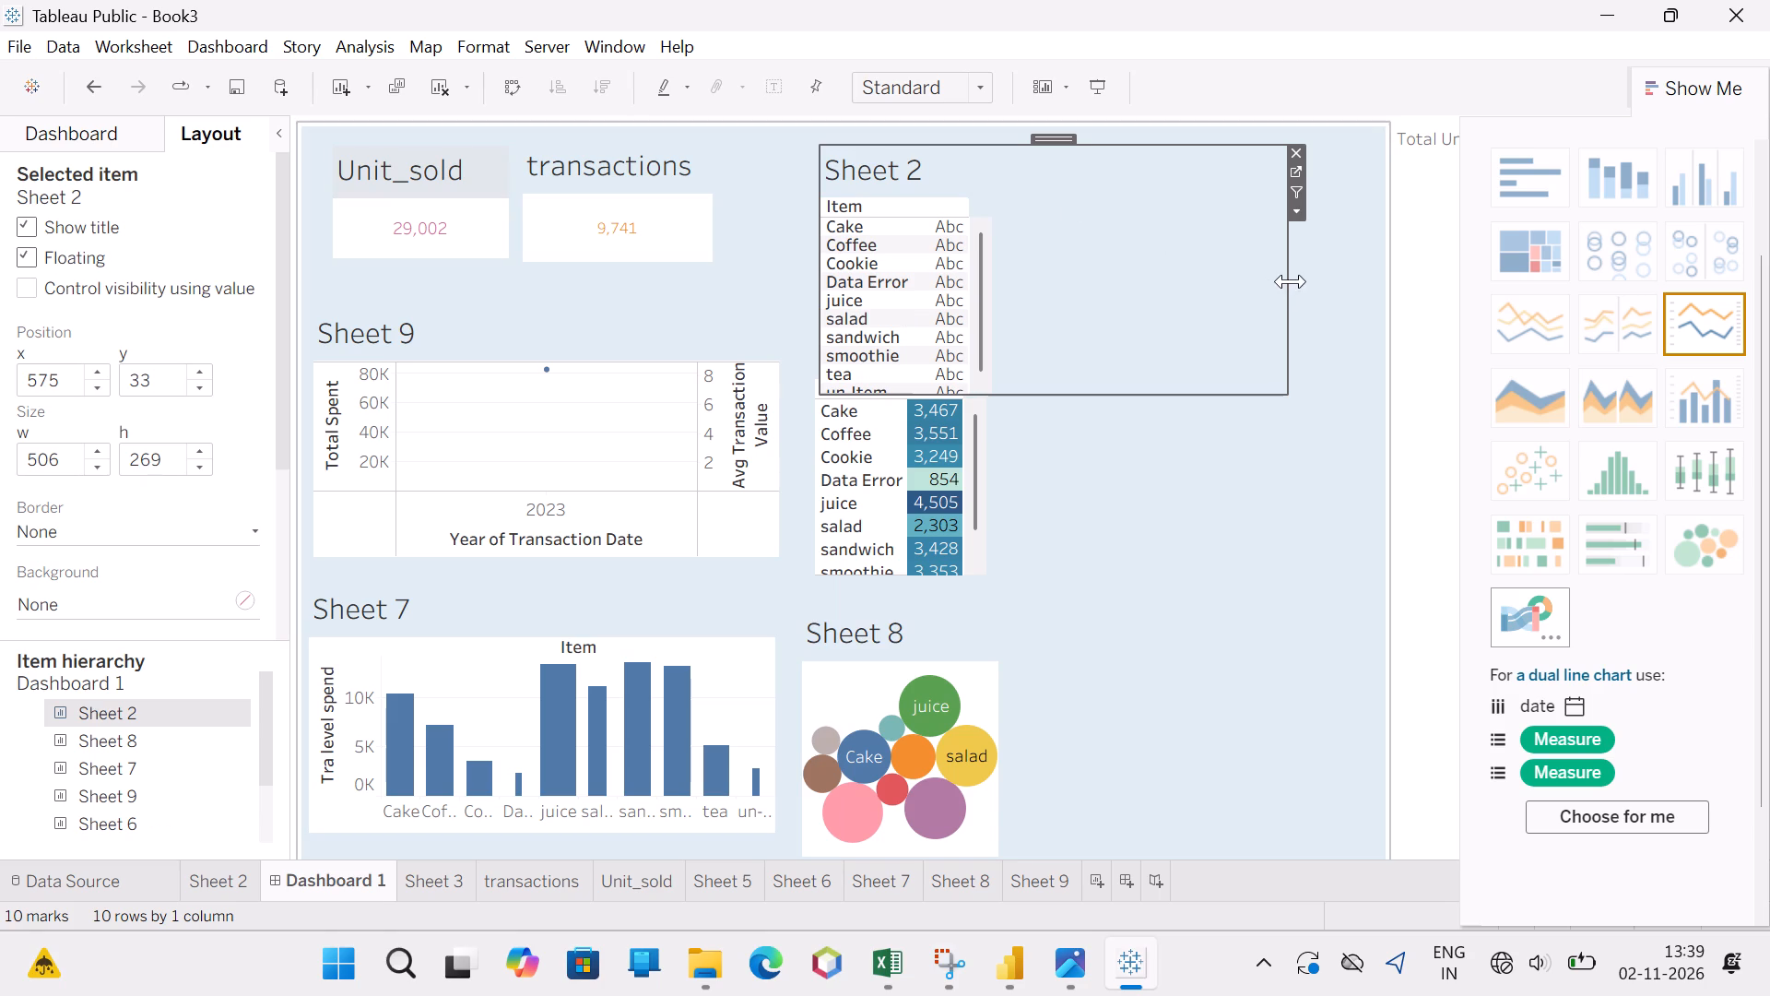
Narrow the floating Sheet 2 table to a width of about 195 and place it next to Sheet 6.
{"action": "left_click_drag", "start_coordinate": [1291, 283], "coordinate": [1000, 251]}
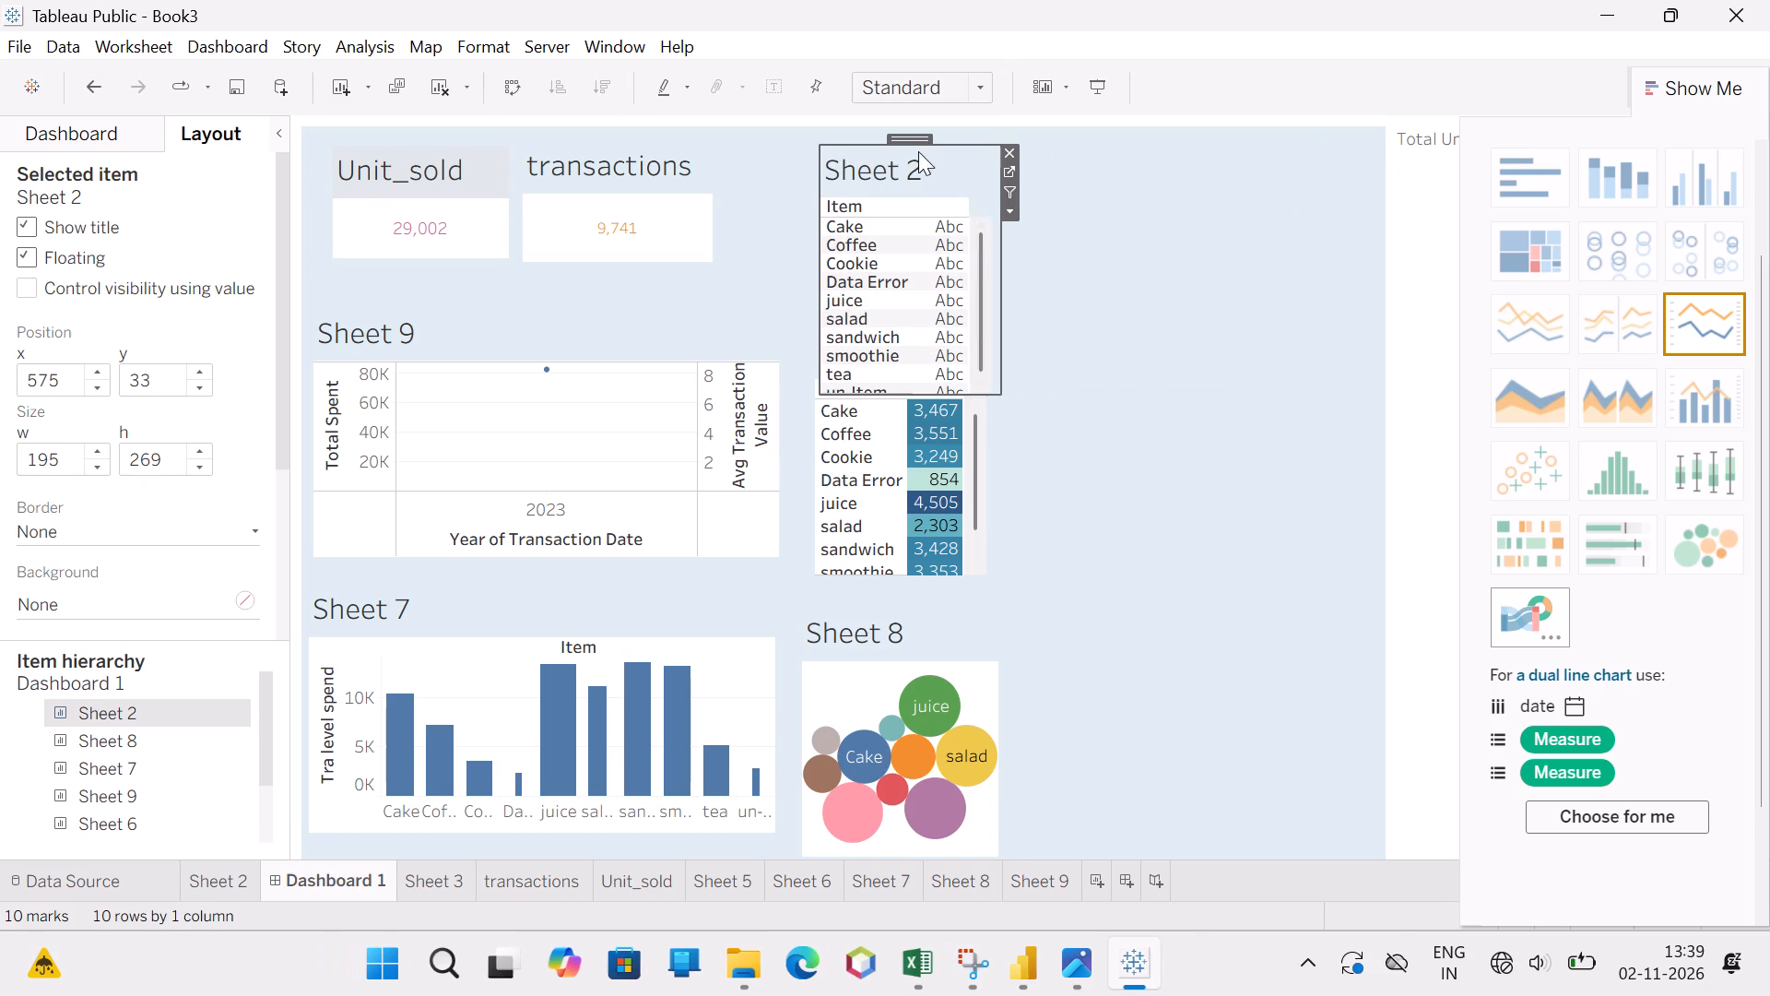
{"action": "left_click_drag", "start_coordinate": [913, 141], "coordinate": [1122, 350]}
{"action": "left_click", "coordinate": [1254, 765]}
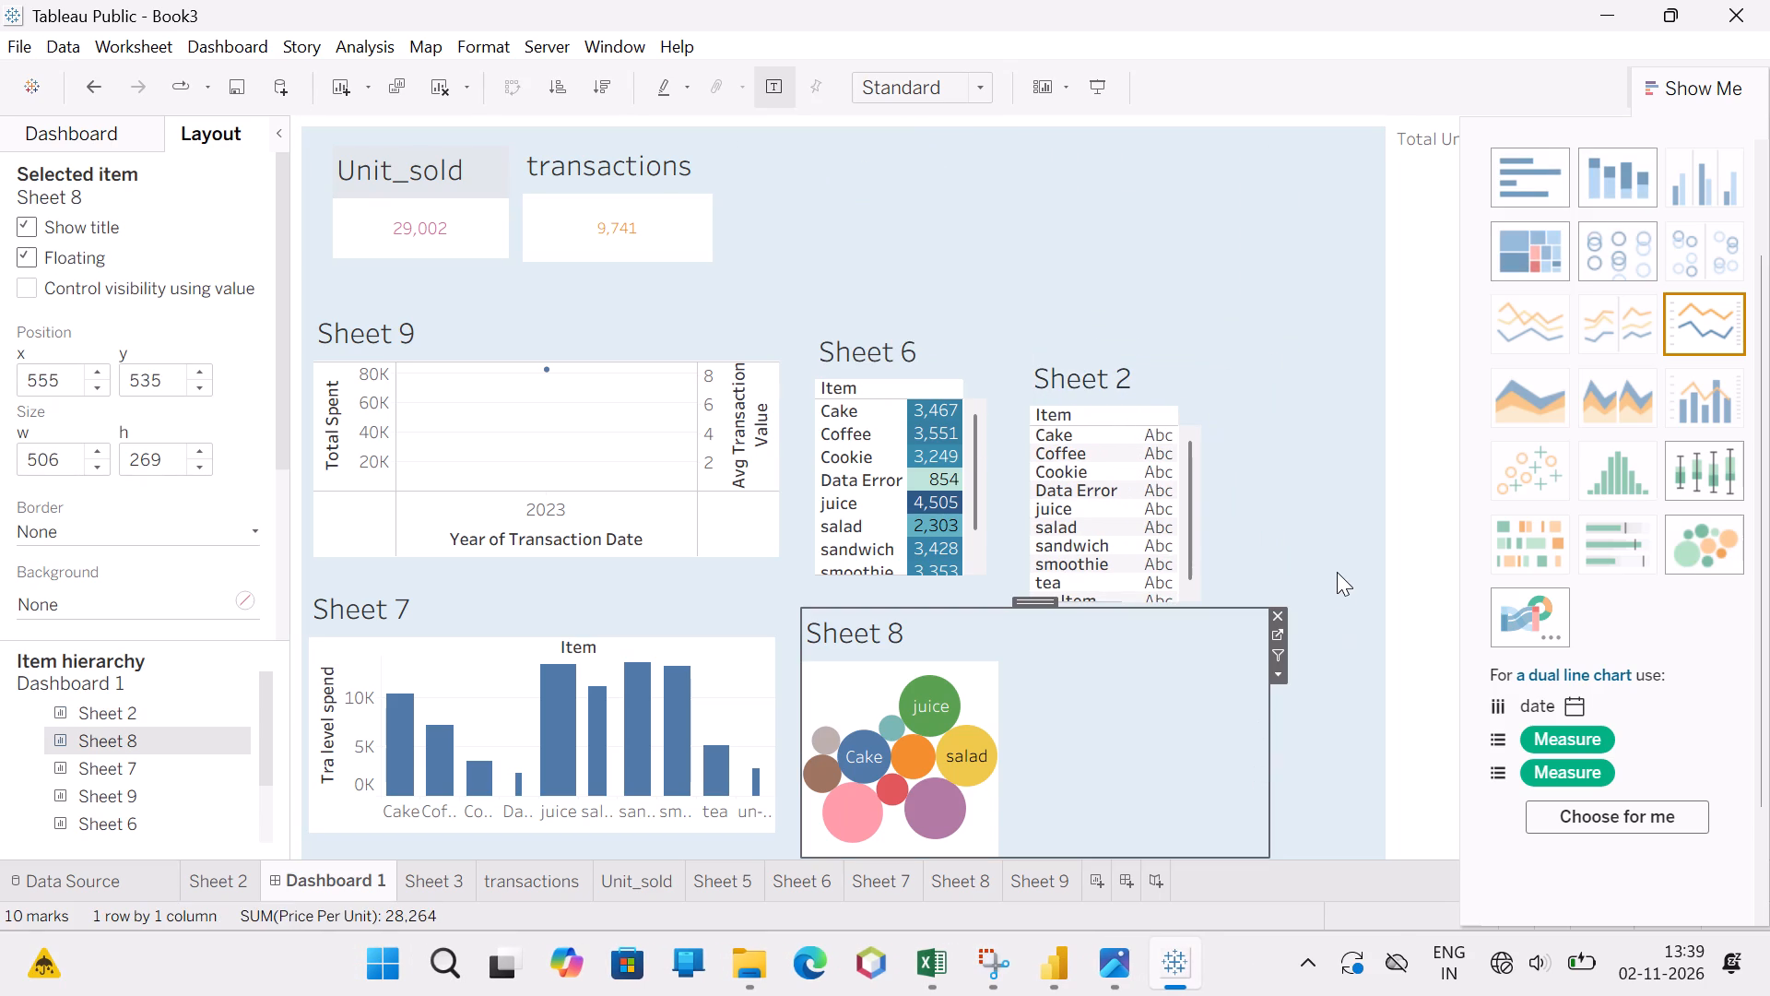
{"action": "left_click", "coordinate": [1337, 572]}
Switch to Snipping Tool and capture a new snip of the Tableau window showing Dashboard 1, from its toolbar down to the sheet tabs.
{"action": "left_click", "coordinate": [993, 948]}
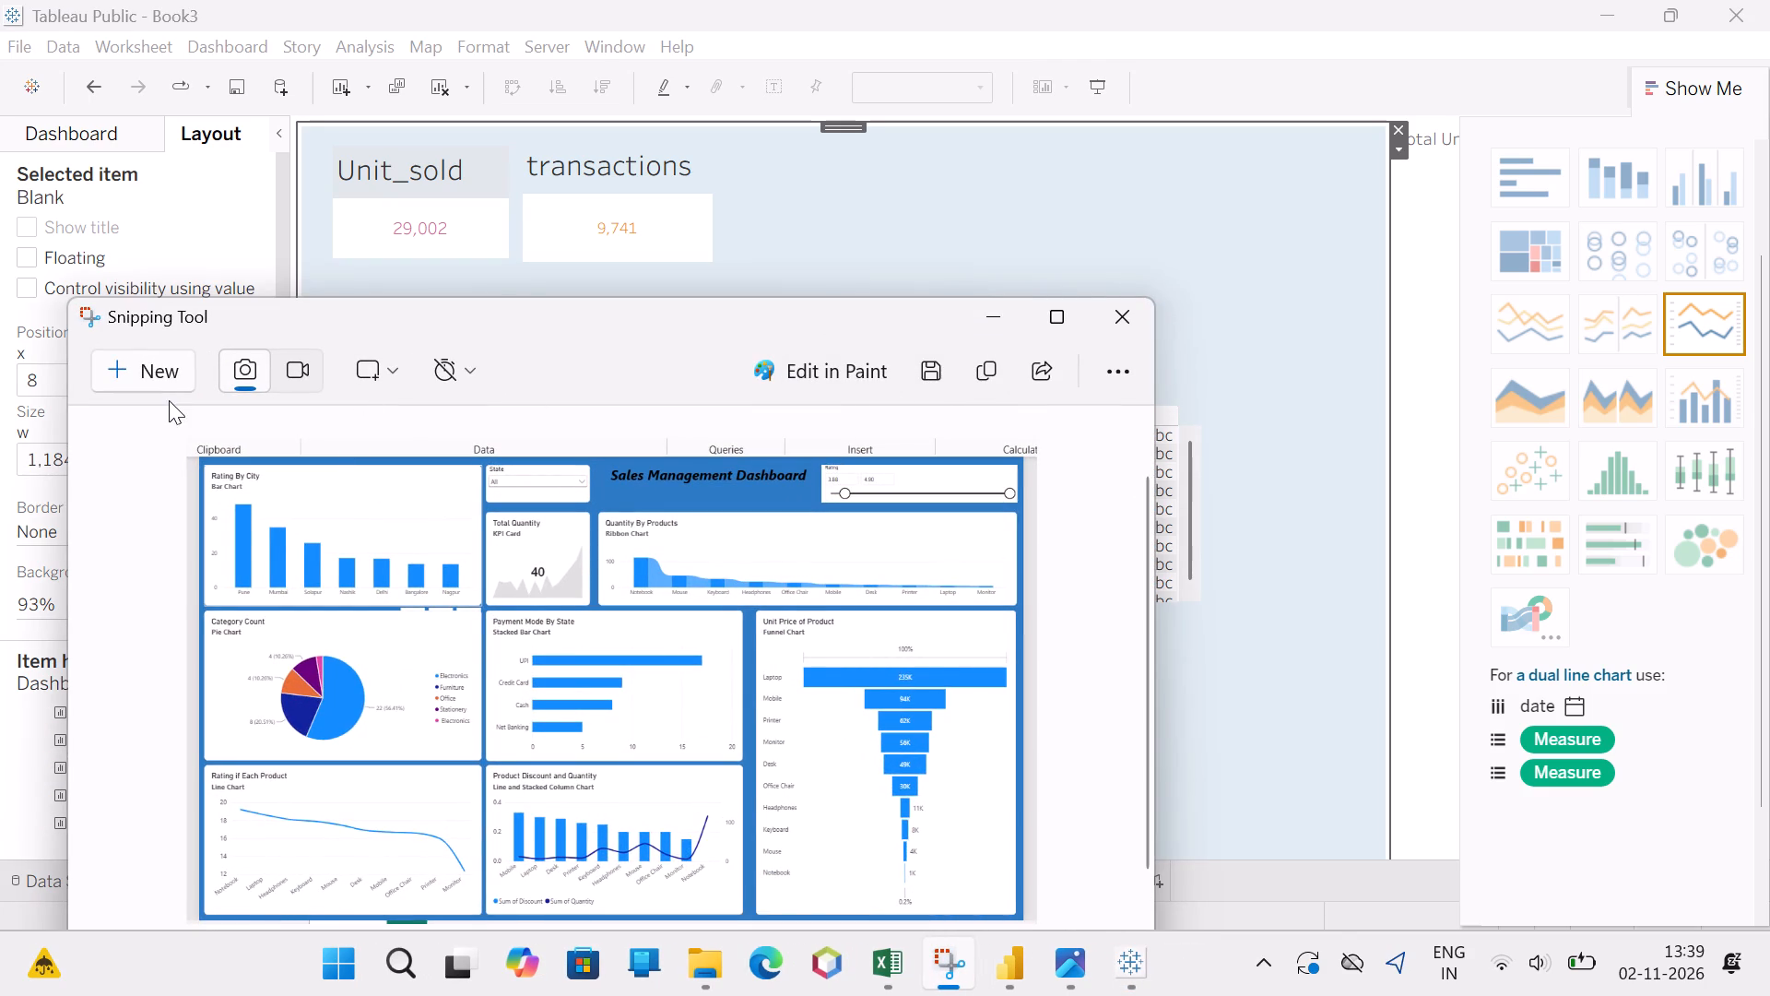
{"action": "left_click", "coordinate": [148, 382]}
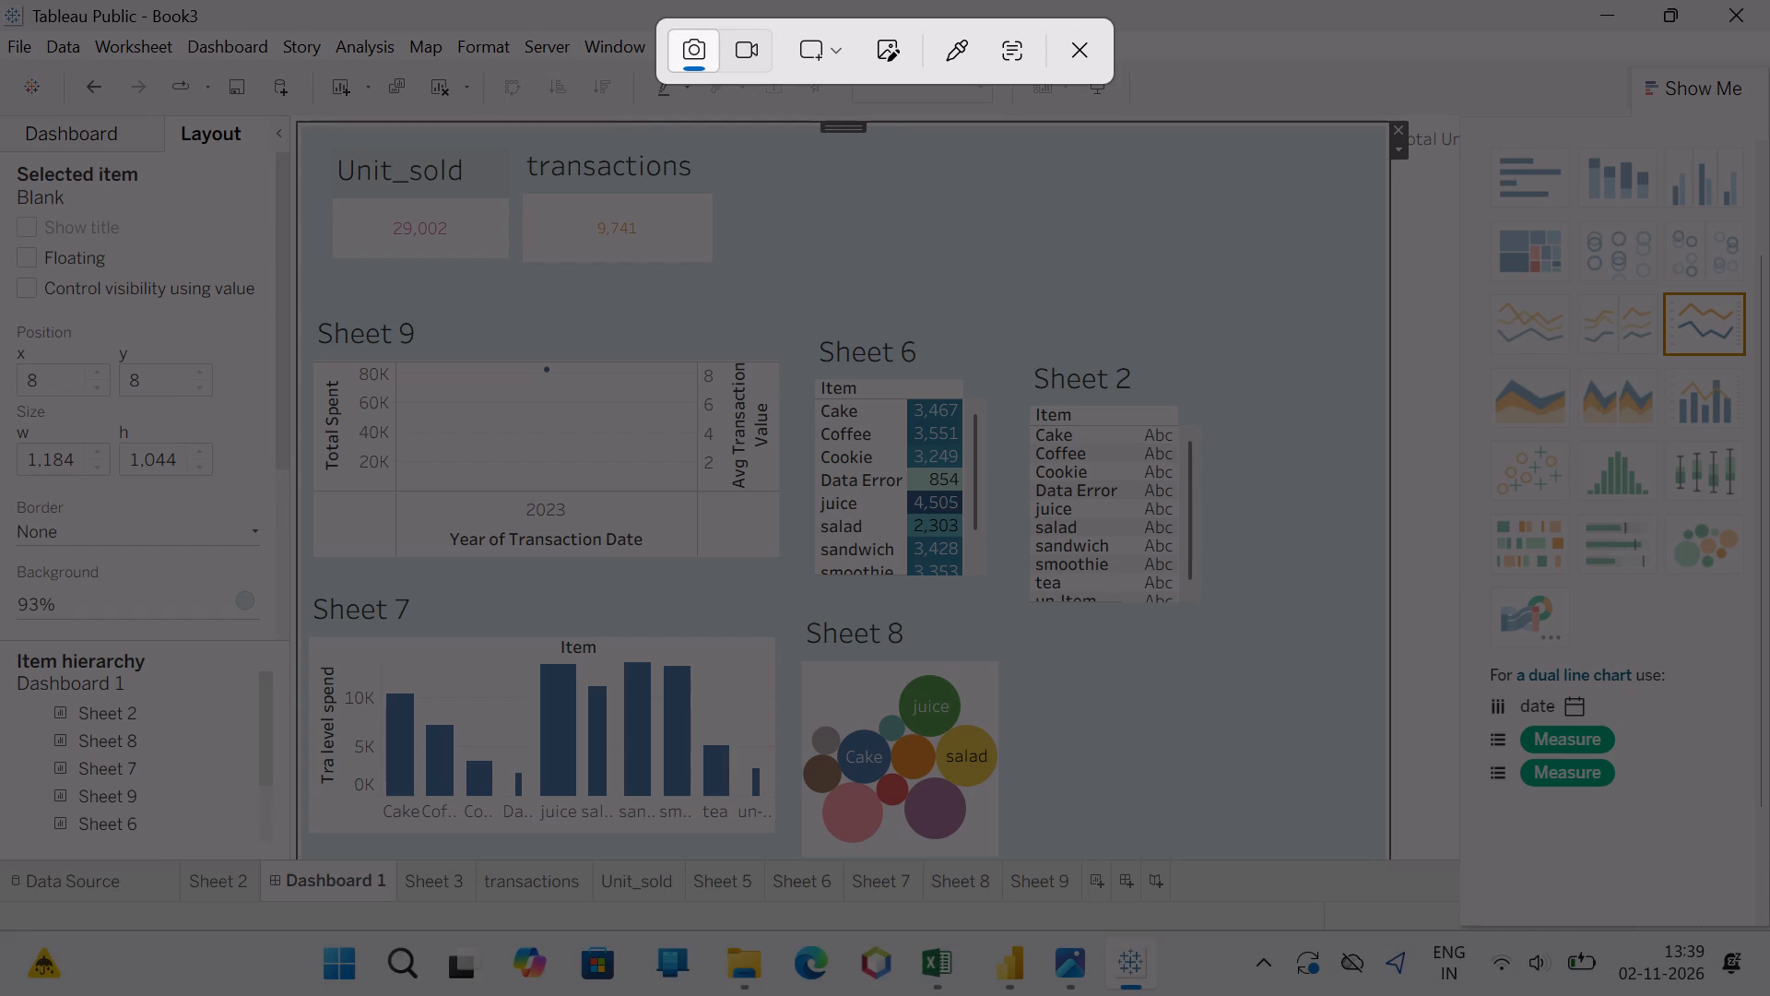
{"action": "left_click_drag", "start_coordinate": [1, 61], "coordinate": [491, 225]}
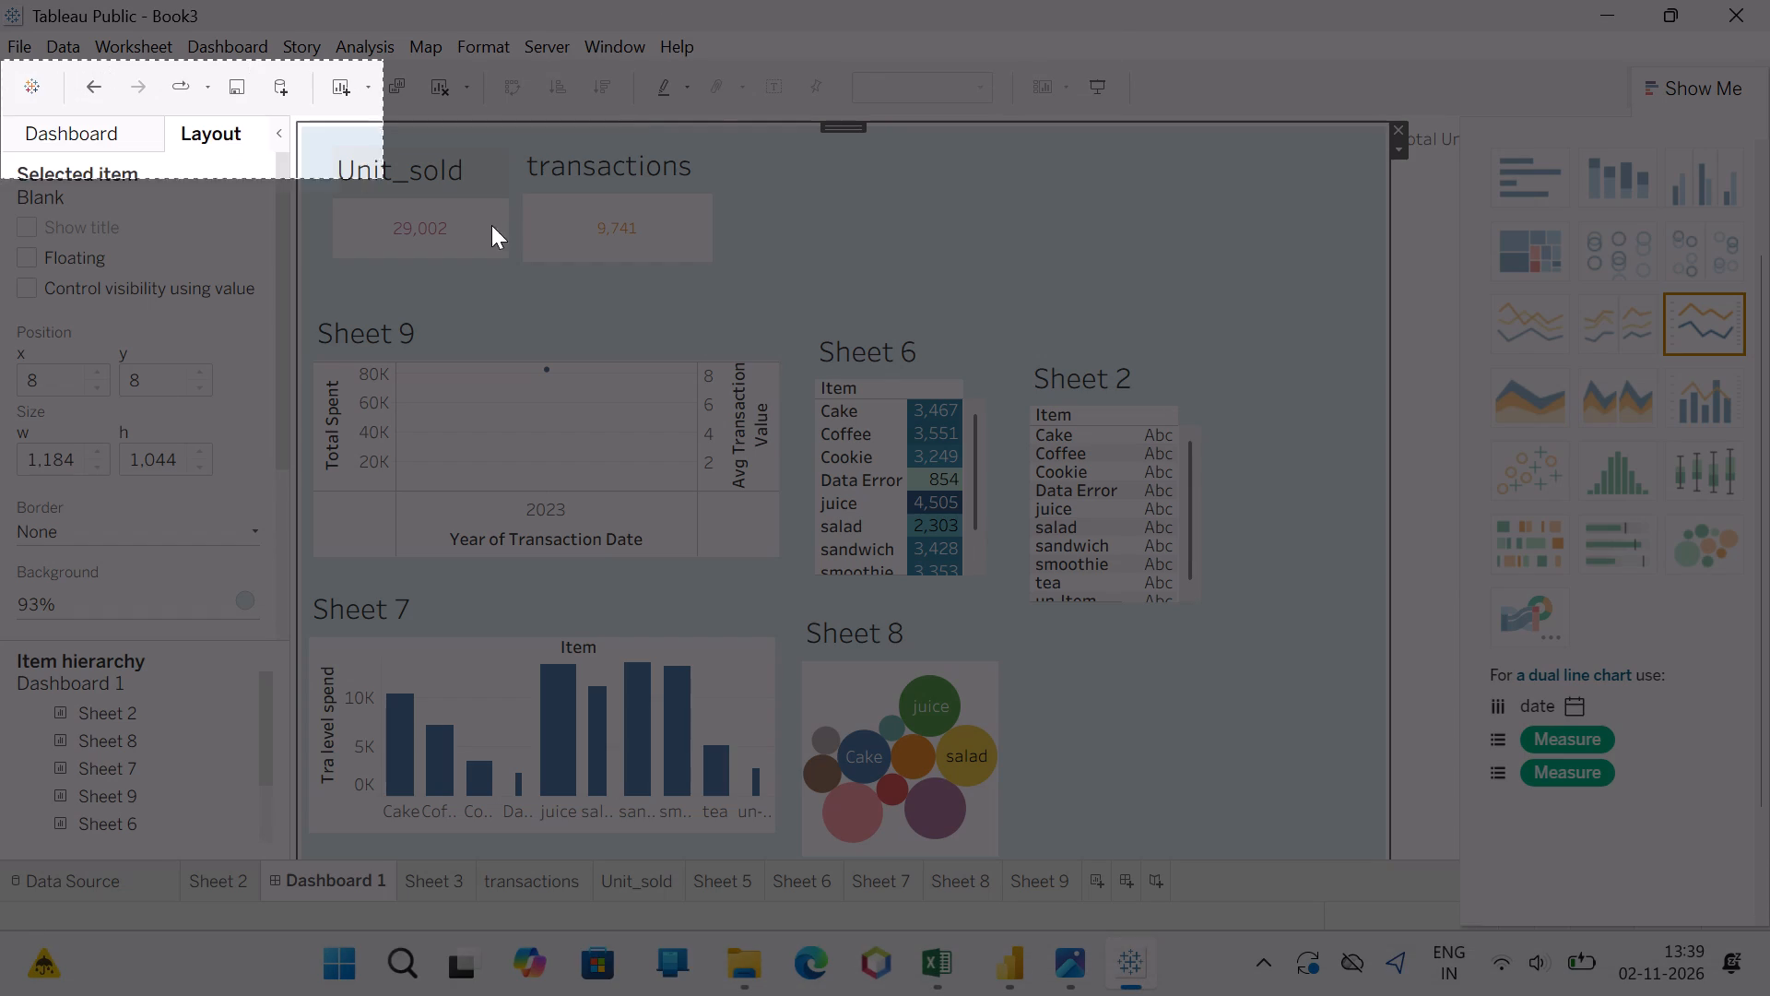
{"action": "left_click_drag", "start_coordinate": [491, 225], "coordinate": [1522, 908]}
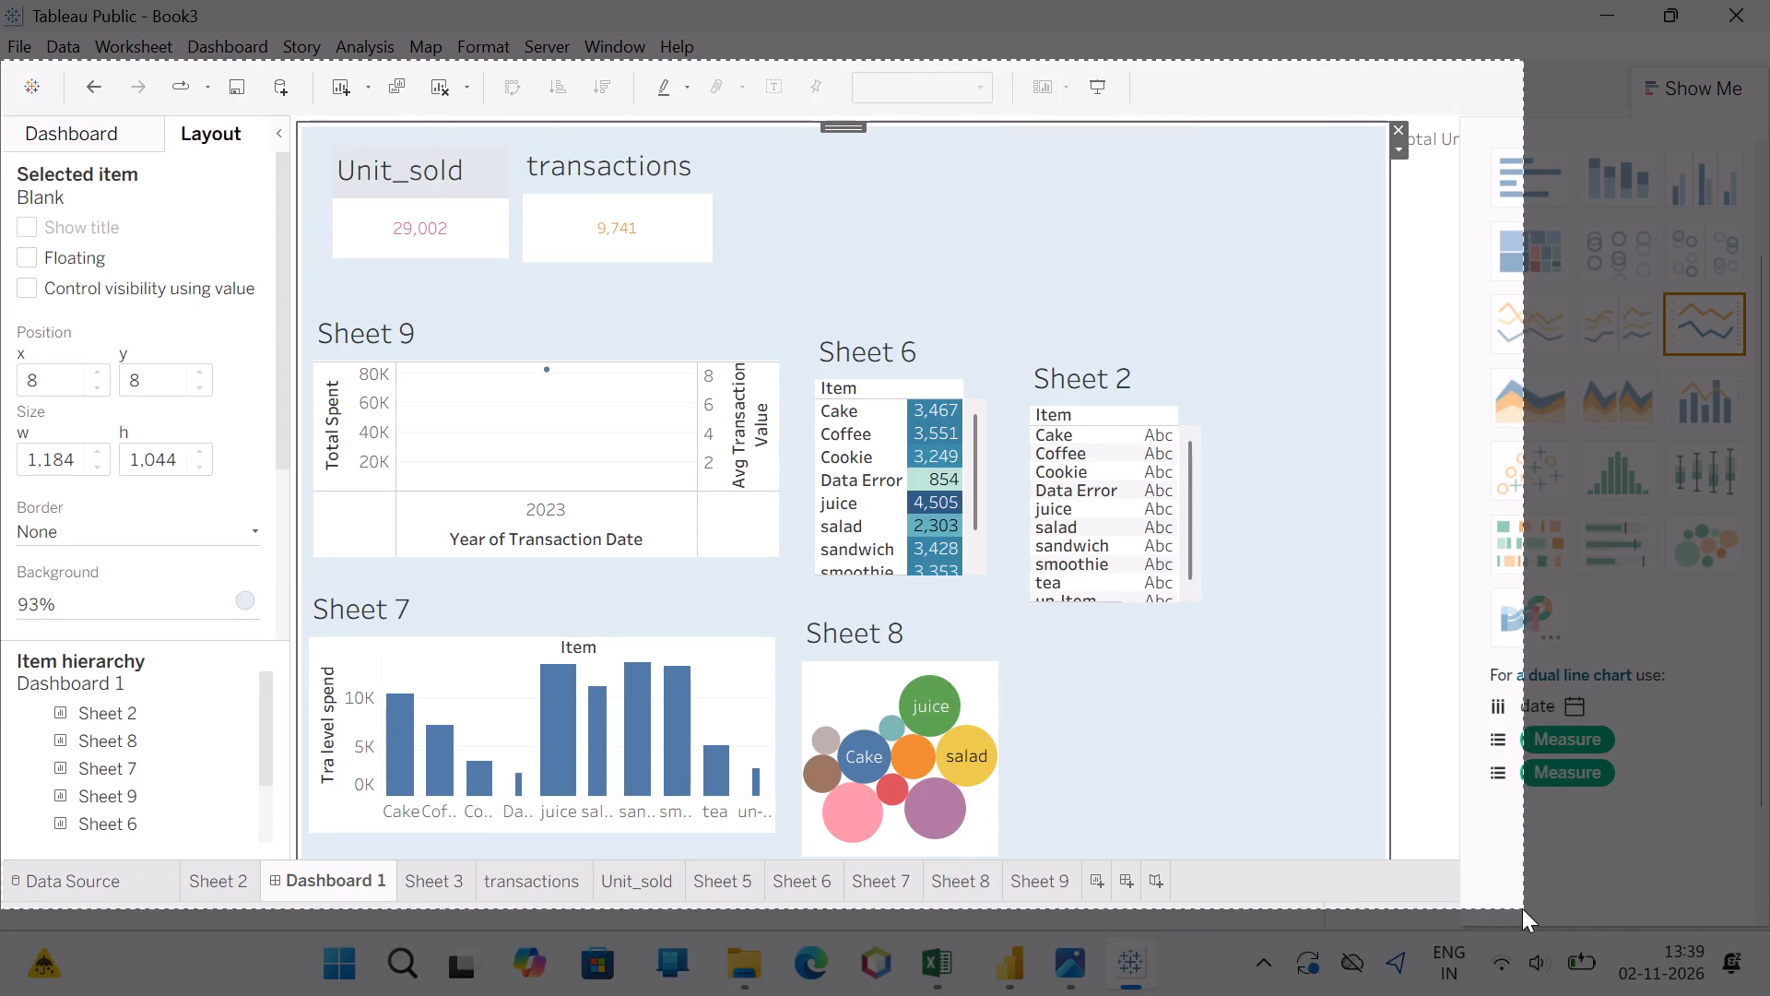
{"action": "left_click_drag", "start_coordinate": [1522, 908], "coordinate": [1769, 921]}
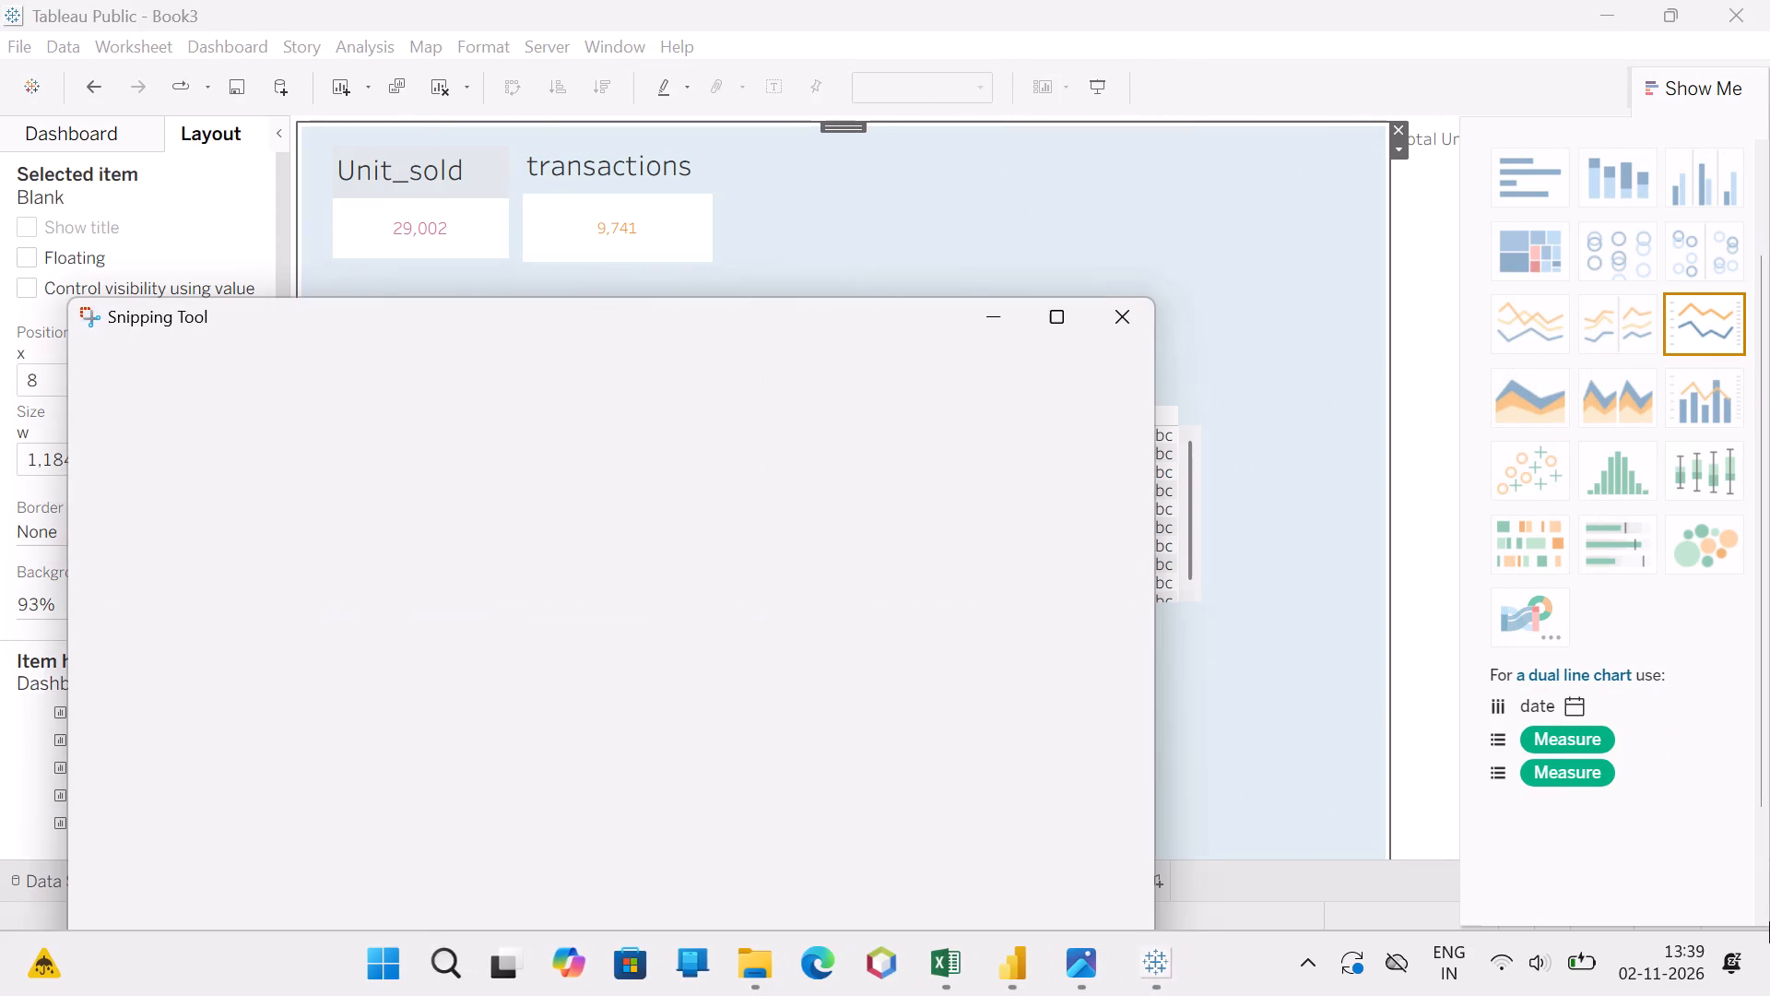
Save the dashboard snip as a PNG named 8th in the DE_Practicale folder and minimise Snipping Tool.
{"action": "left_click", "coordinate": [933, 371]}
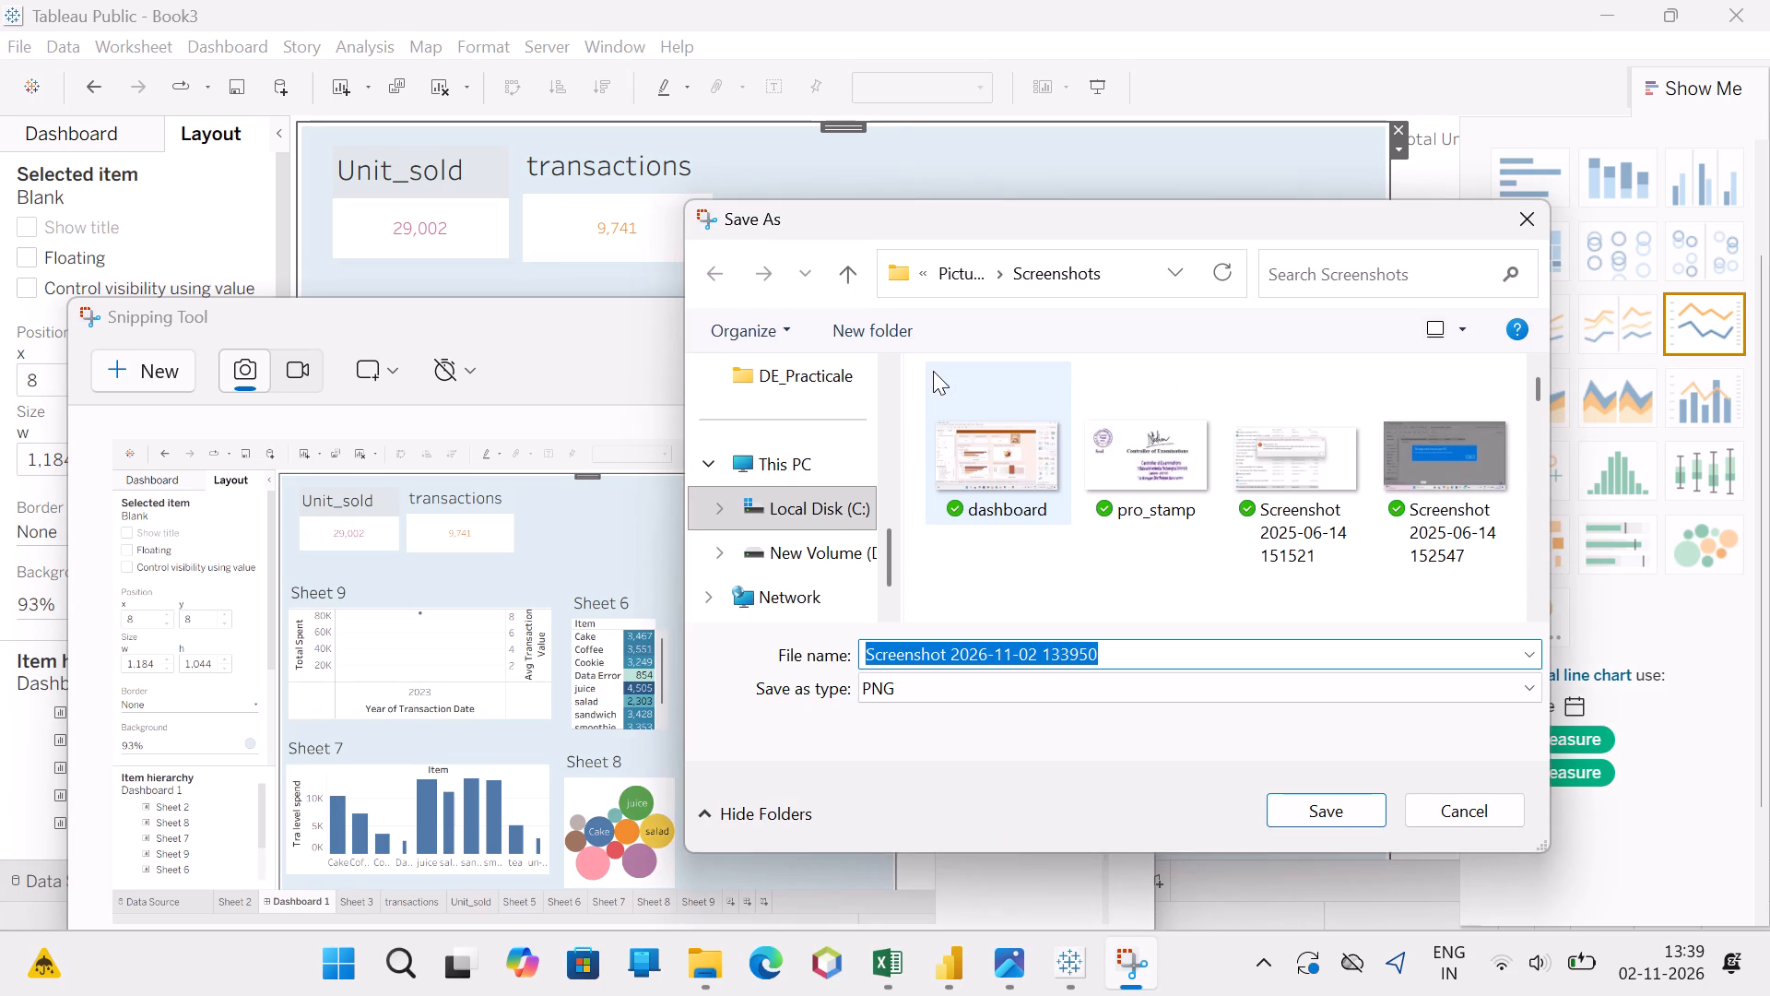
{"action": "left_click", "coordinate": [808, 367]}
{"action": "left_click", "coordinate": [1046, 662]}
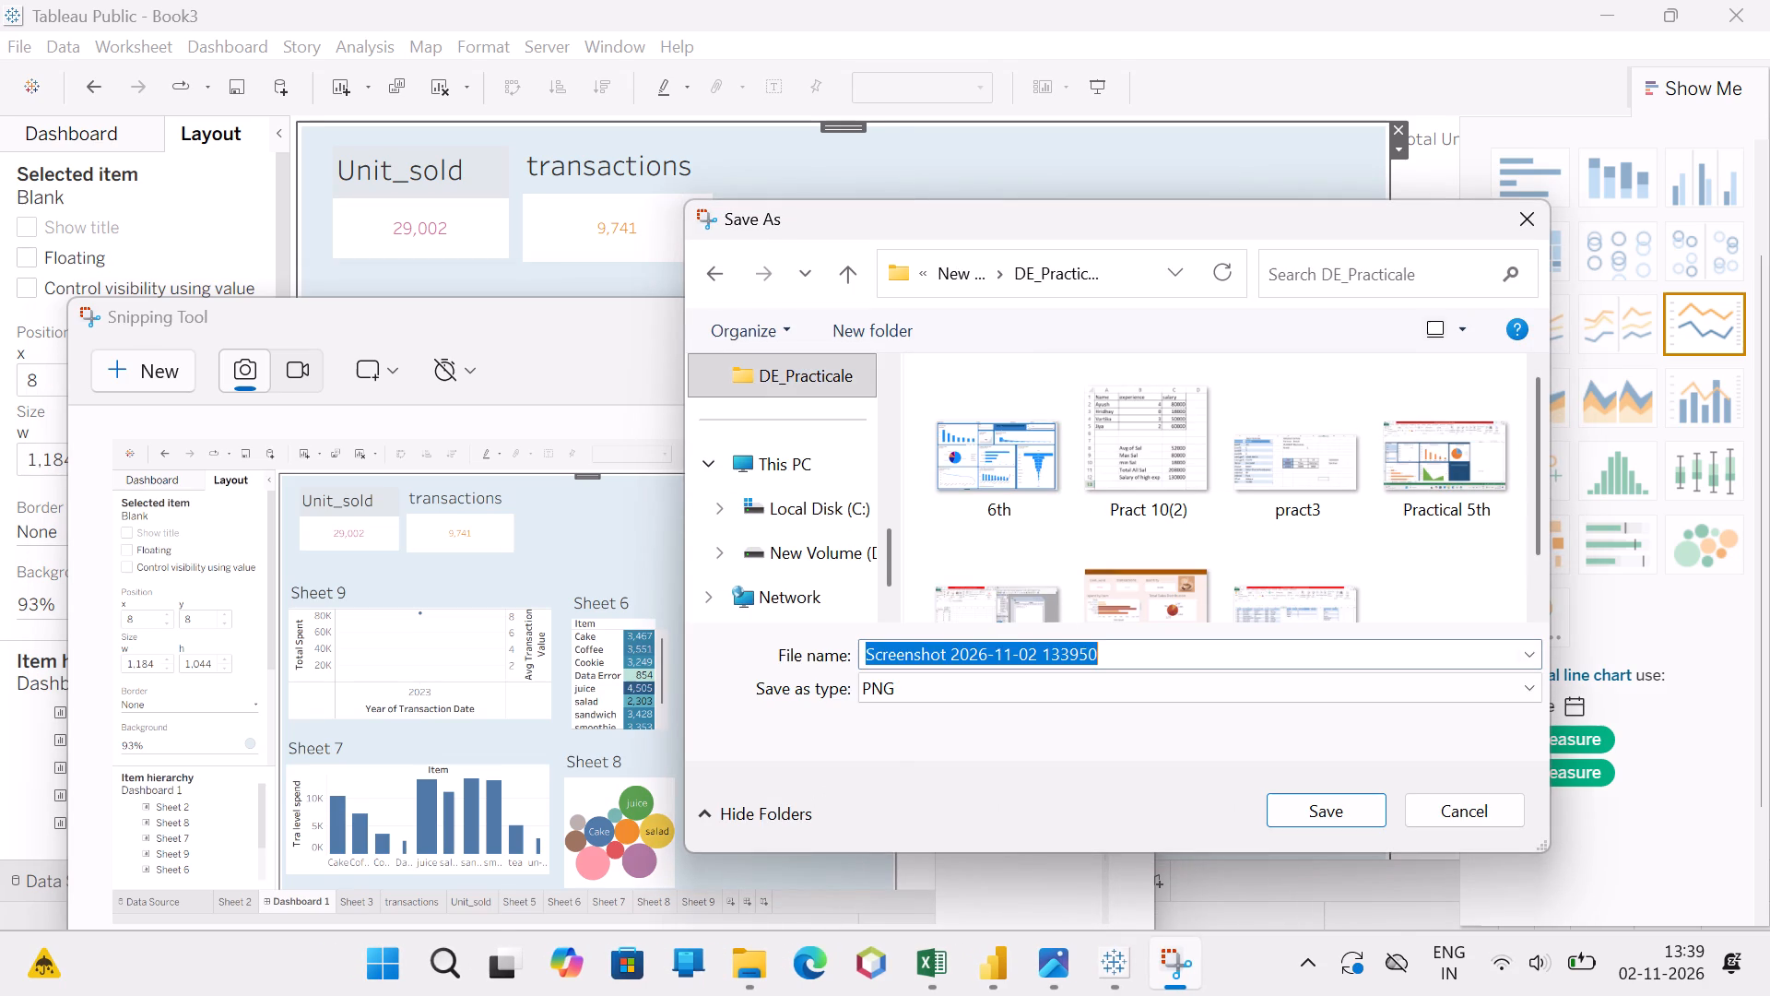
{"action": "type", "text": "pa"}
{"action": "key", "text": "BackSpace"}
{"action": "key", "text": "BackSpace"}
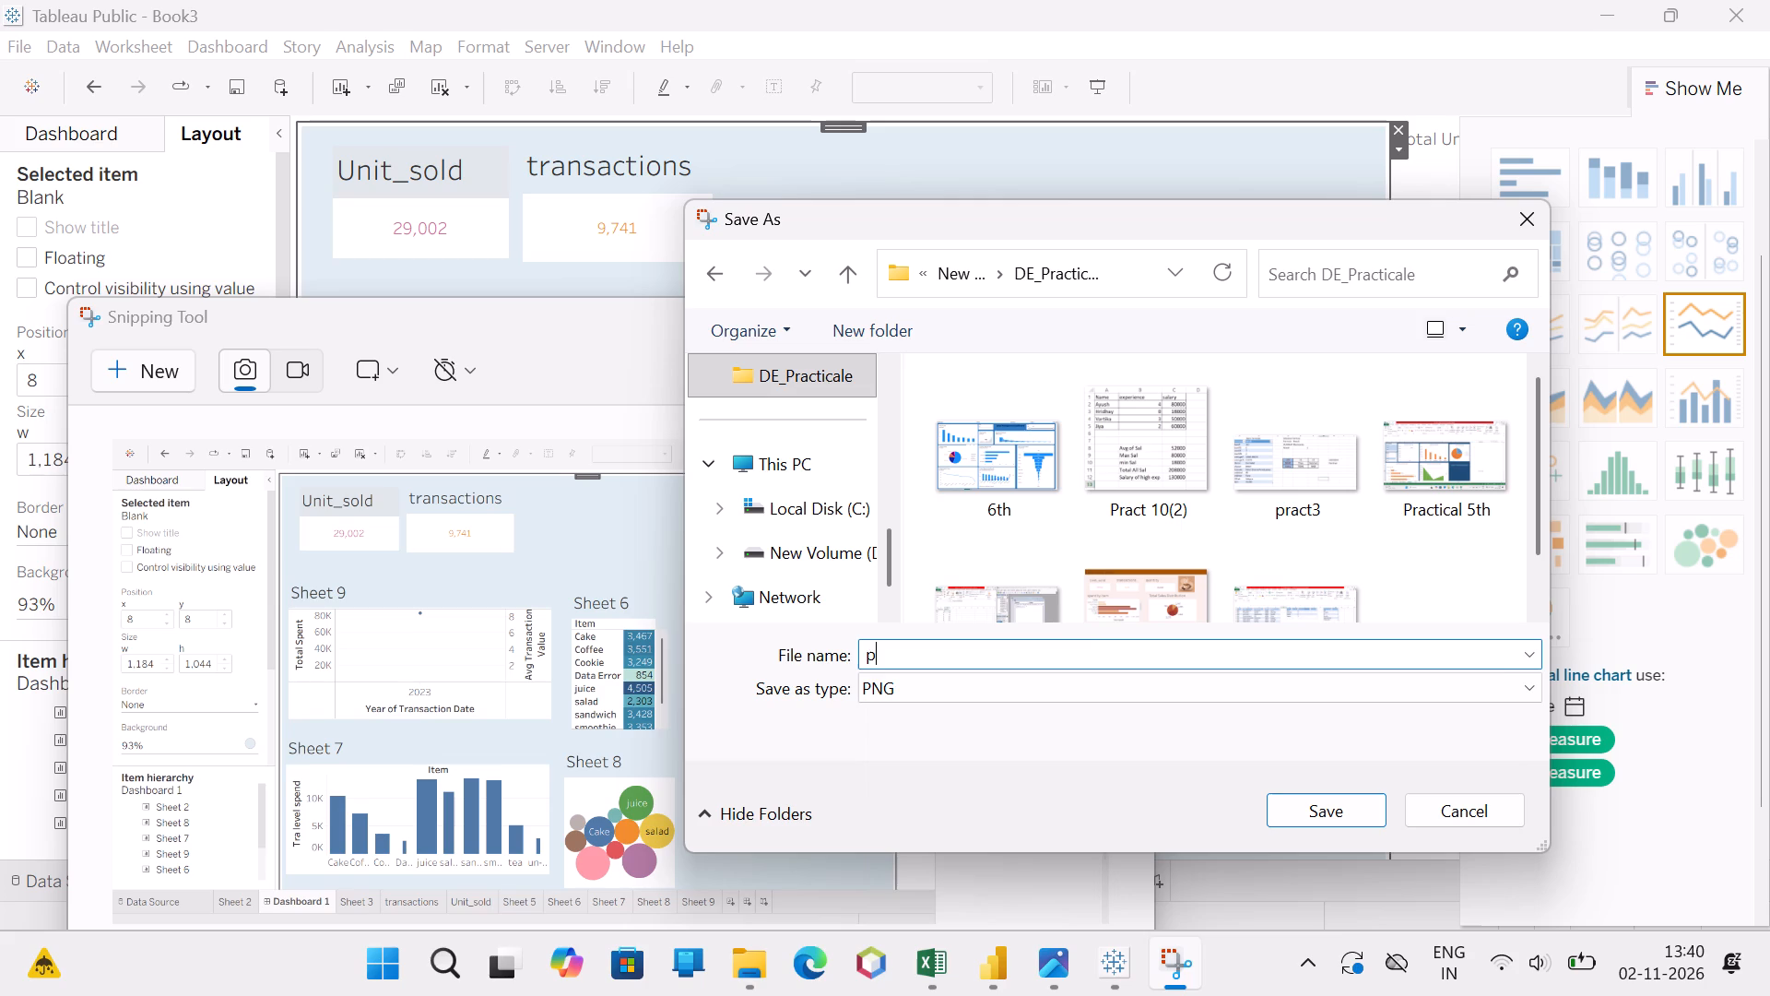
{"action": "type", "text": "8th"}
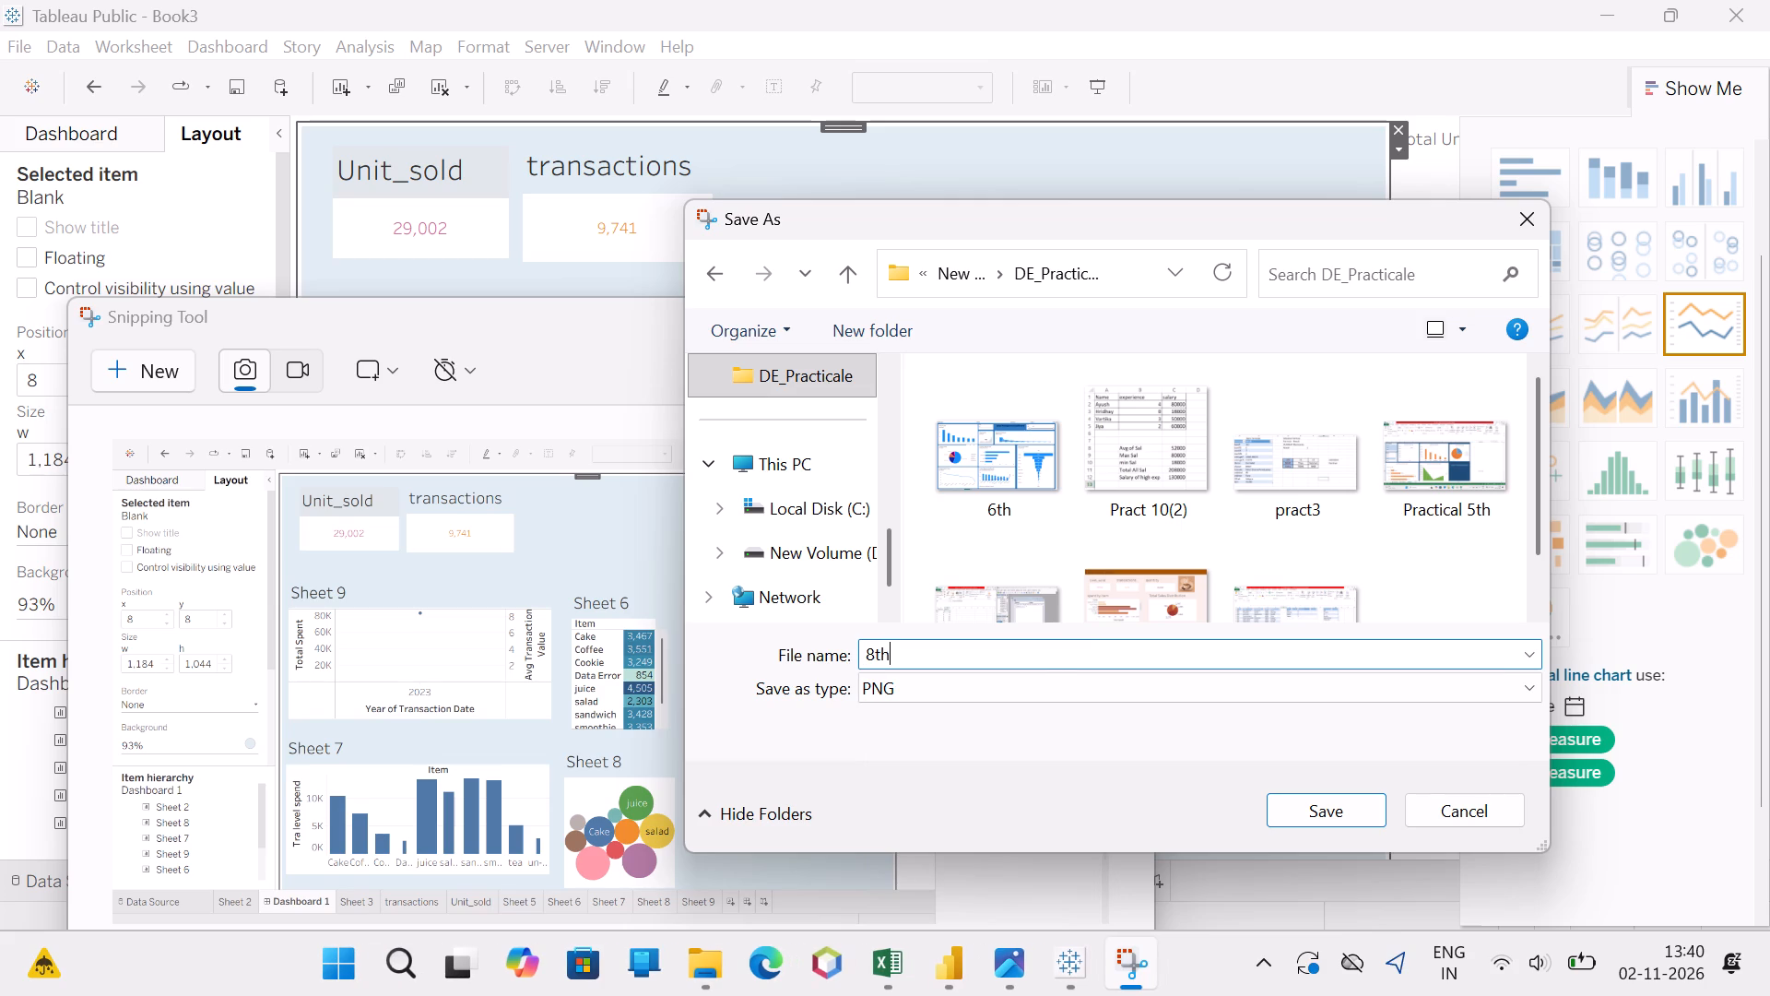
{"action": "key", "text": "Return"}
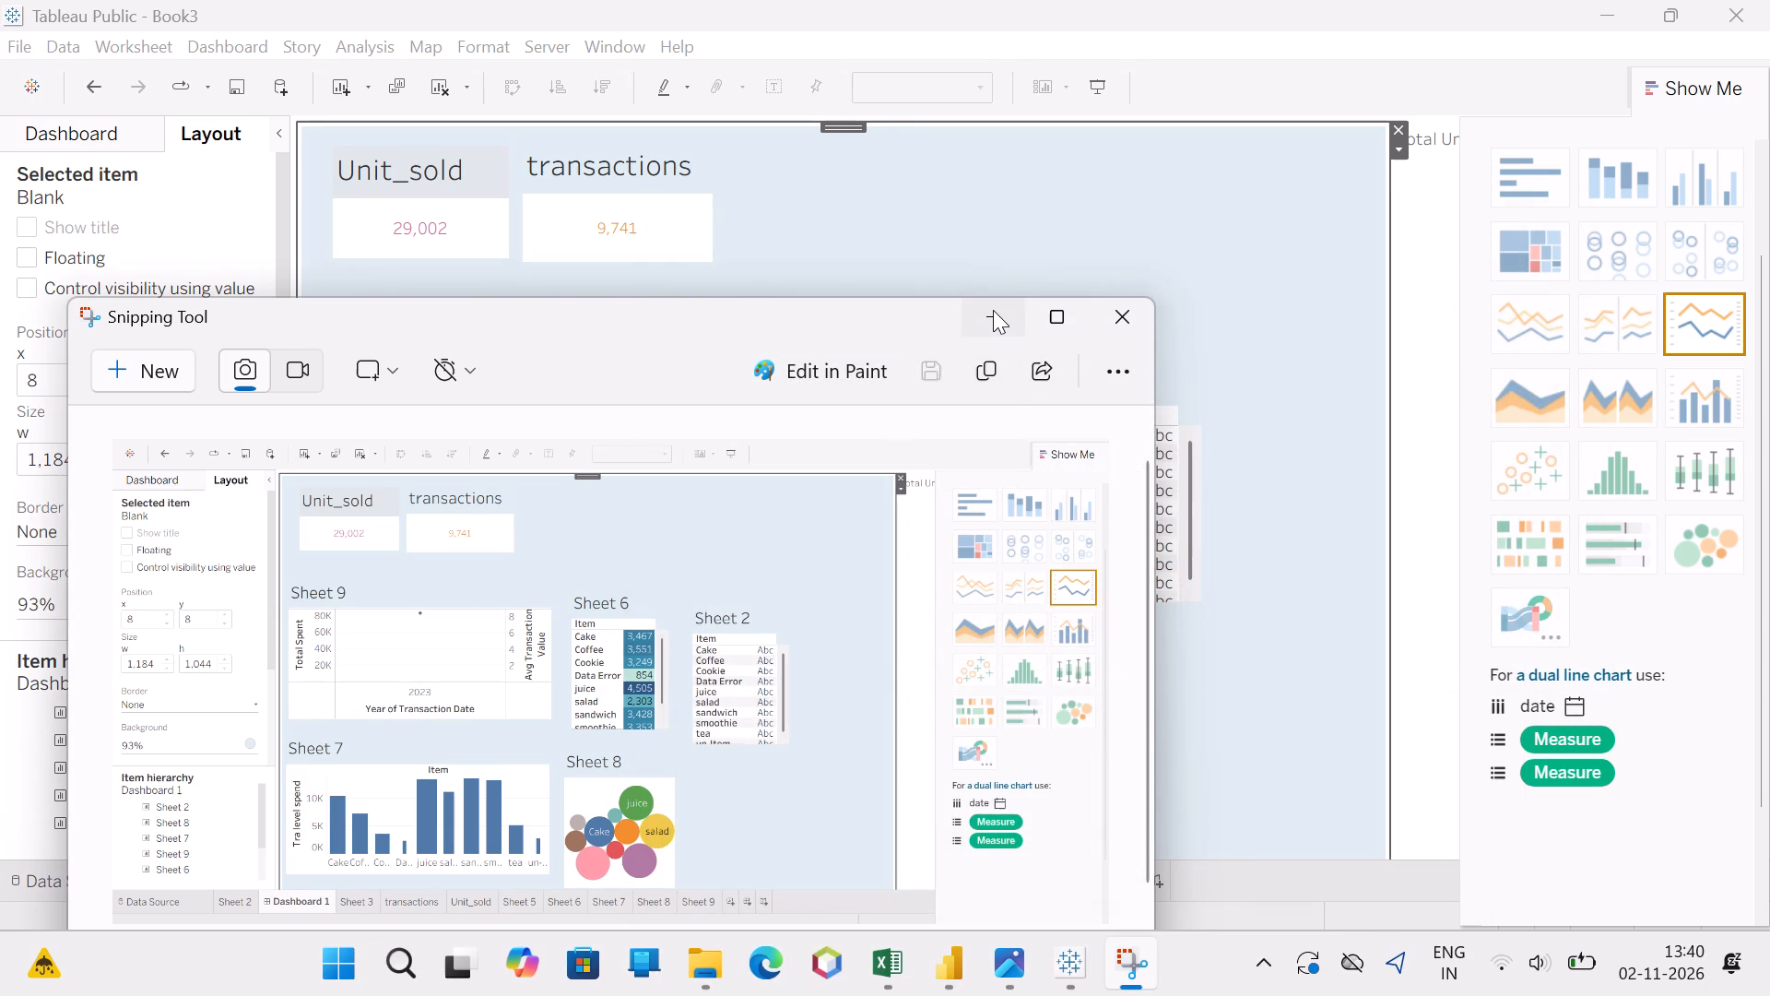
{"action": "left_click", "coordinate": [993, 310]}
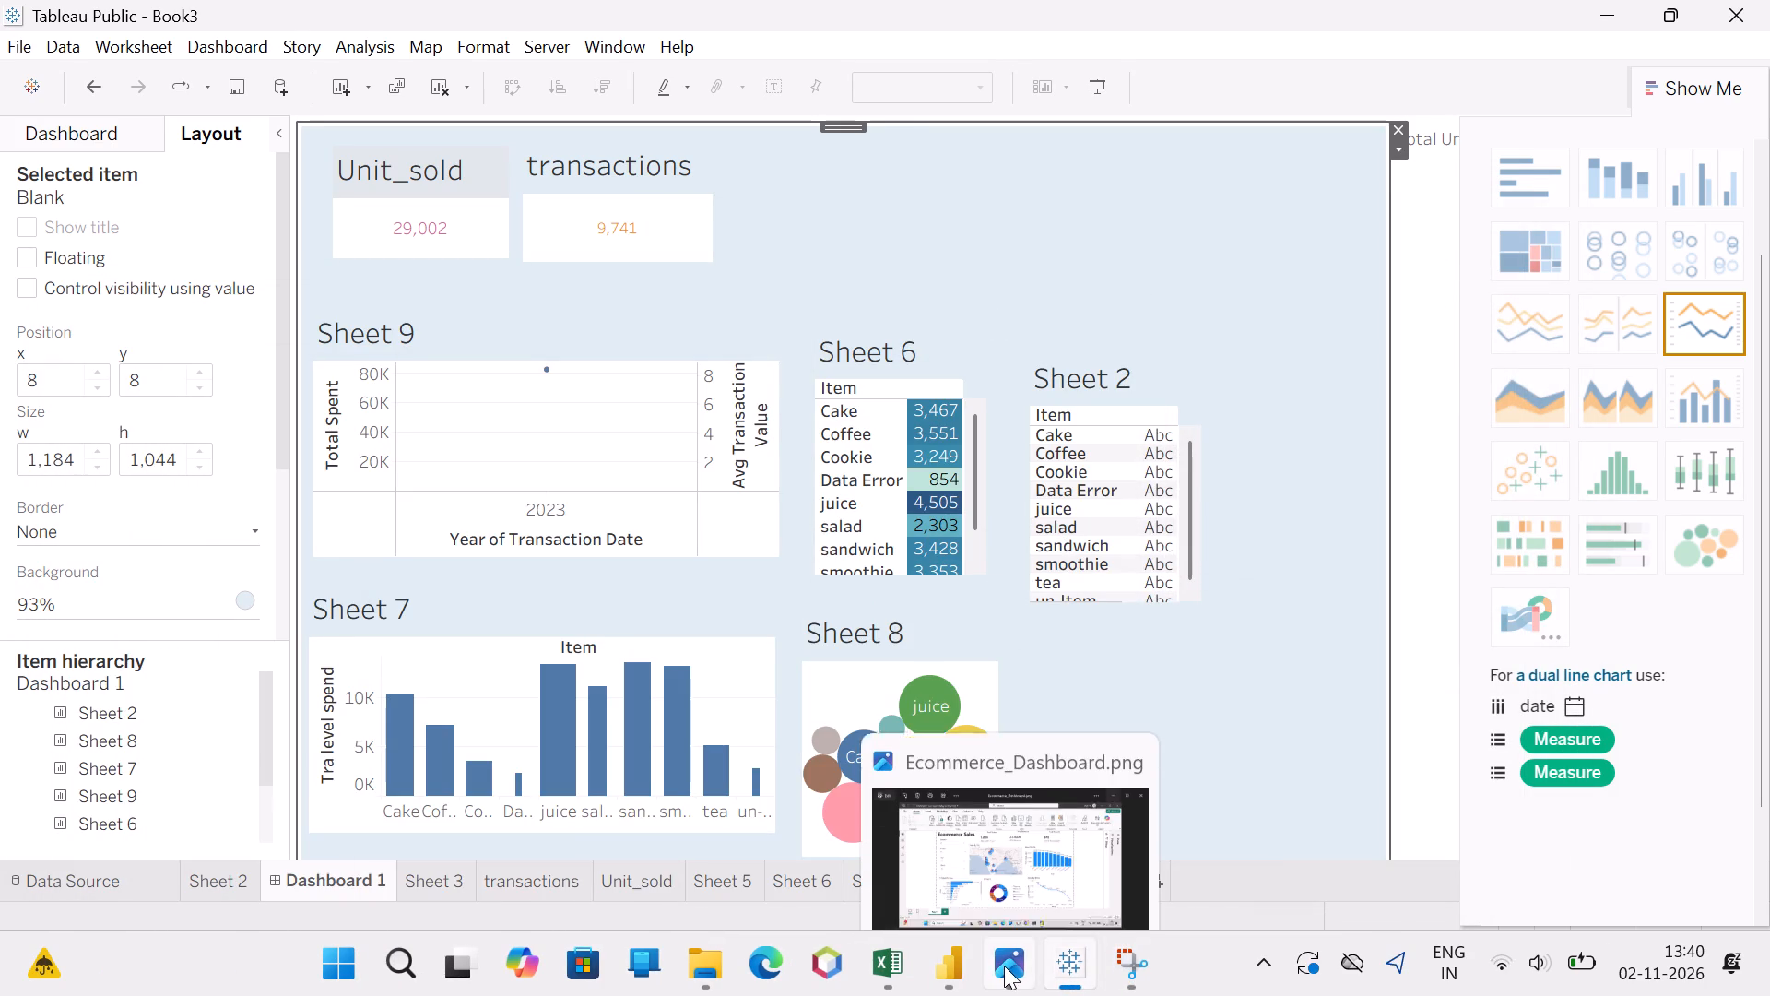
Switch to File Explorer and view the Pract 10(2) and Practical 10(1) images in the DE_Practicale folder.
{"action": "left_click", "coordinate": [715, 962]}
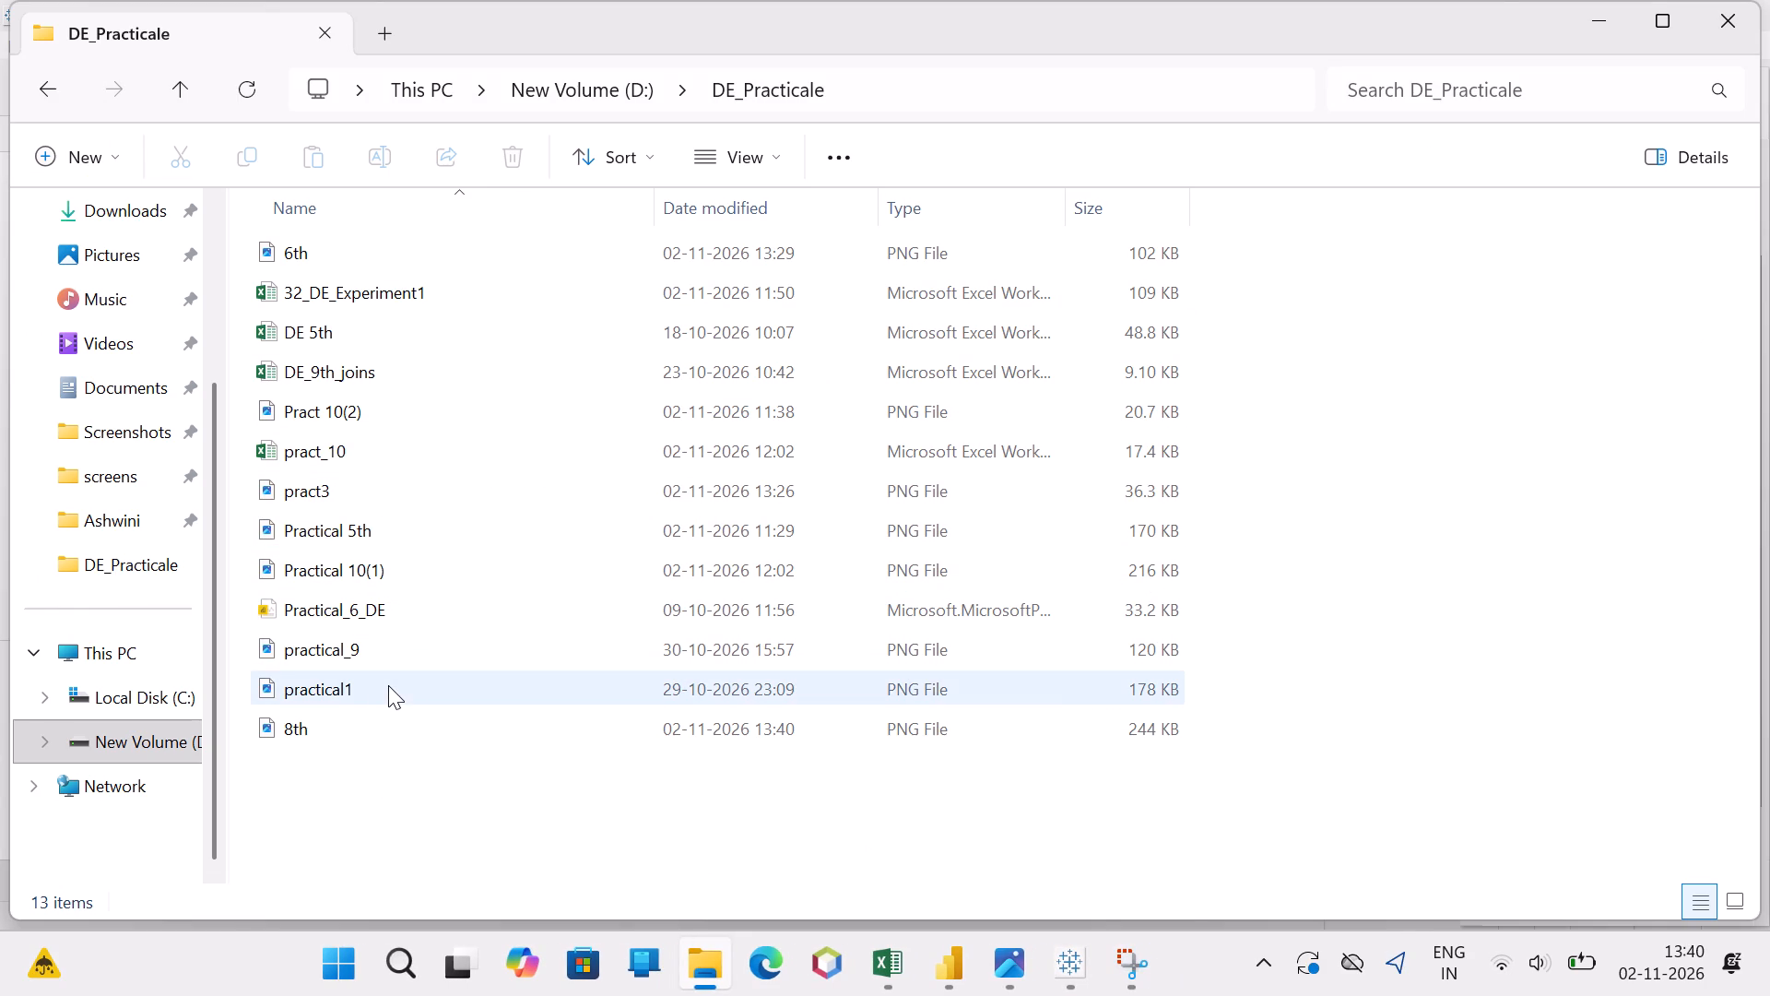
{"action": "double_click", "coordinate": [372, 397]}
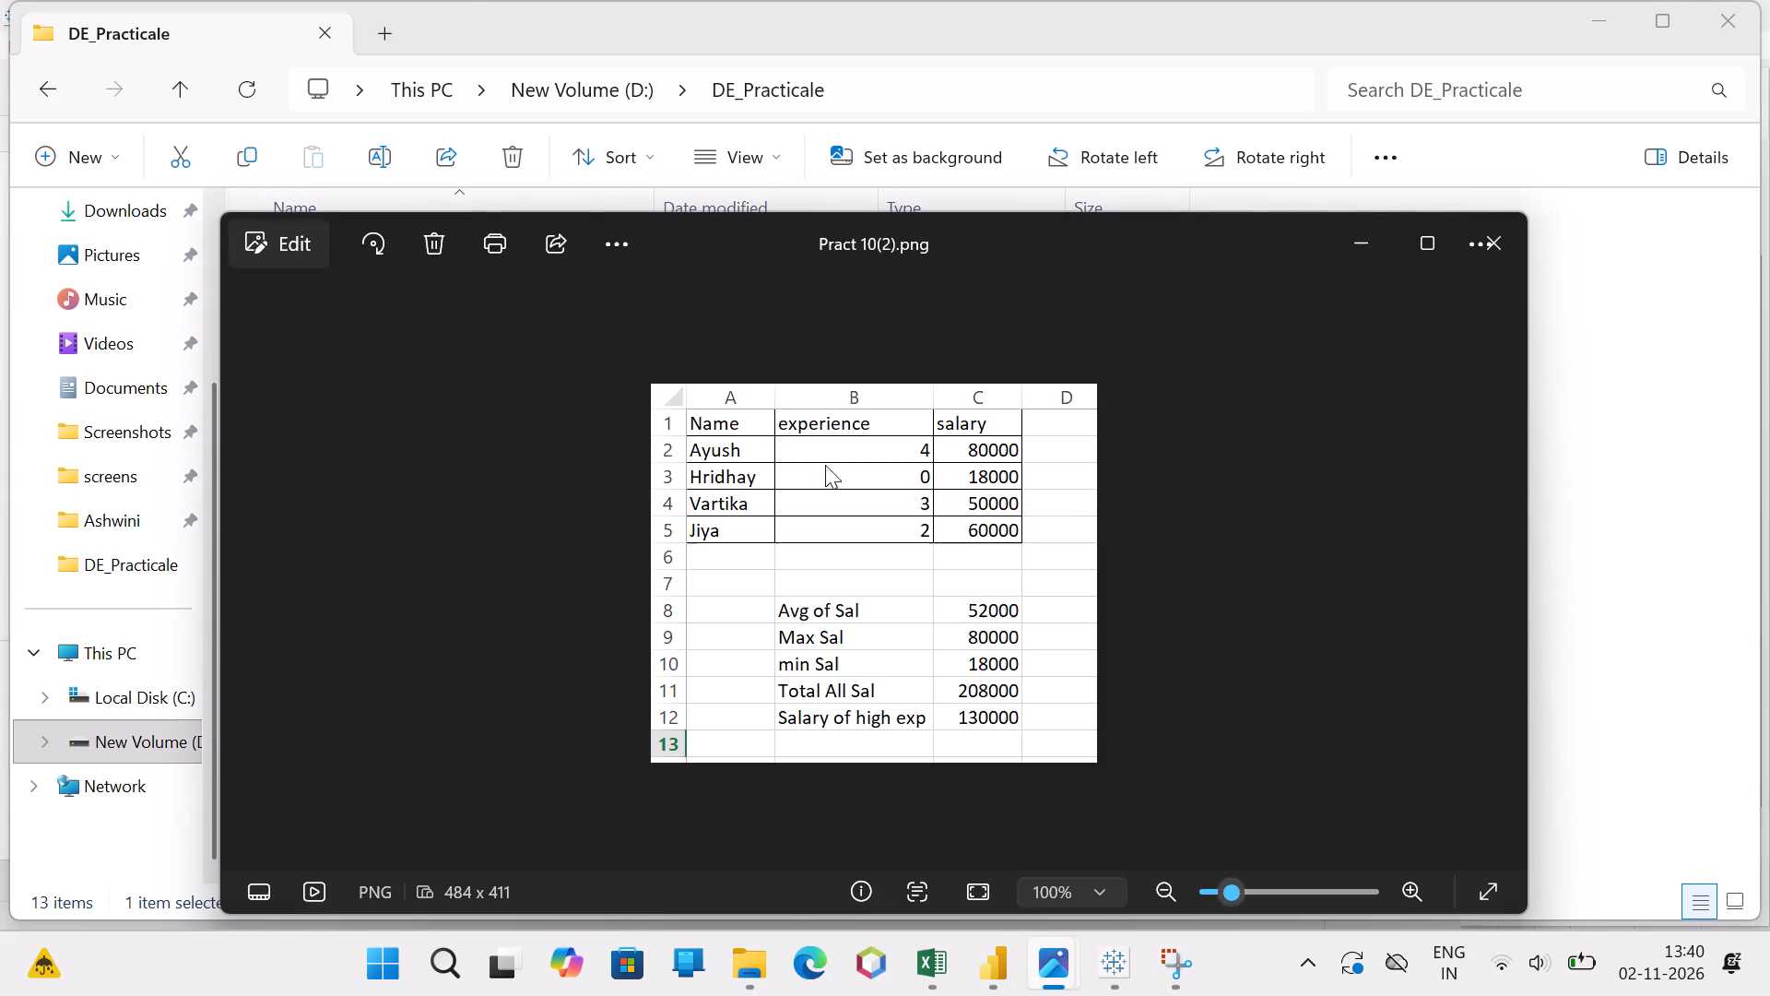
{"action": "left_click", "coordinate": [1487, 249]}
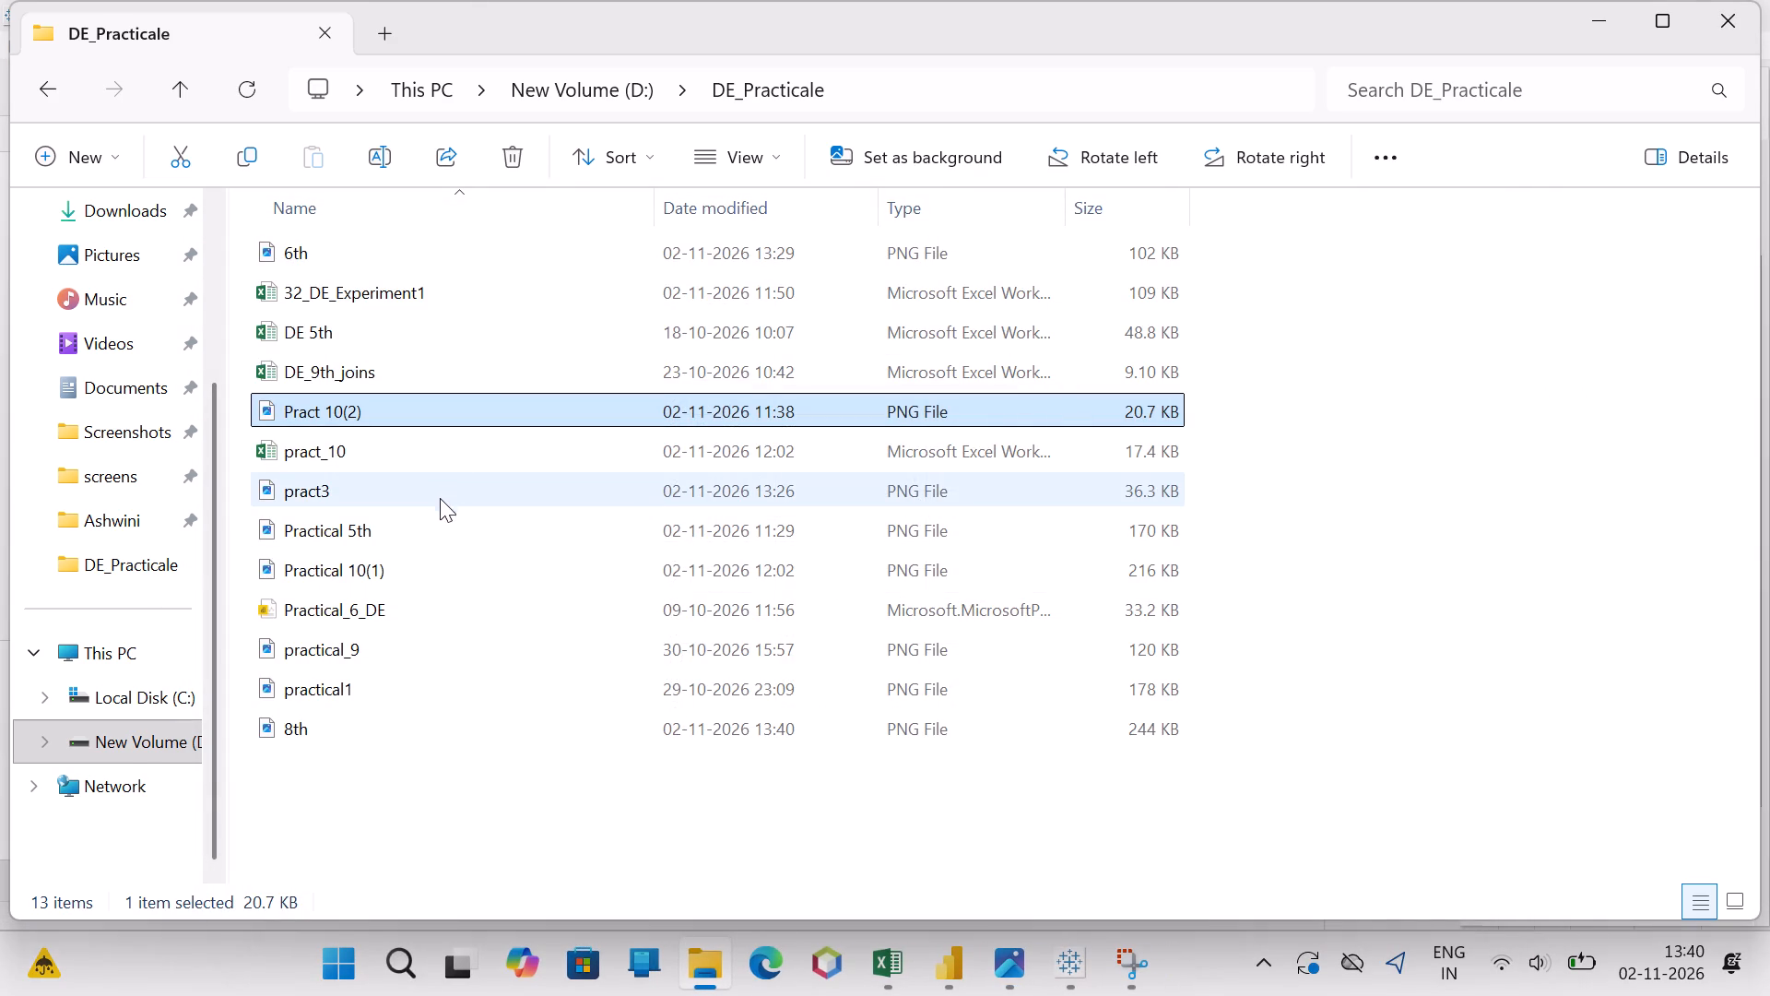
{"action": "double_click", "coordinate": [437, 574]}
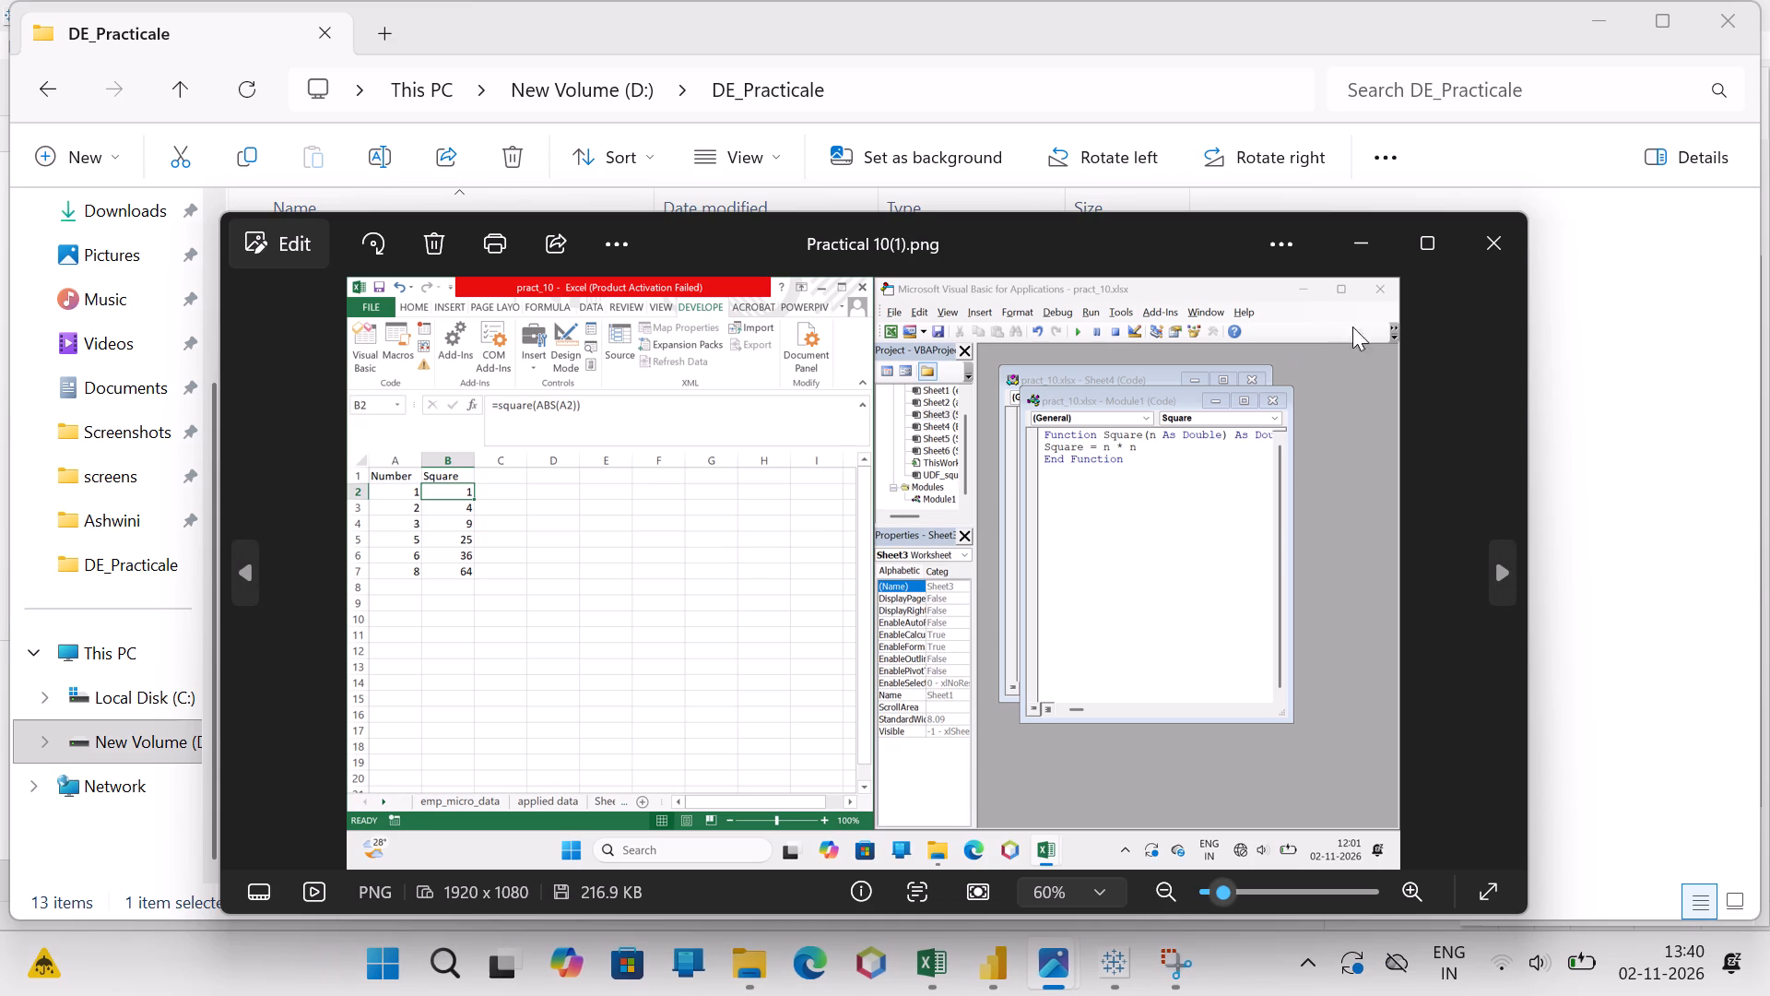
{"action": "left_click", "coordinate": [1474, 267]}
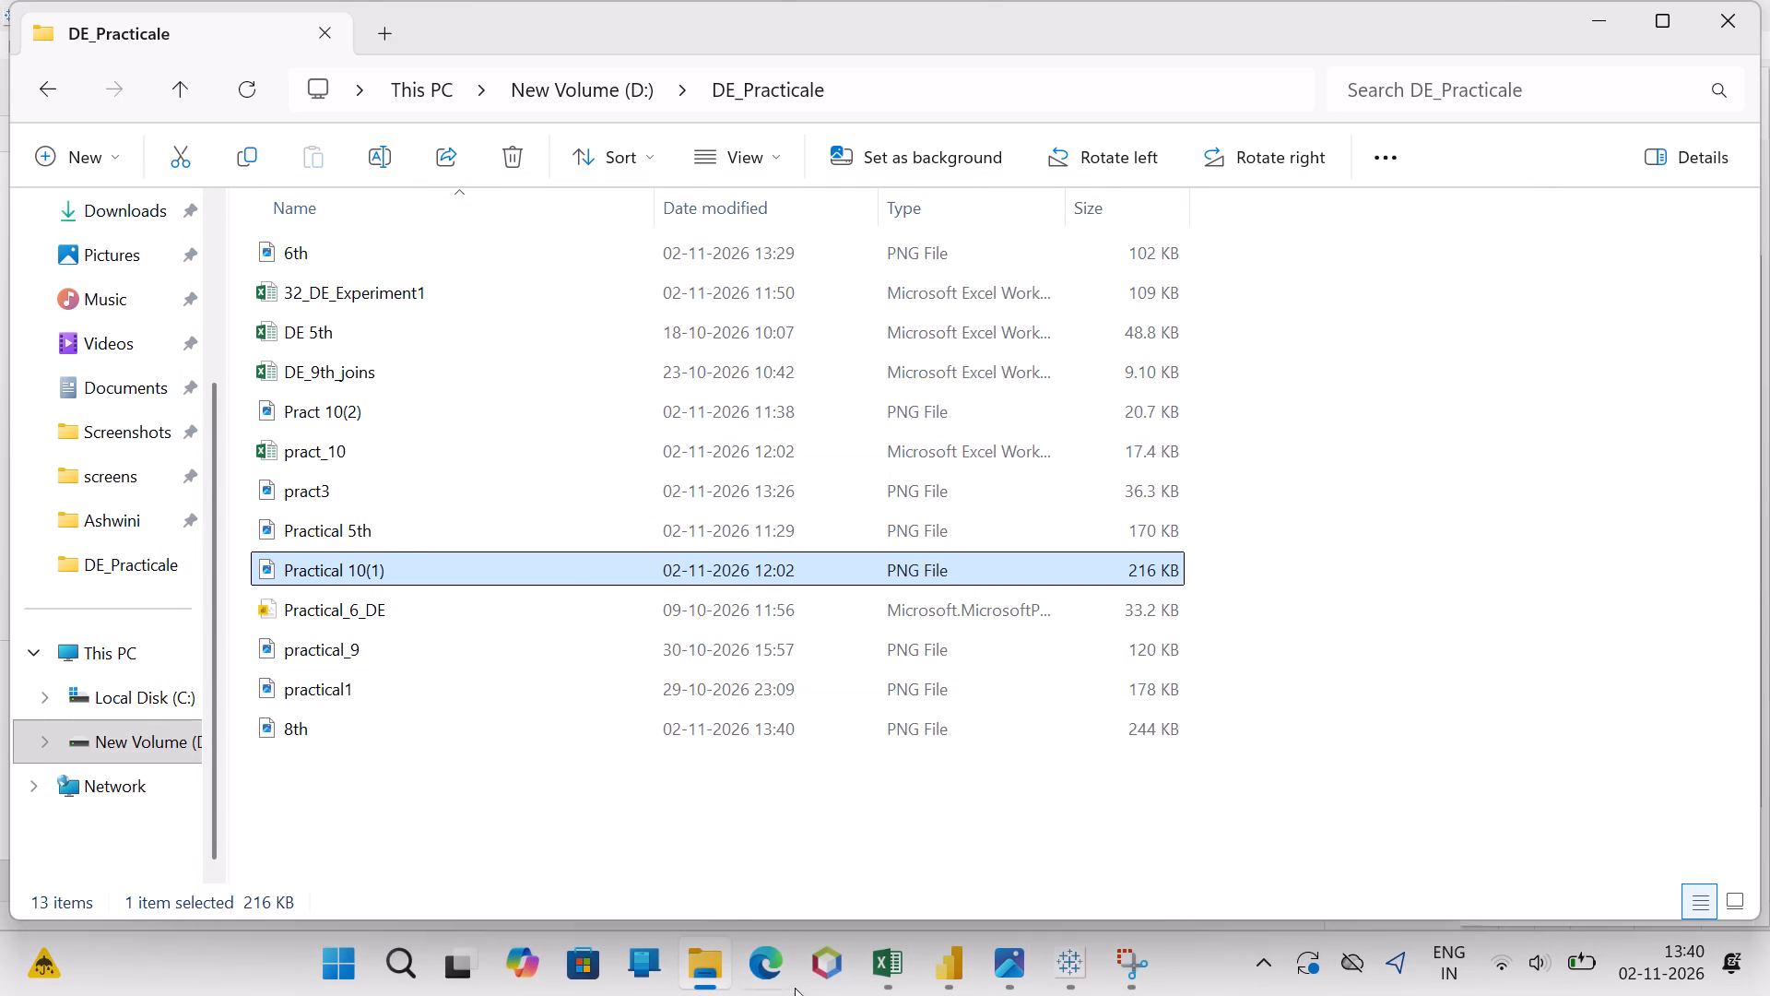
{"action": "left_click", "coordinate": [173, 995]}
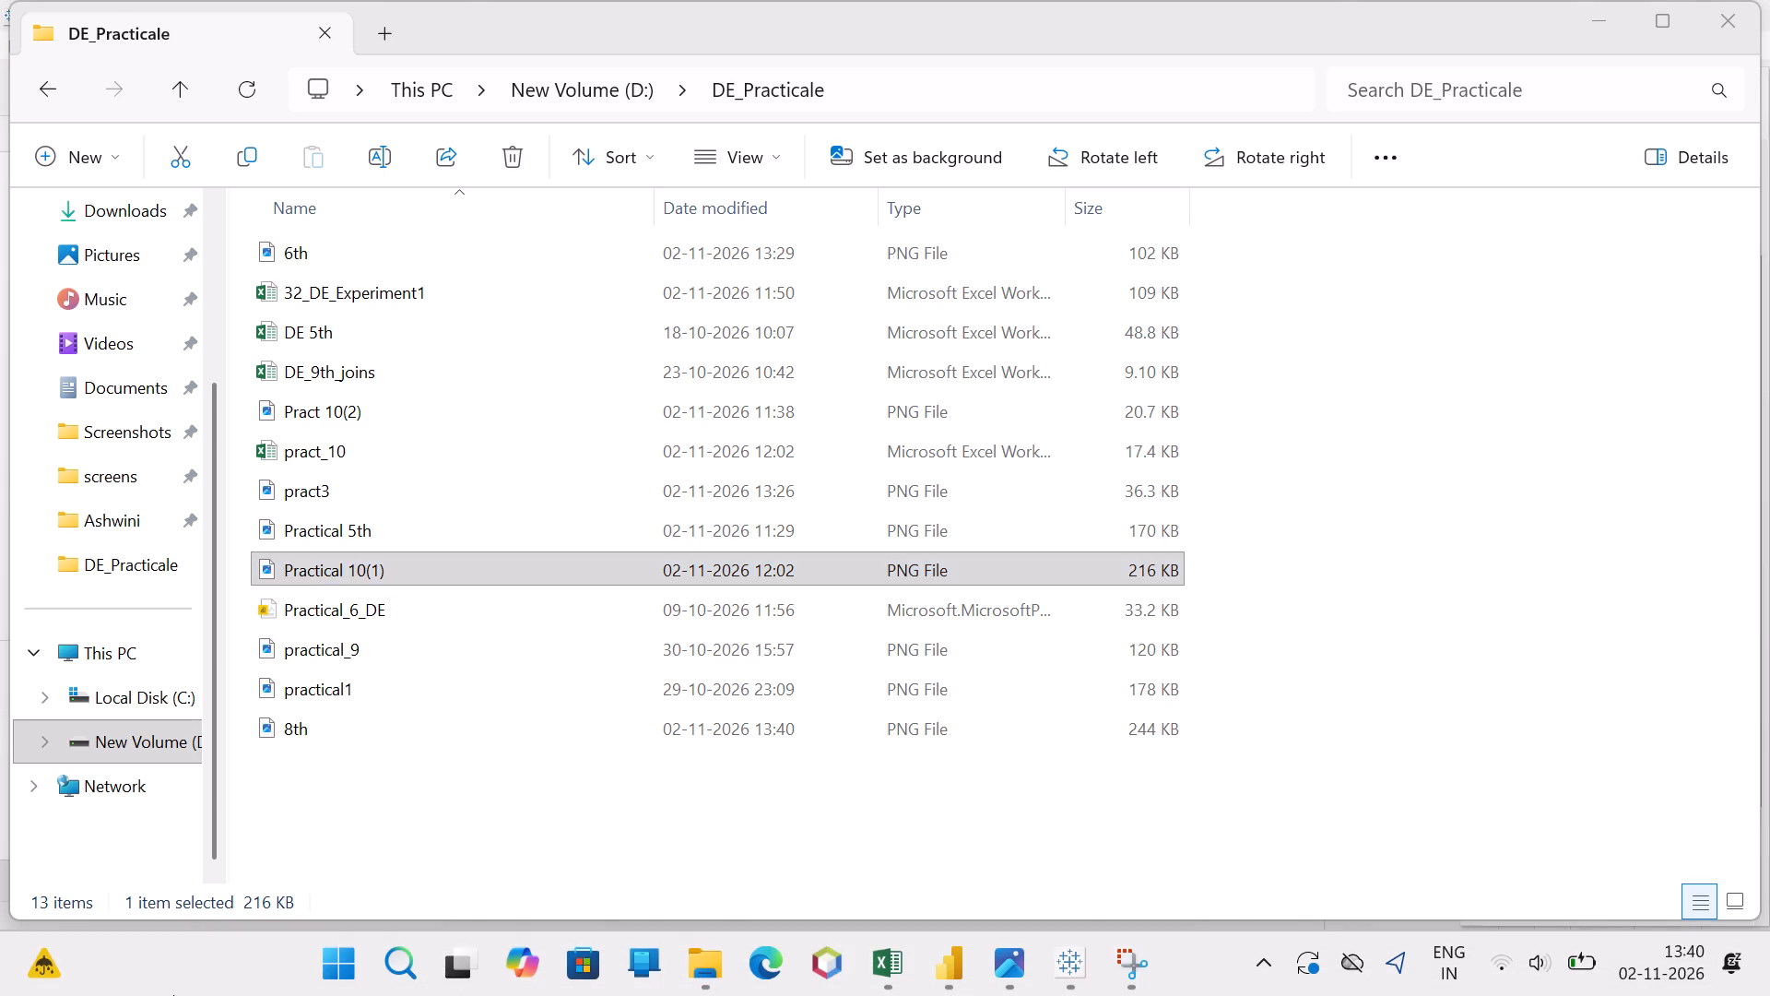
{"action": "left_click", "coordinate": [1587, 15]}
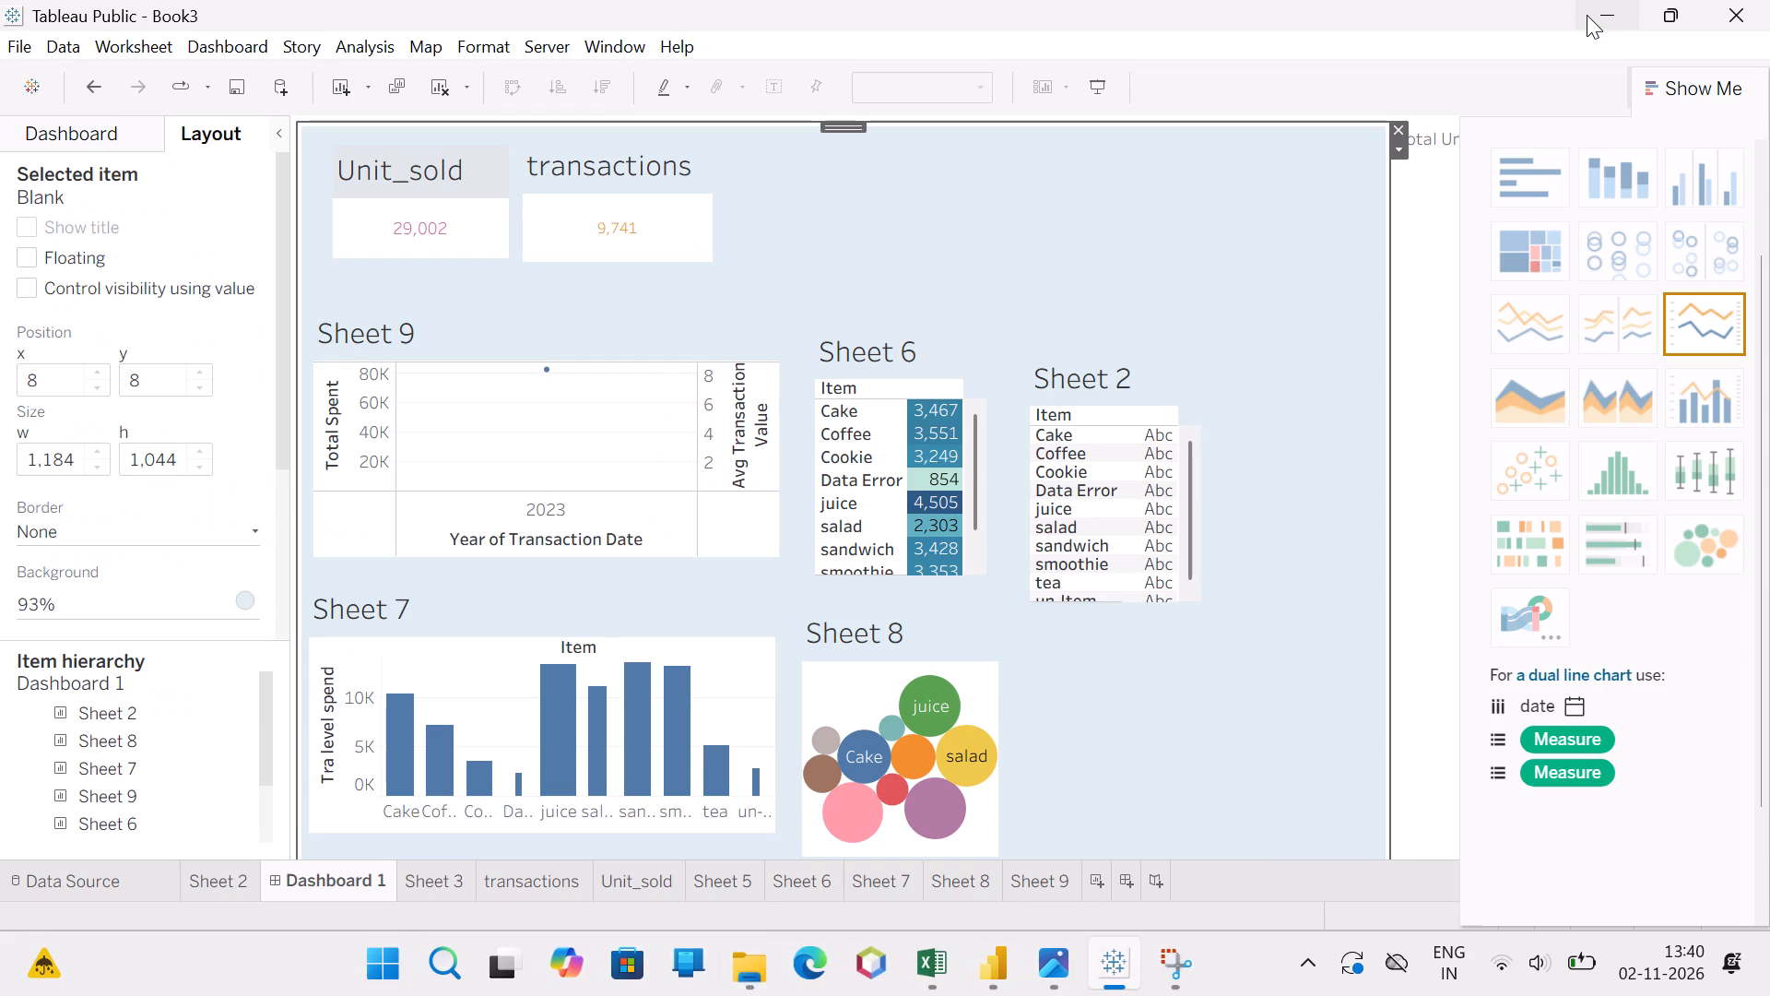
Return to Tableau and save a copy of the Book3 workbook under the name 8th as a Tableau Packaged Workbook.
{"action": "left_click", "coordinate": [1753, 1]}
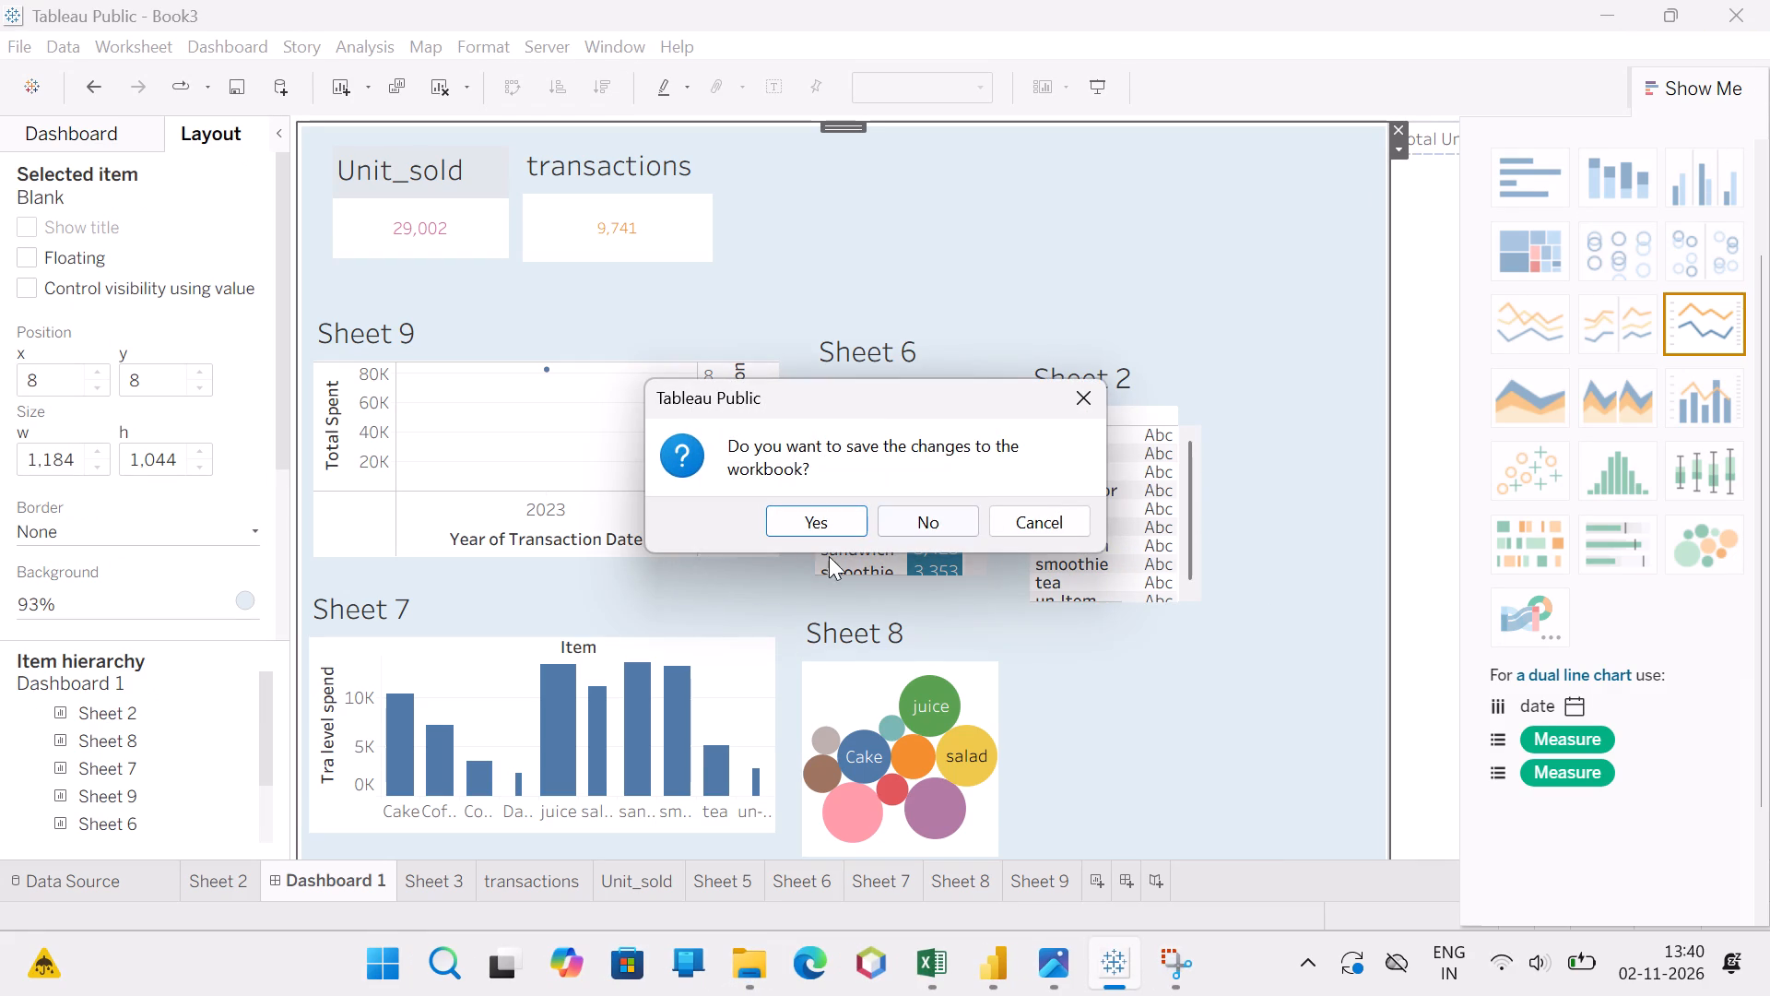
{"action": "left_click", "coordinate": [1073, 395]}
{"action": "left_click", "coordinate": [6, 48]}
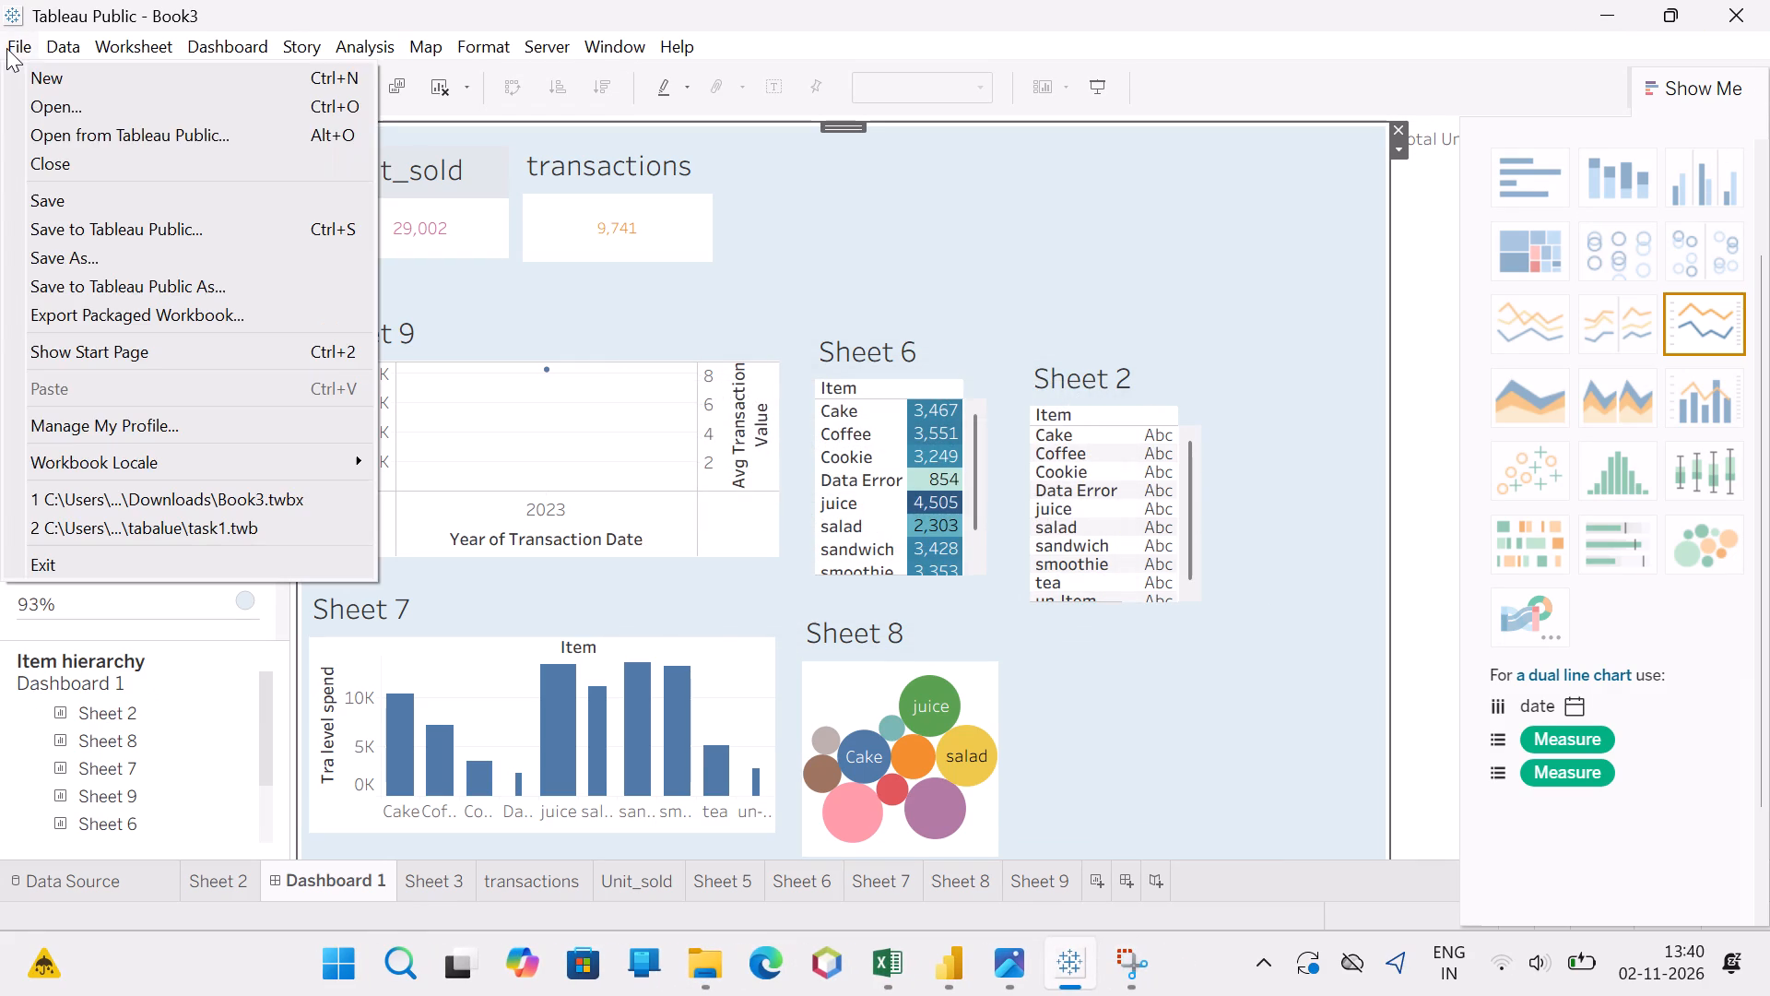
{"action": "left_click", "coordinate": [98, 254]}
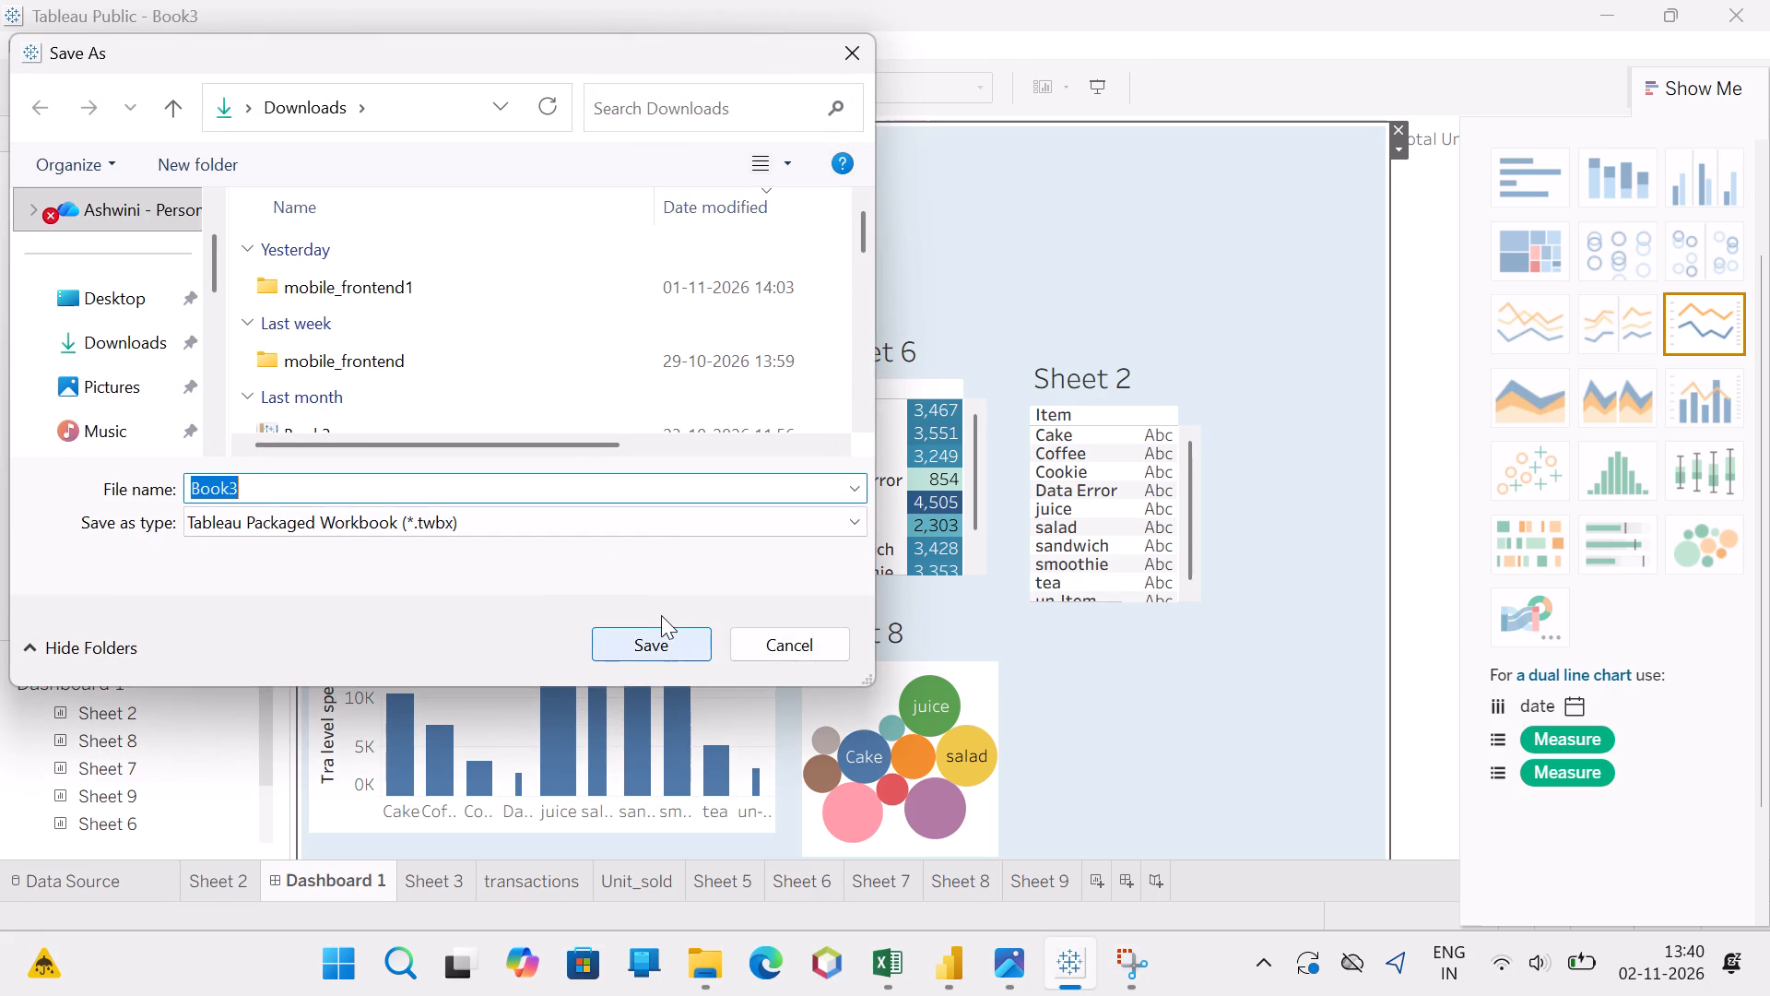
{"action": "key", "text": "BackSpace"}
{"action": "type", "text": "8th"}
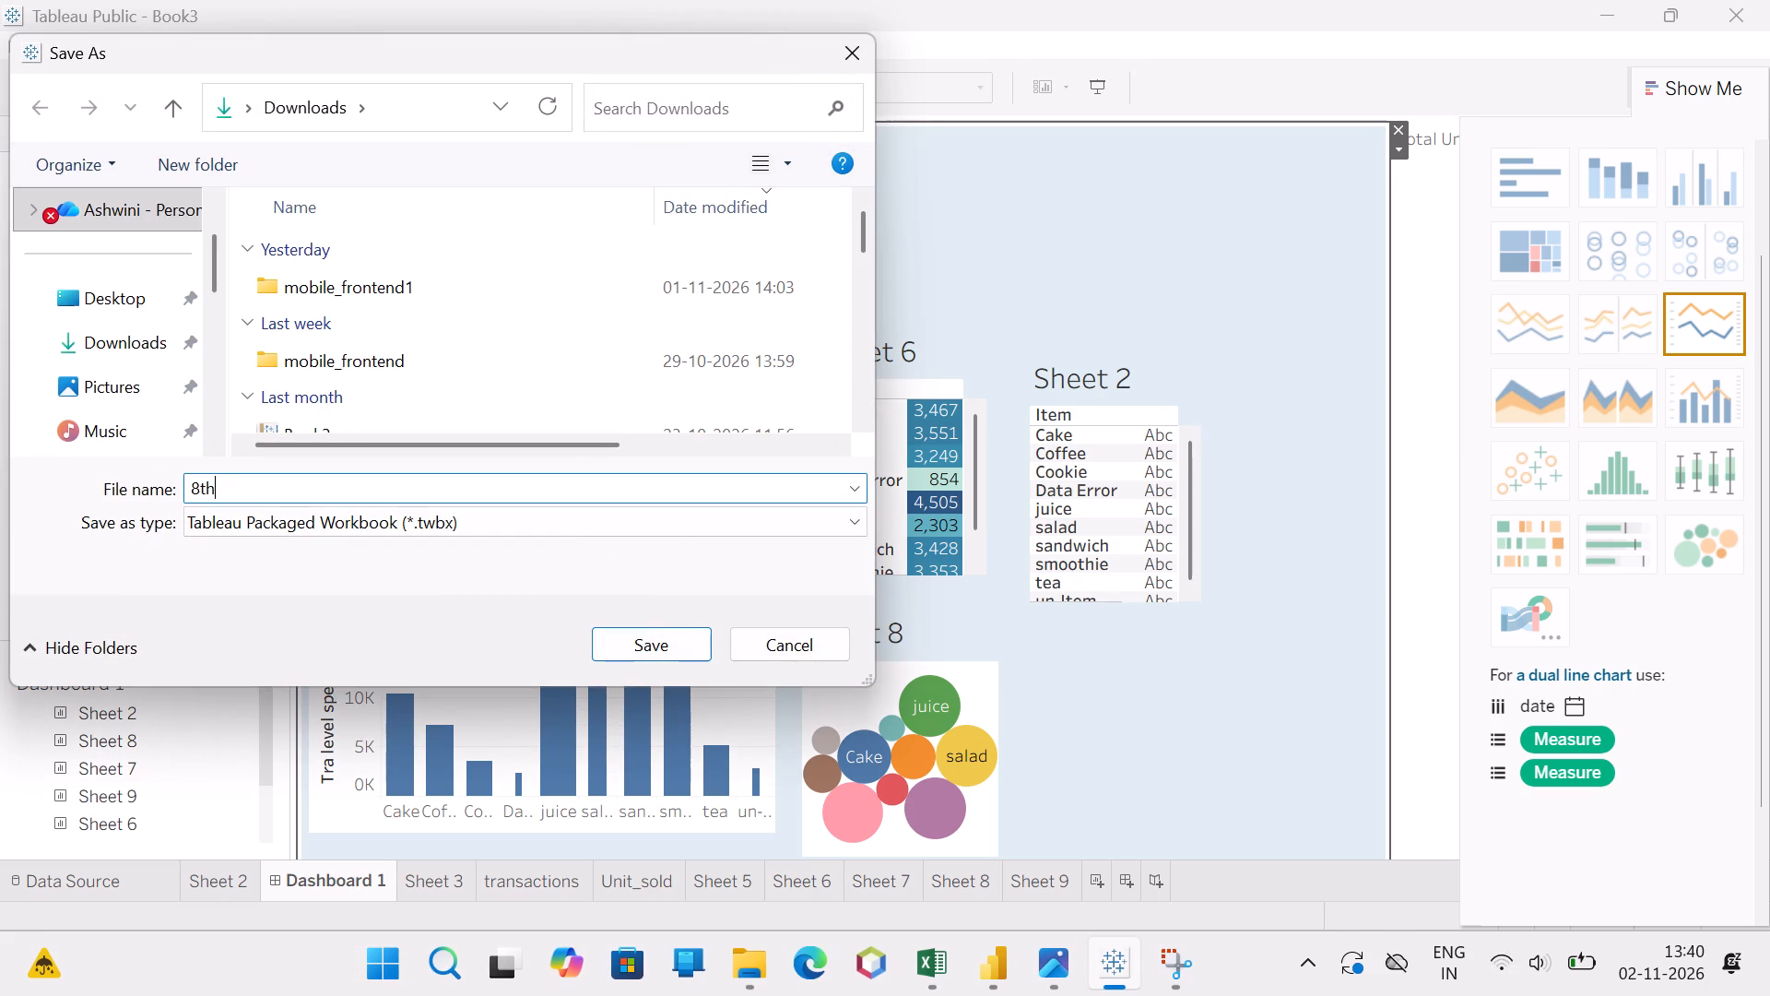
Finish saving the packaged workbook as 8th in the Downloads folder and close Tableau Public.
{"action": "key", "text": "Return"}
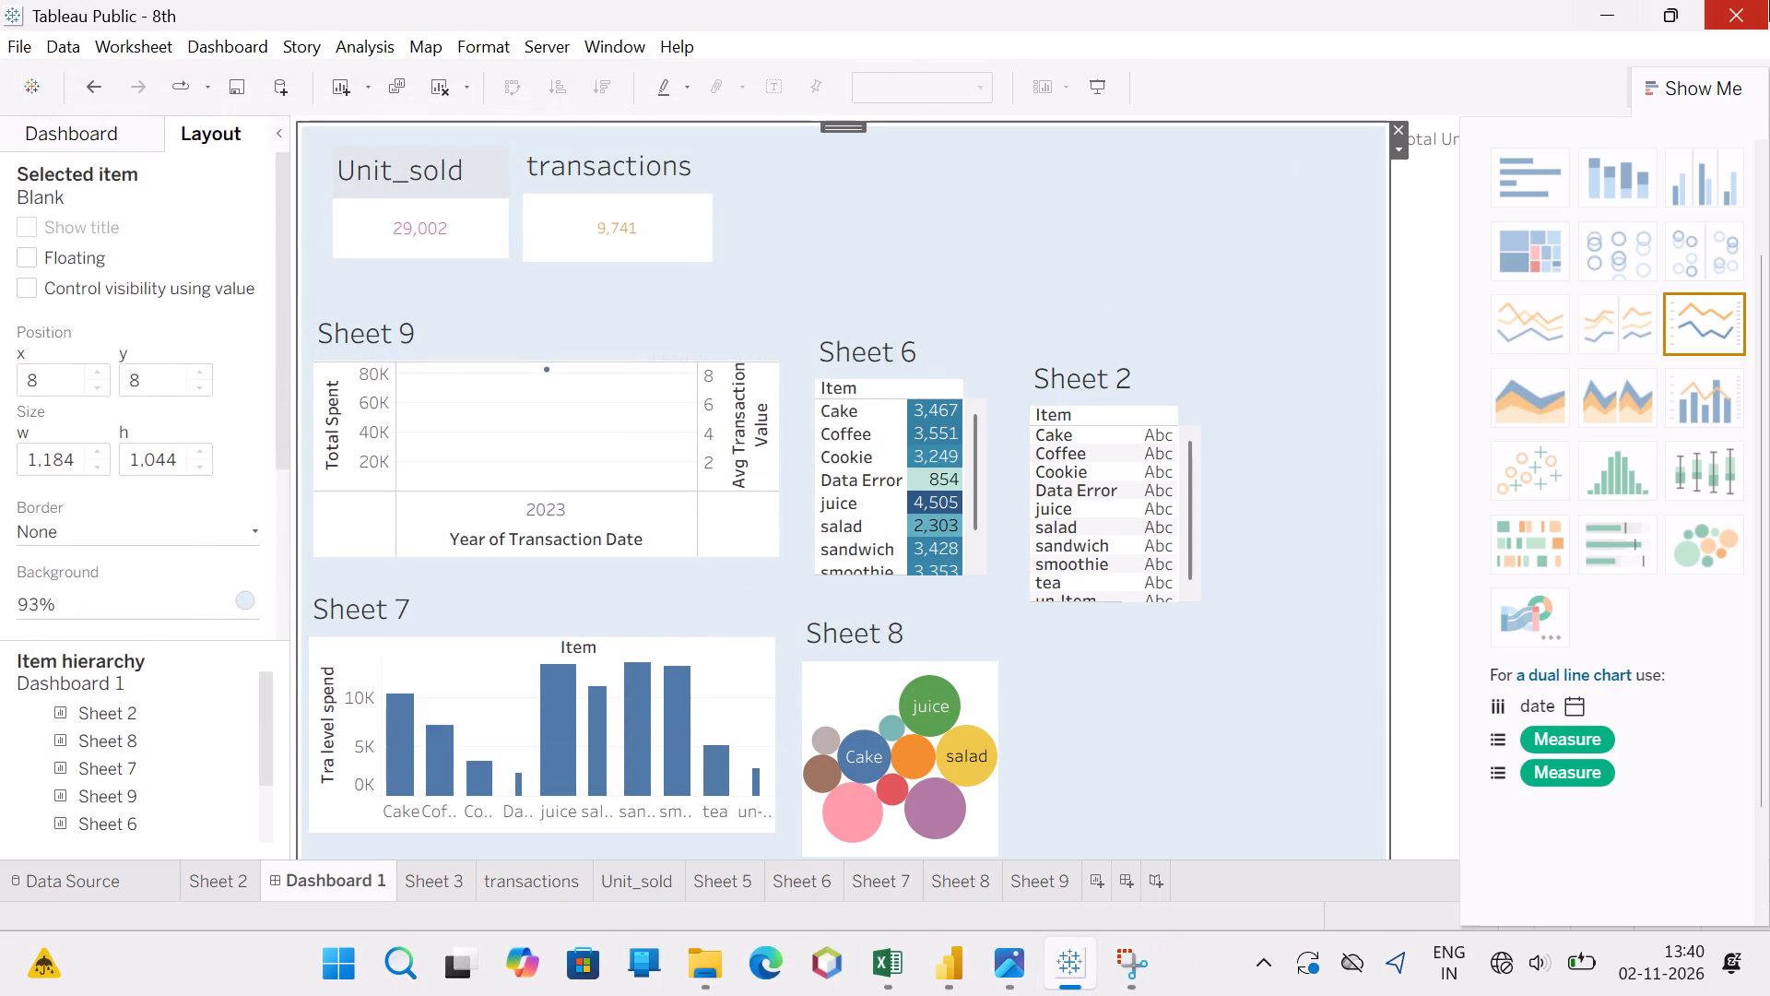
{"action": "left_click", "coordinate": [1769, 2]}
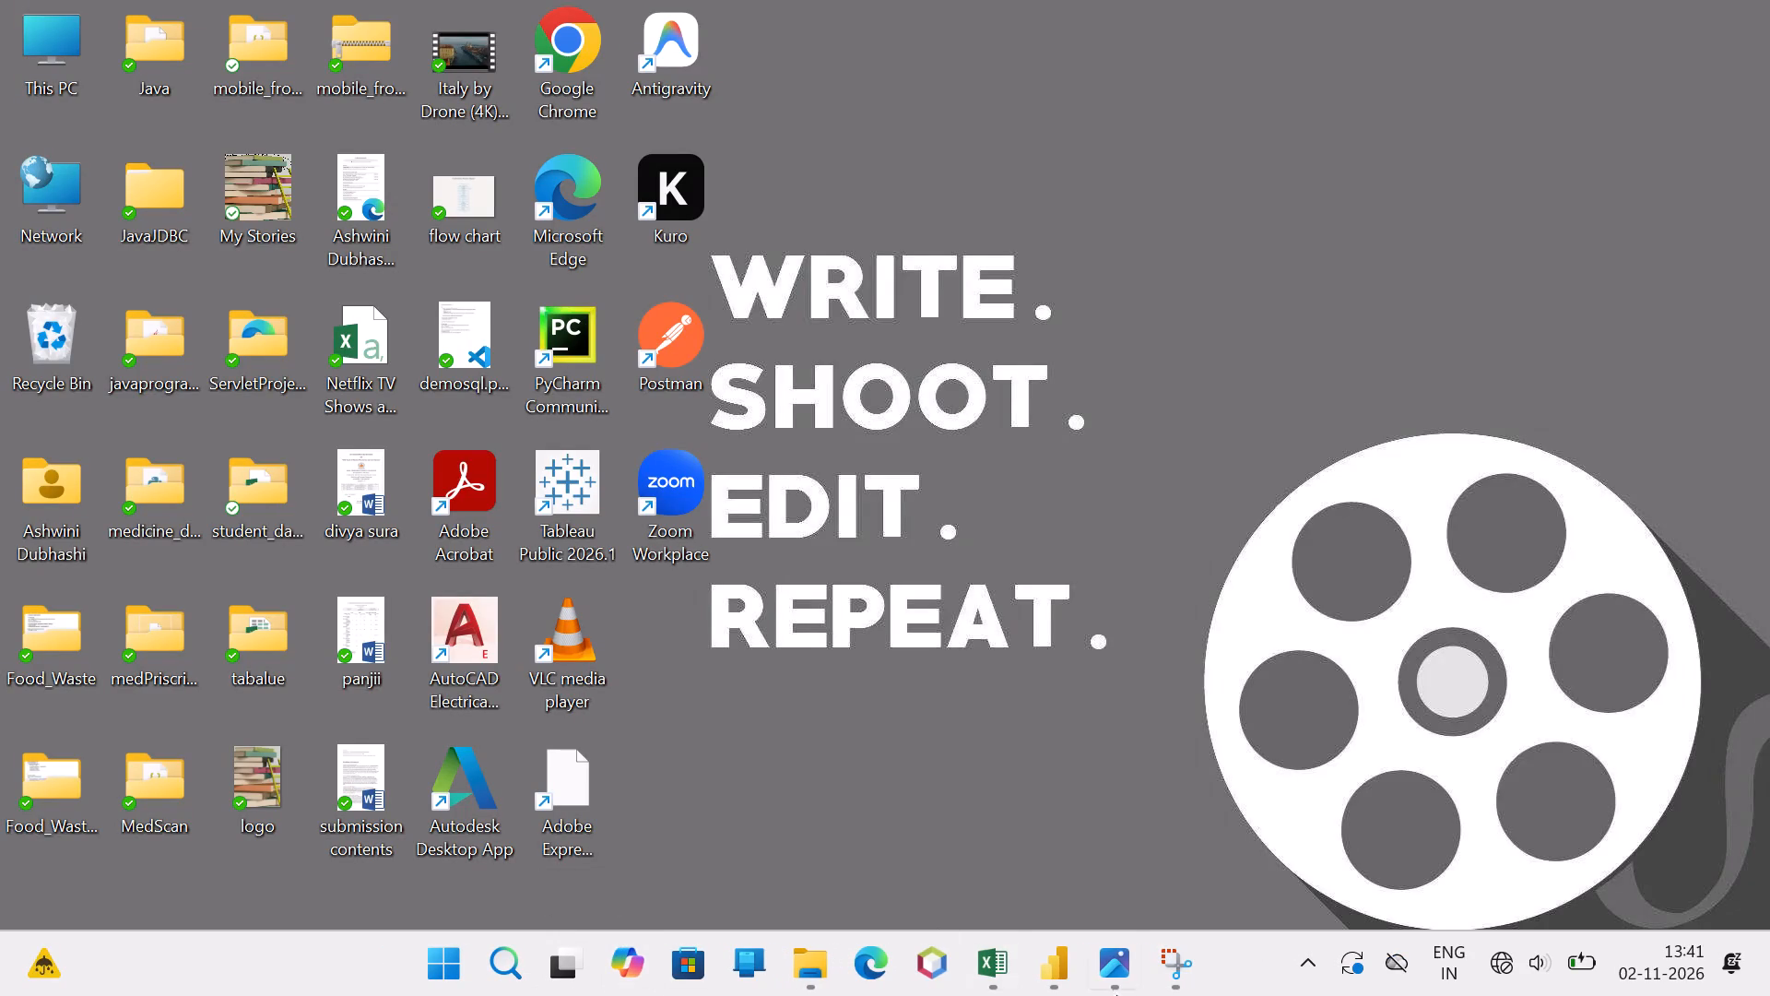
Check the Wi-Fi connection in the list of available networks and dismiss the list.
{"action": "left_click", "coordinate": [1507, 954]}
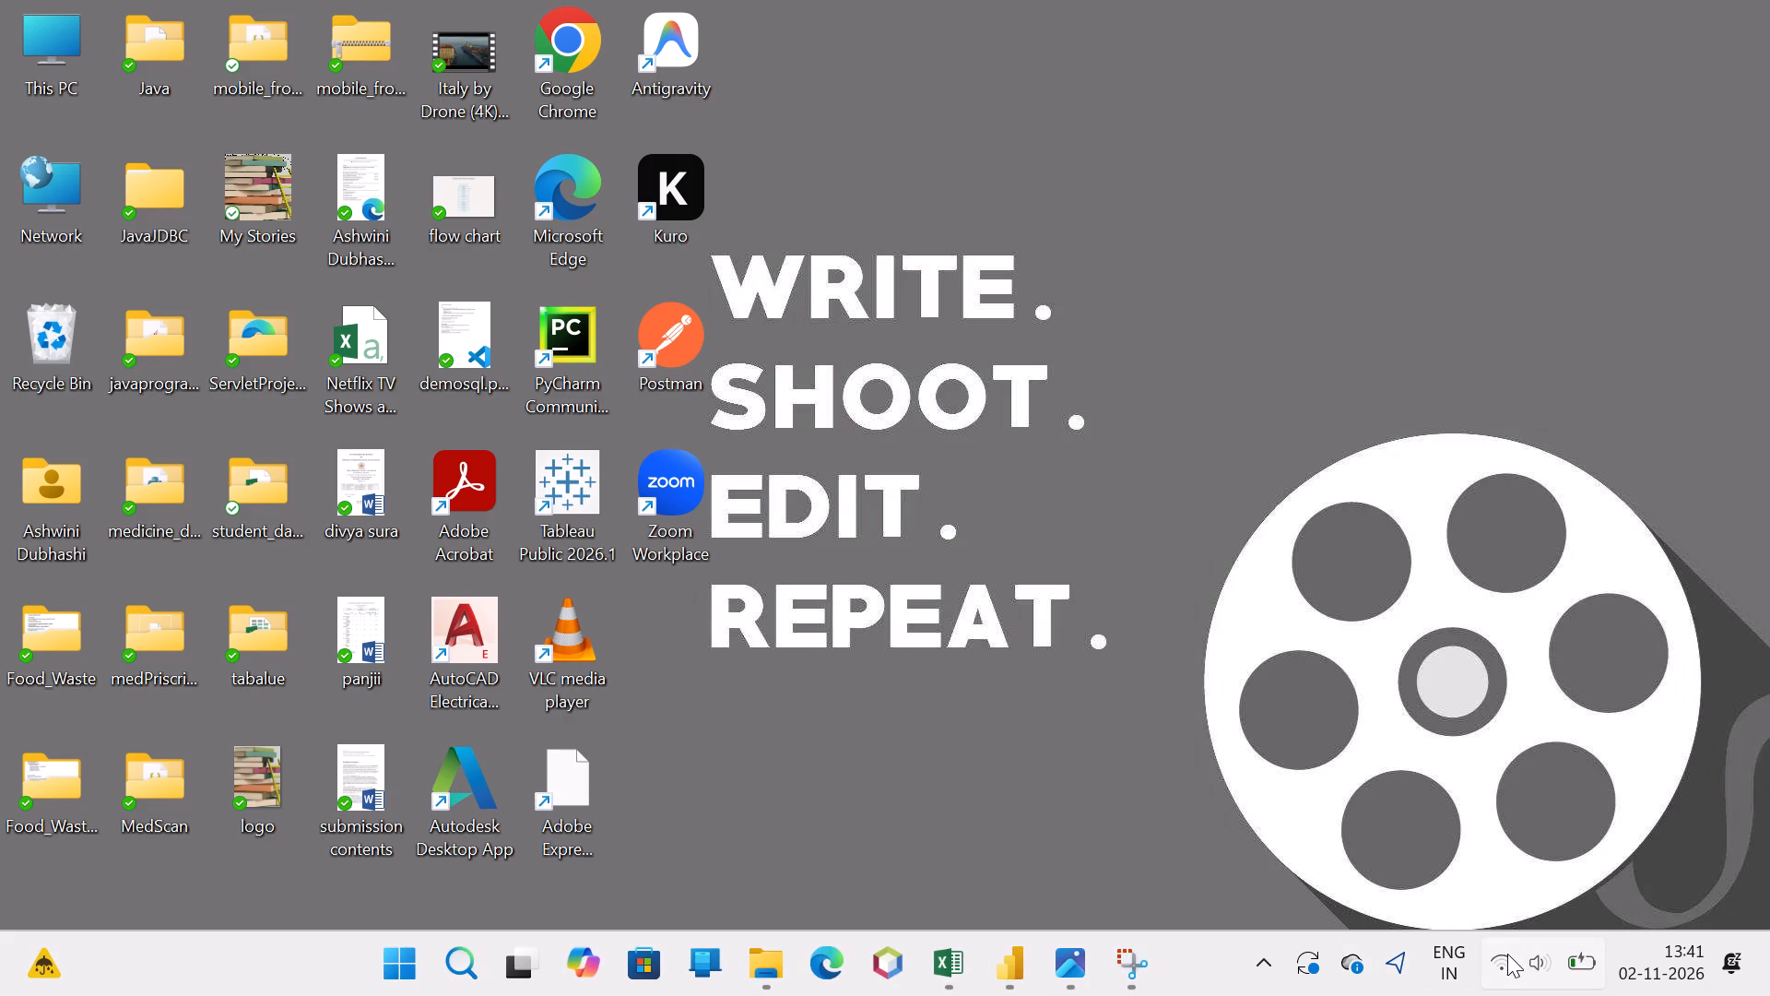
{"action": "left_click", "coordinate": [1400, 418]}
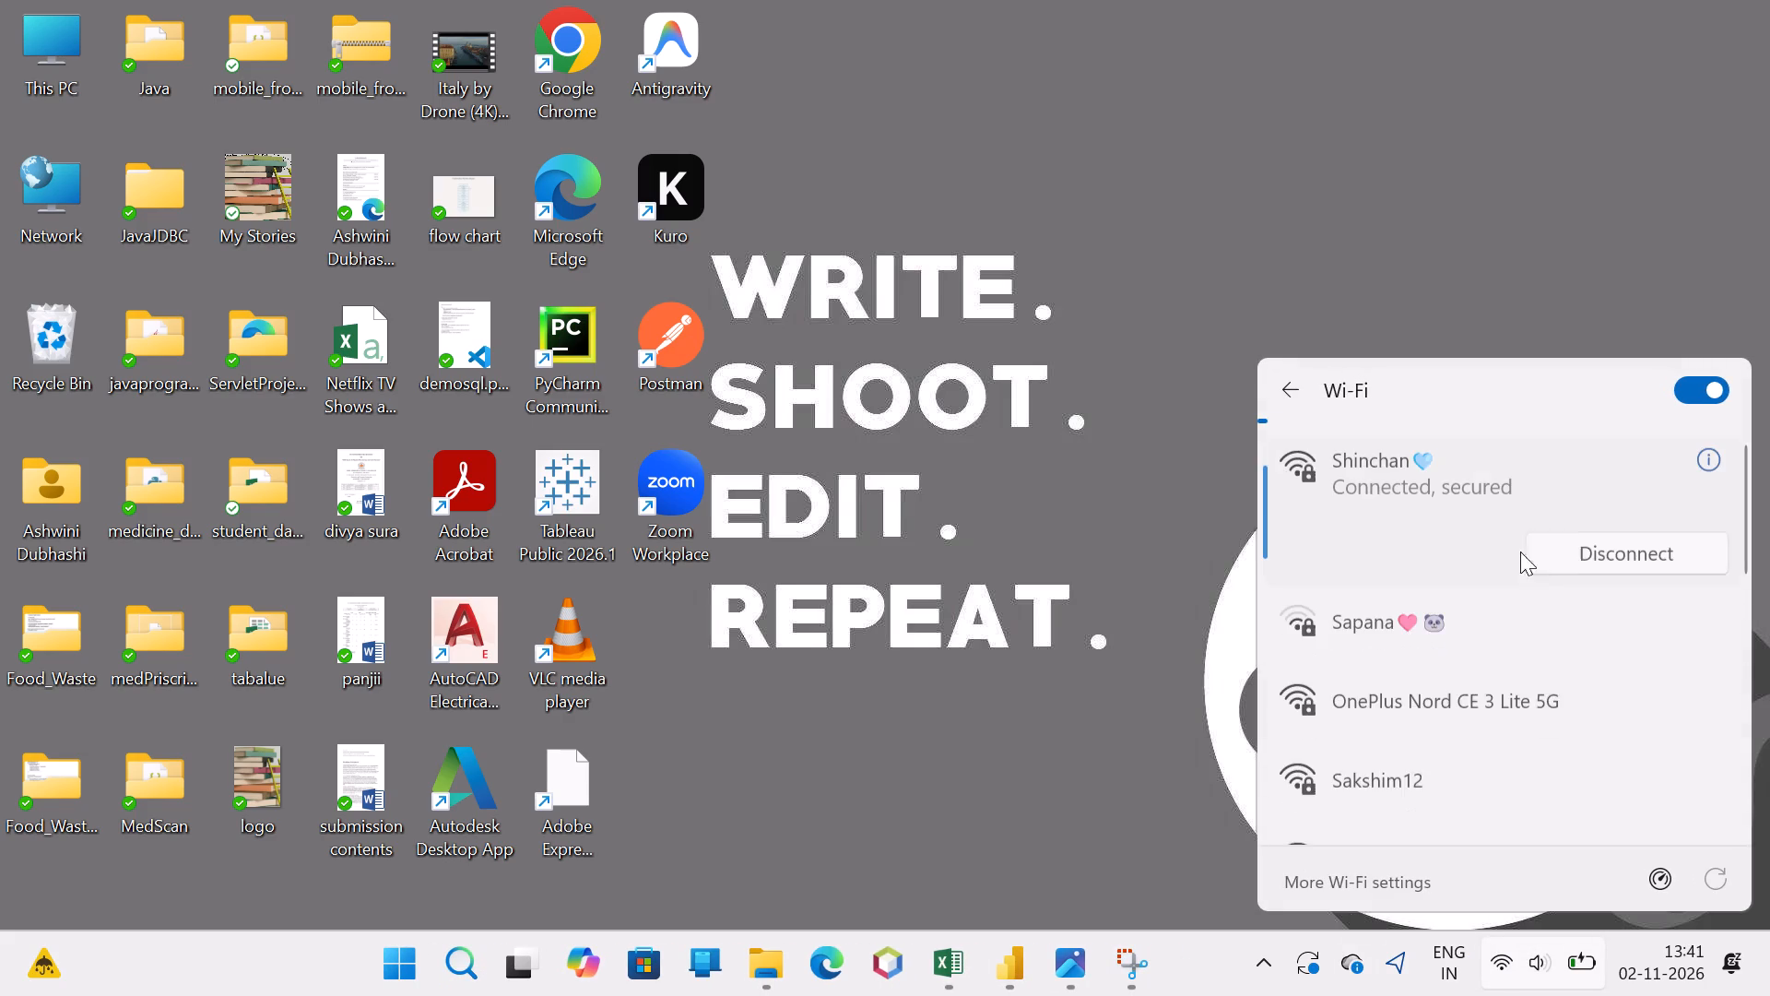
{"action": "left_click", "coordinate": [1325, 263]}
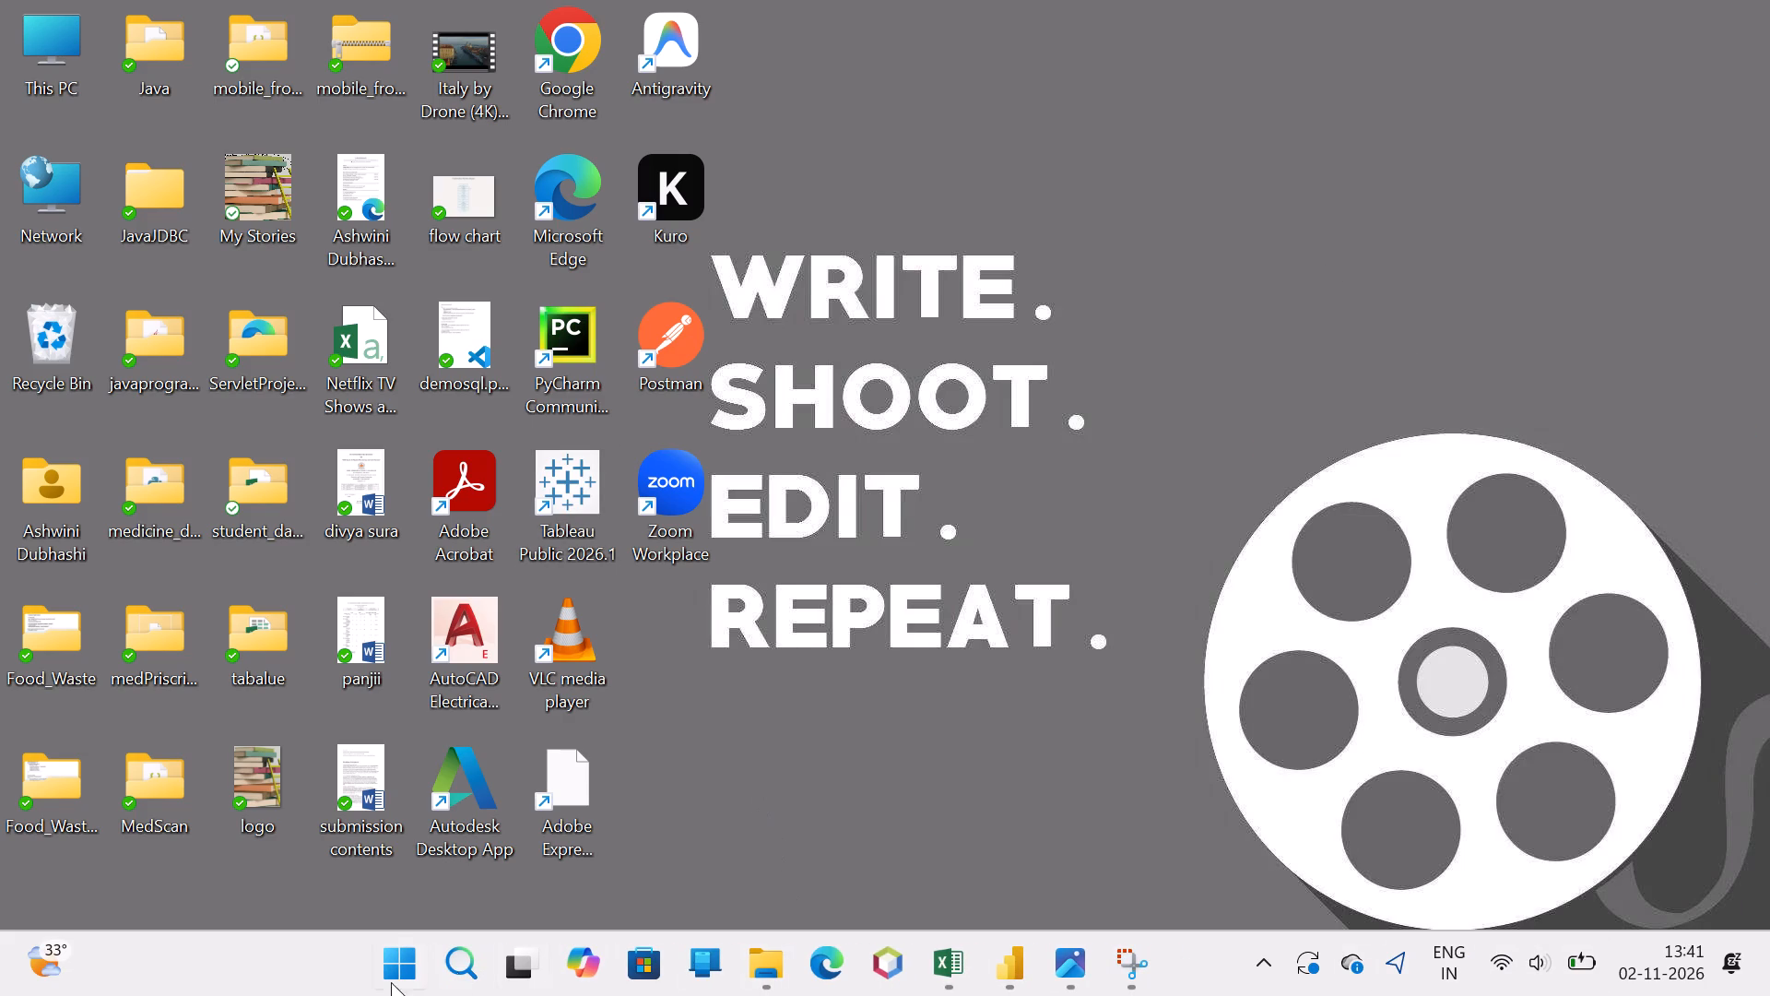
Launch WhatsApp from the recent app searches.
{"action": "left_click", "coordinate": [459, 966]}
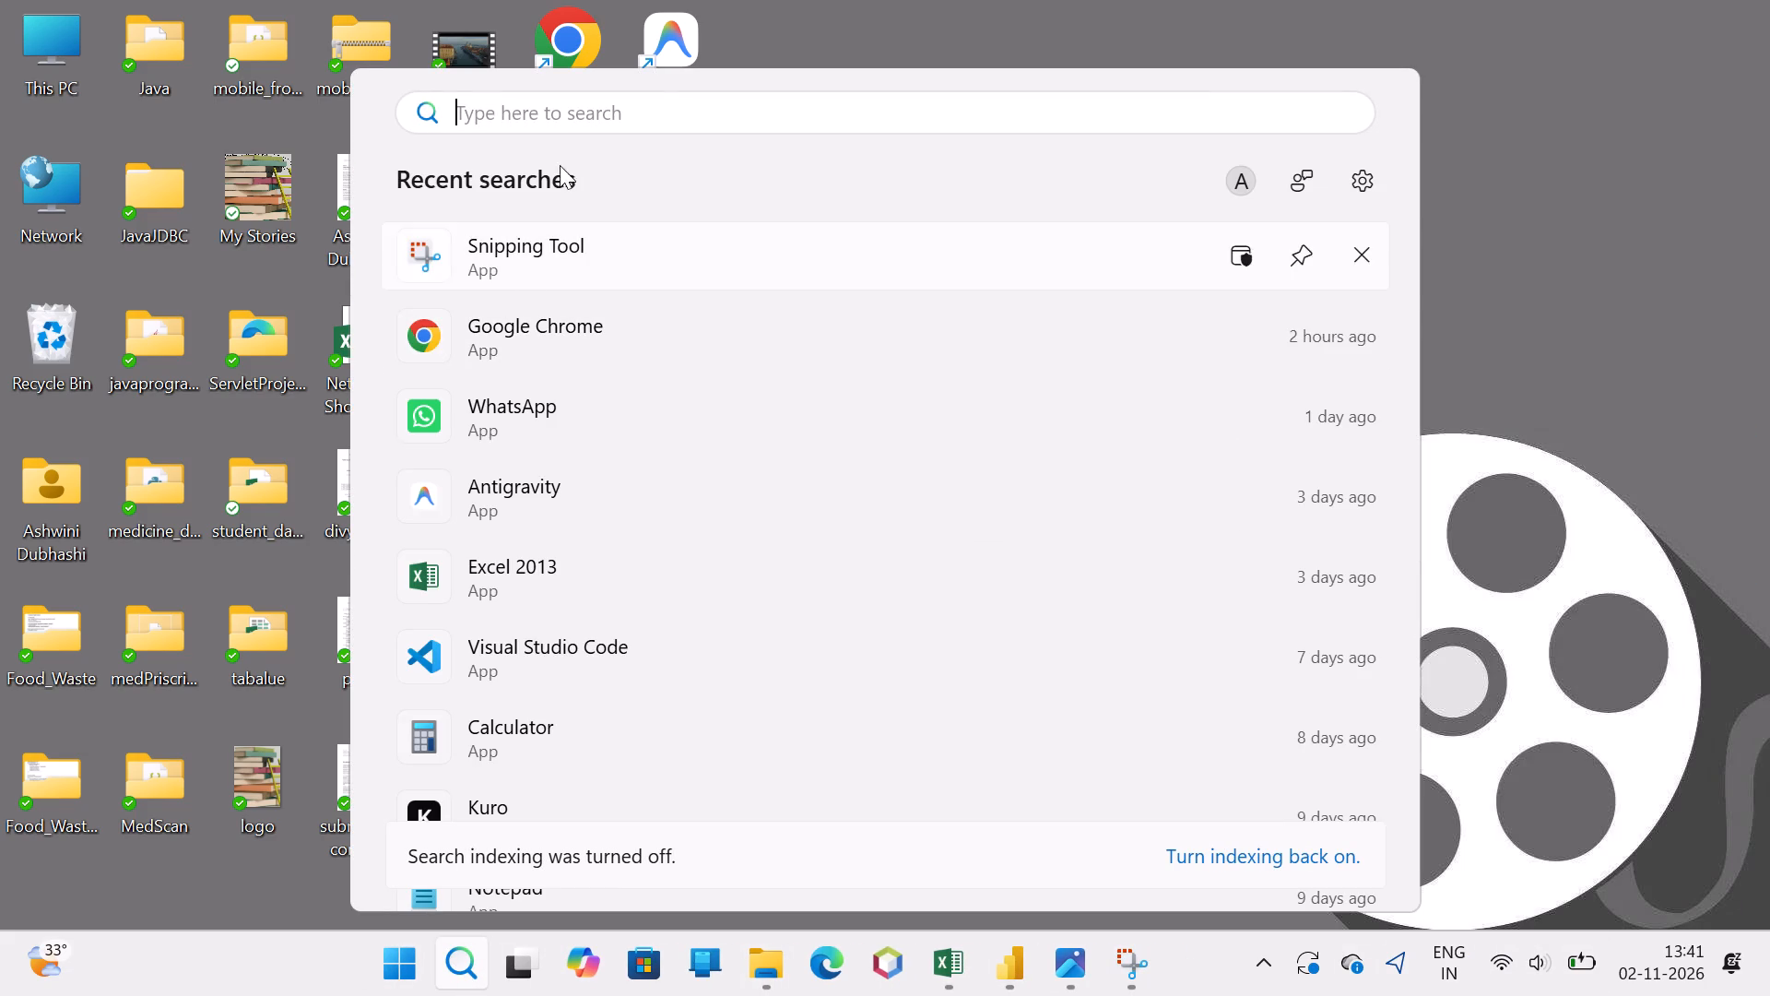
{"action": "left_click", "coordinate": [507, 409]}
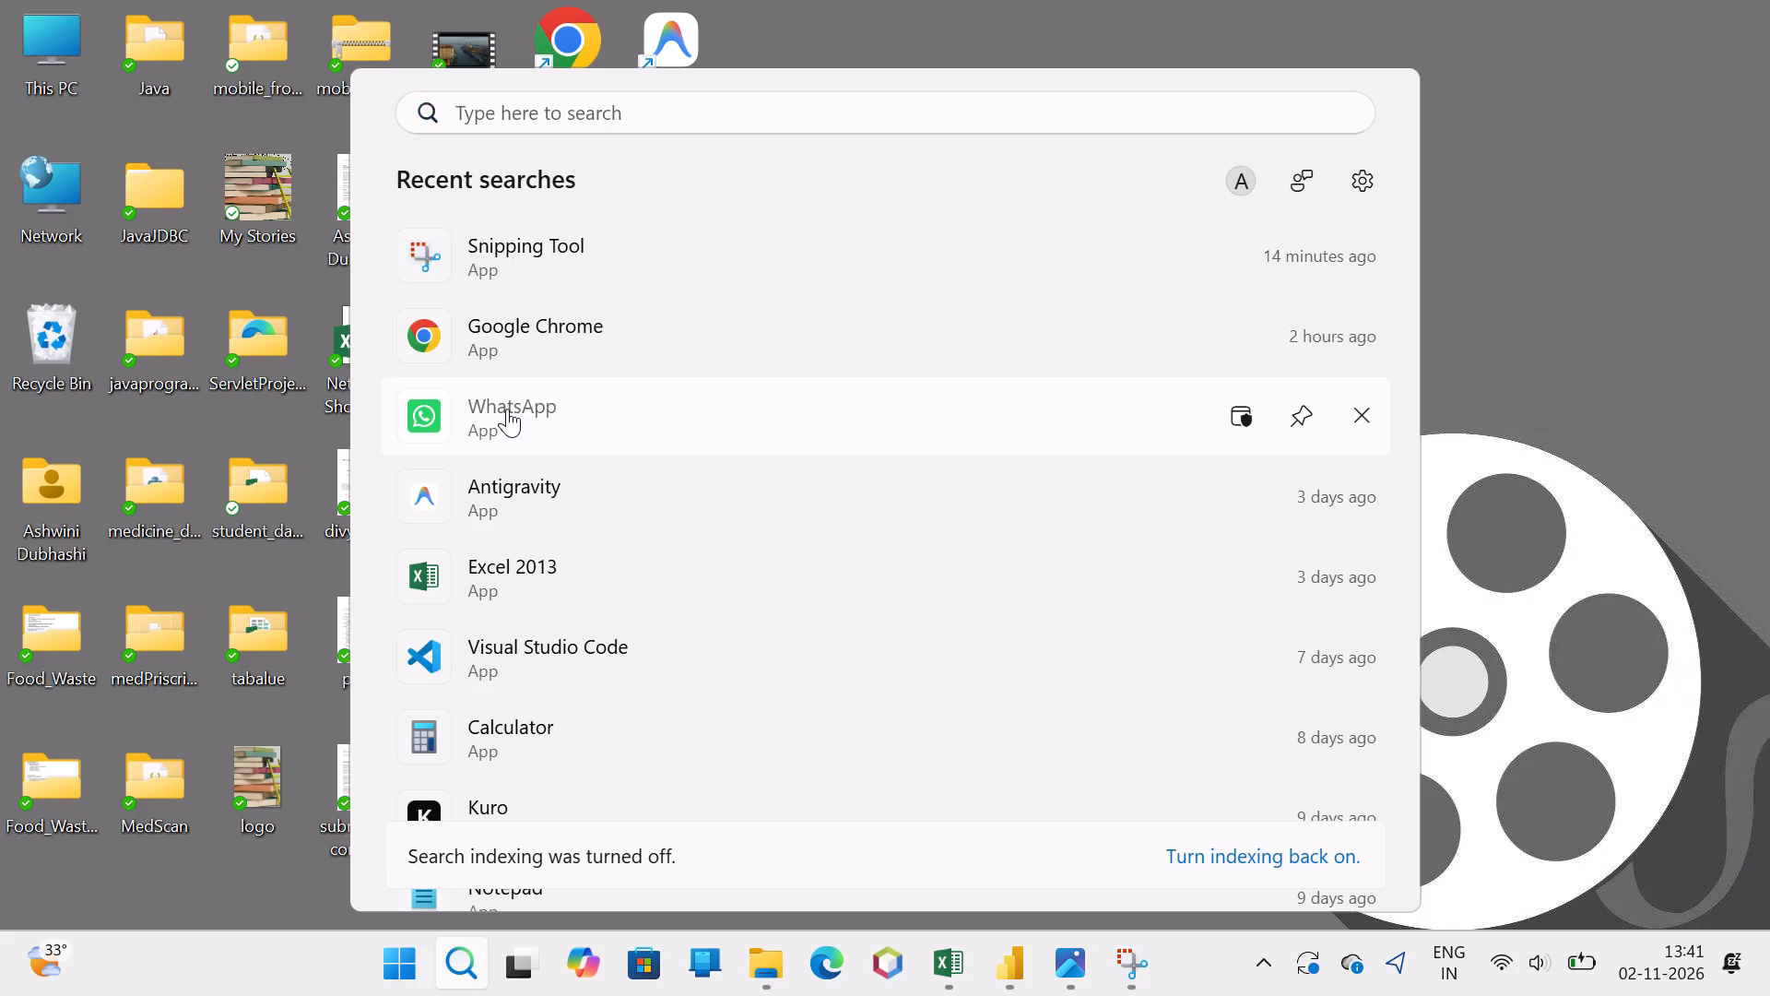
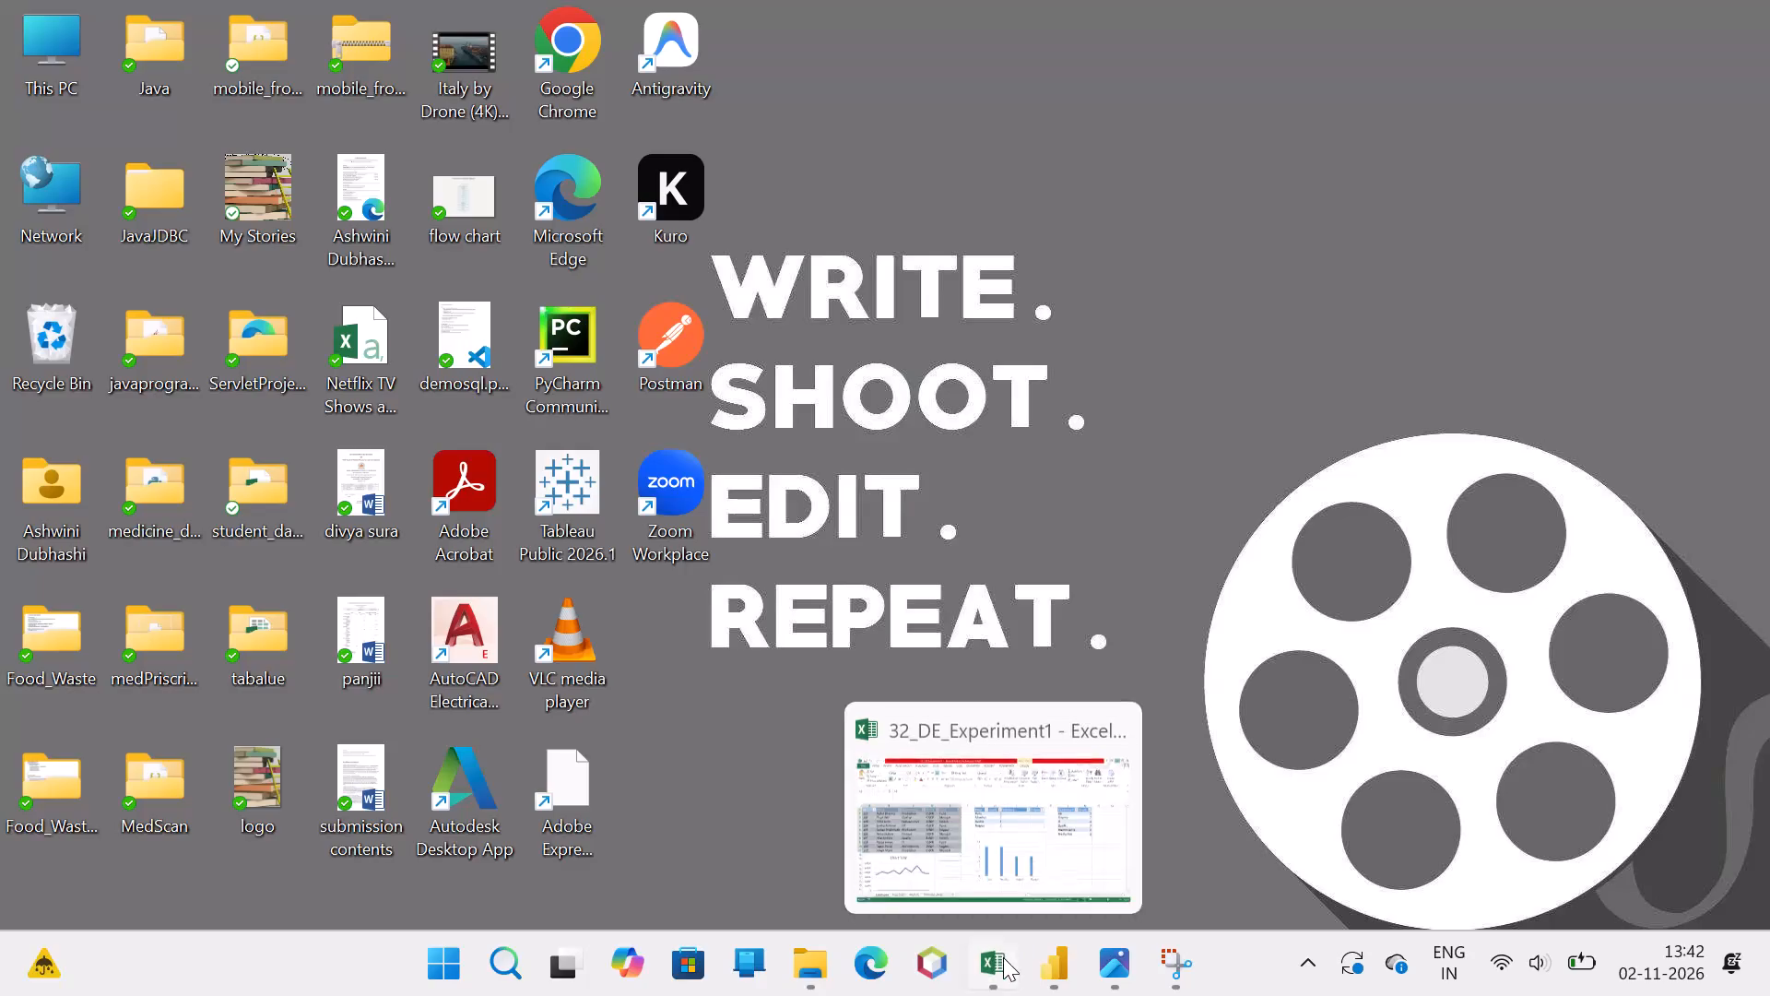
Switch to Excel and close the 32_DE_Experiment1 workbook.
{"action": "left_click", "coordinate": [1768, 15]}
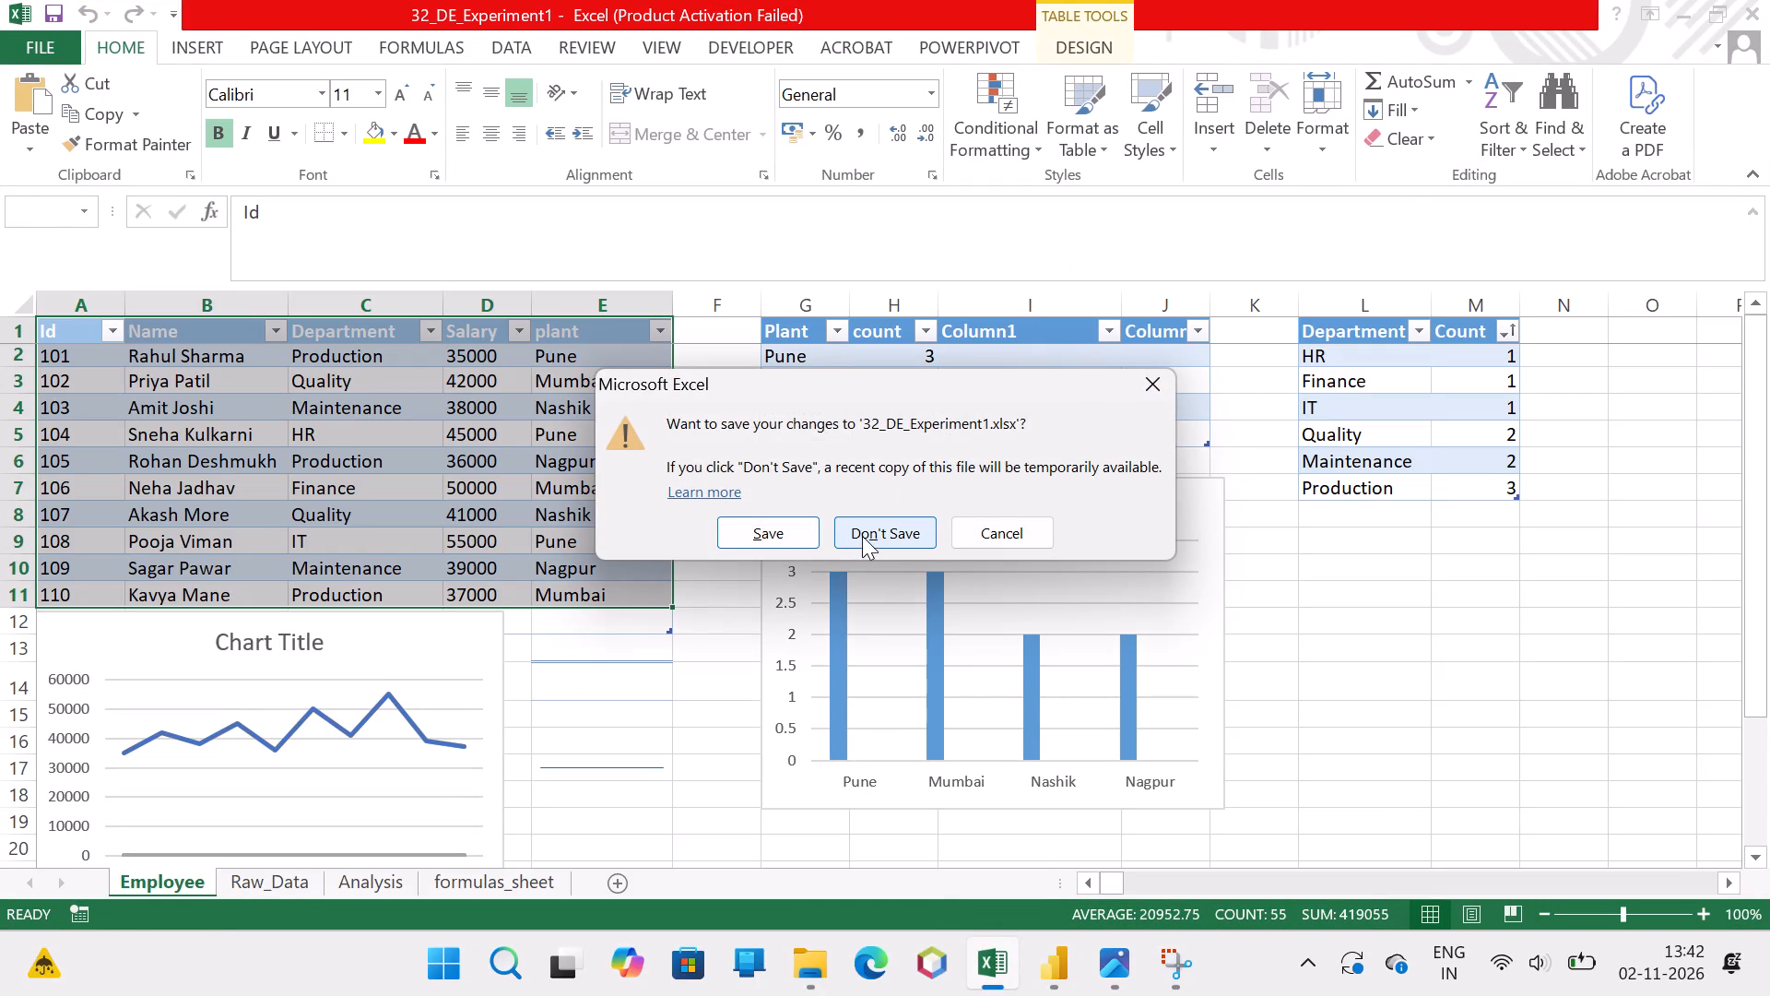
Close the 32_DE_Experiment1 workbook in Excel without saving its changes.
{"action": "left_click", "coordinate": [842, 536]}
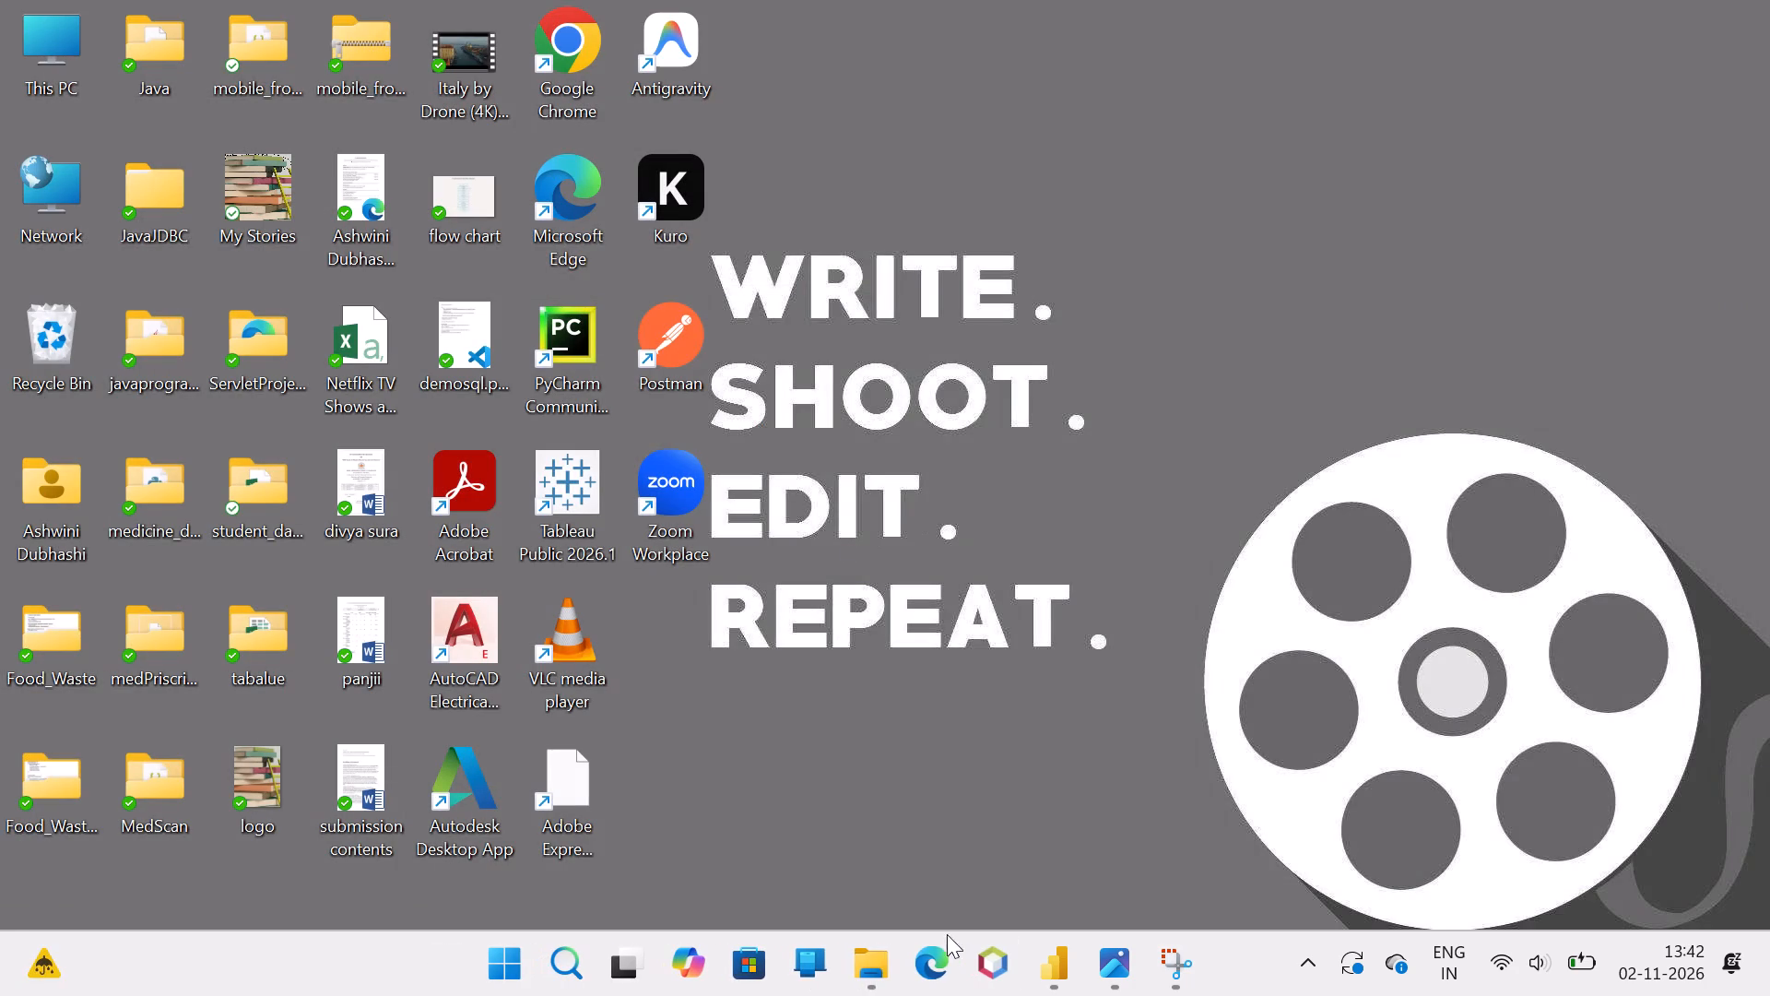
Close the remaining open windows: the DE_Practicale folder, the Ecommers report in Power BI, the Ecommerce_Dashboard image in Photos, and Snipping Tool.
{"action": "left_click", "coordinate": [883, 980]}
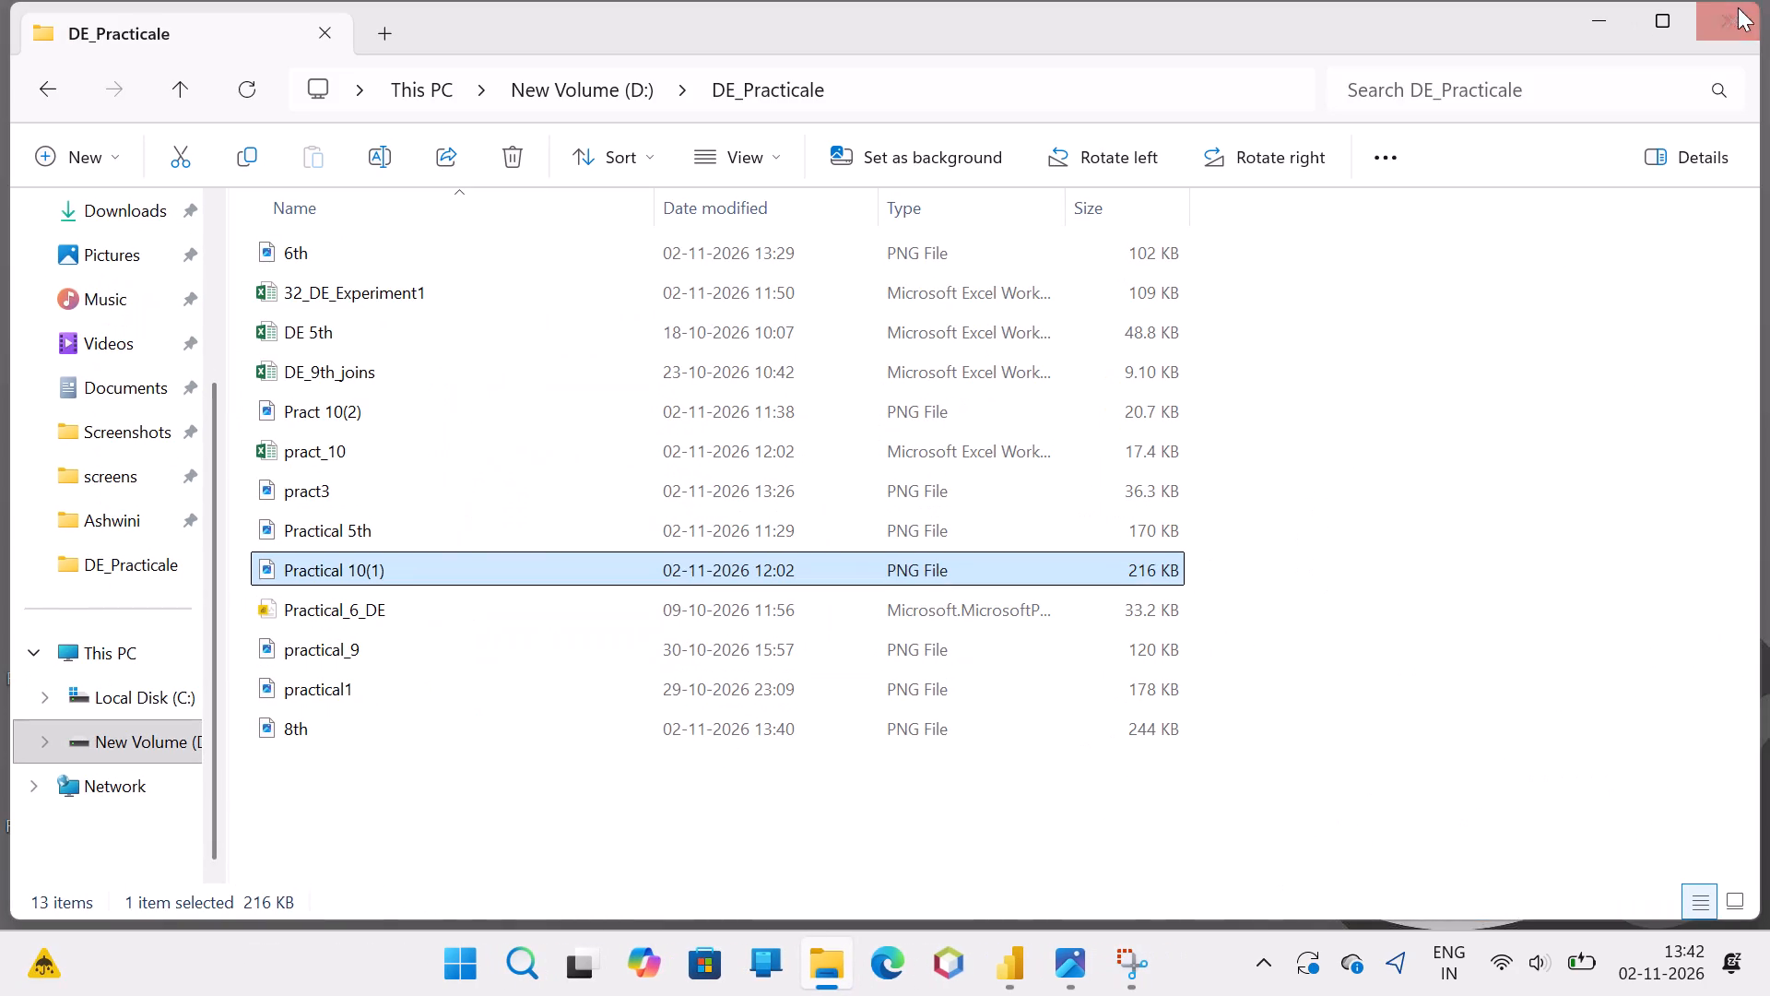
{"action": "left_click", "coordinate": [1732, 12]}
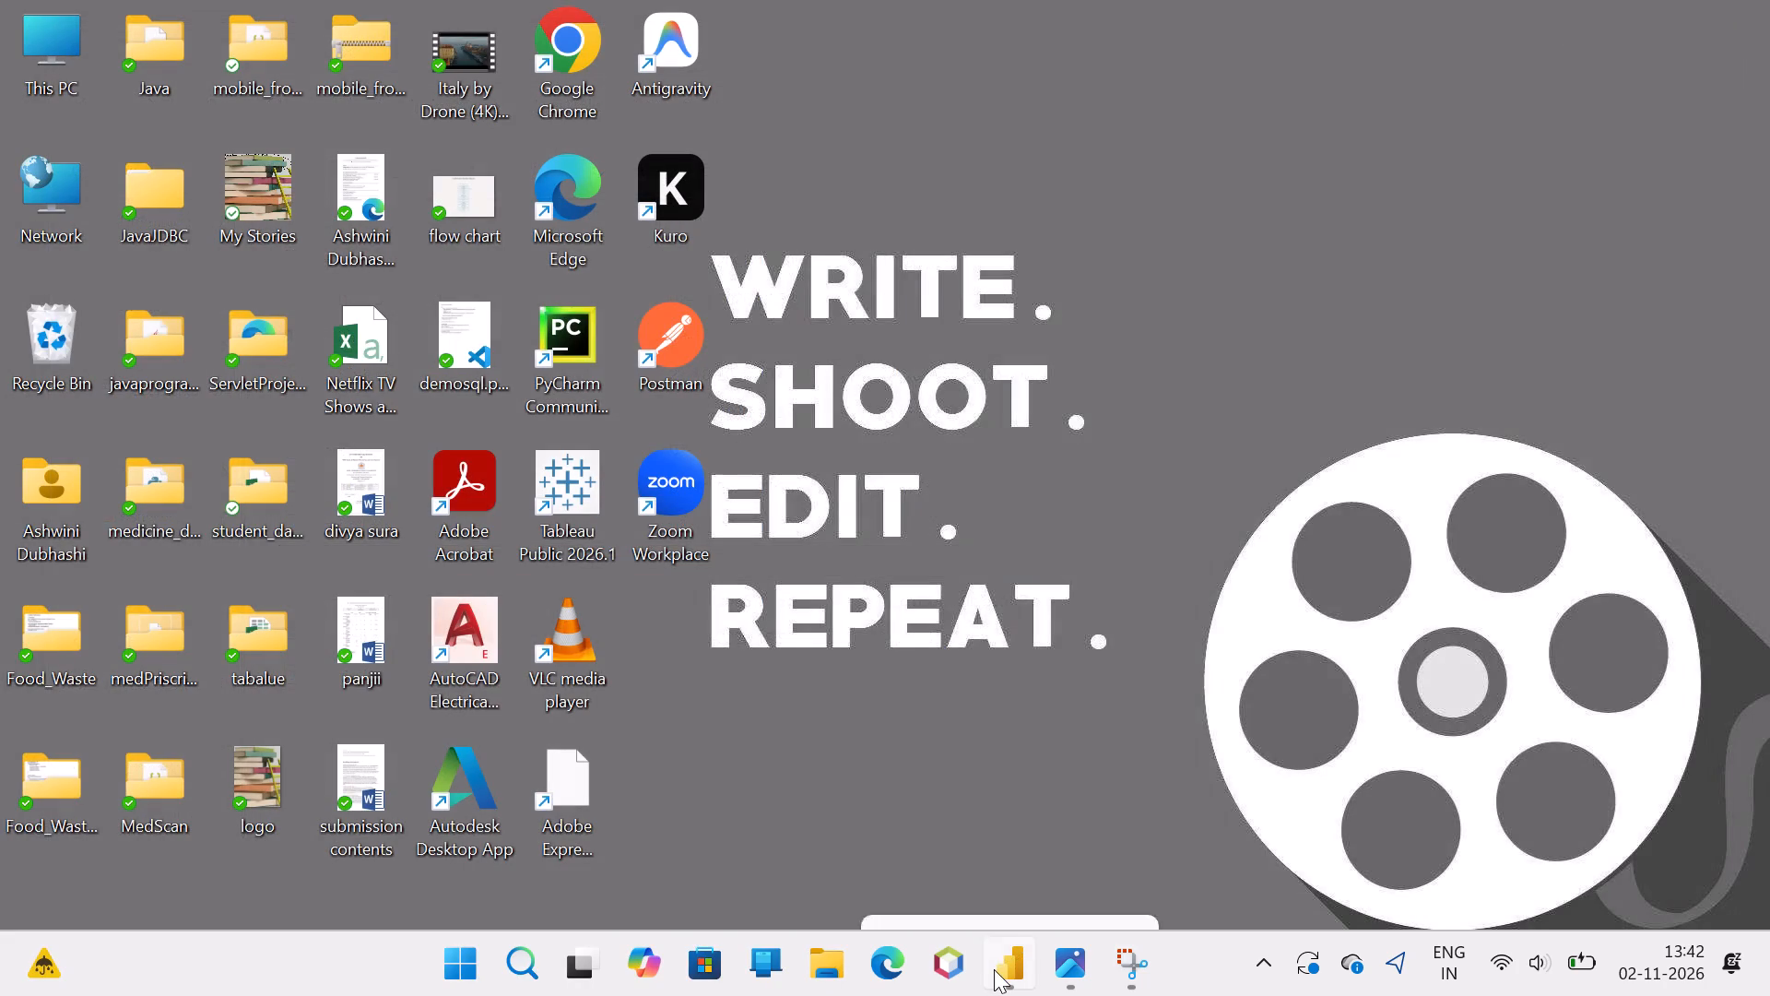
{"action": "left_click", "coordinate": [994, 969]}
{"action": "left_click", "coordinate": [1733, 27]}
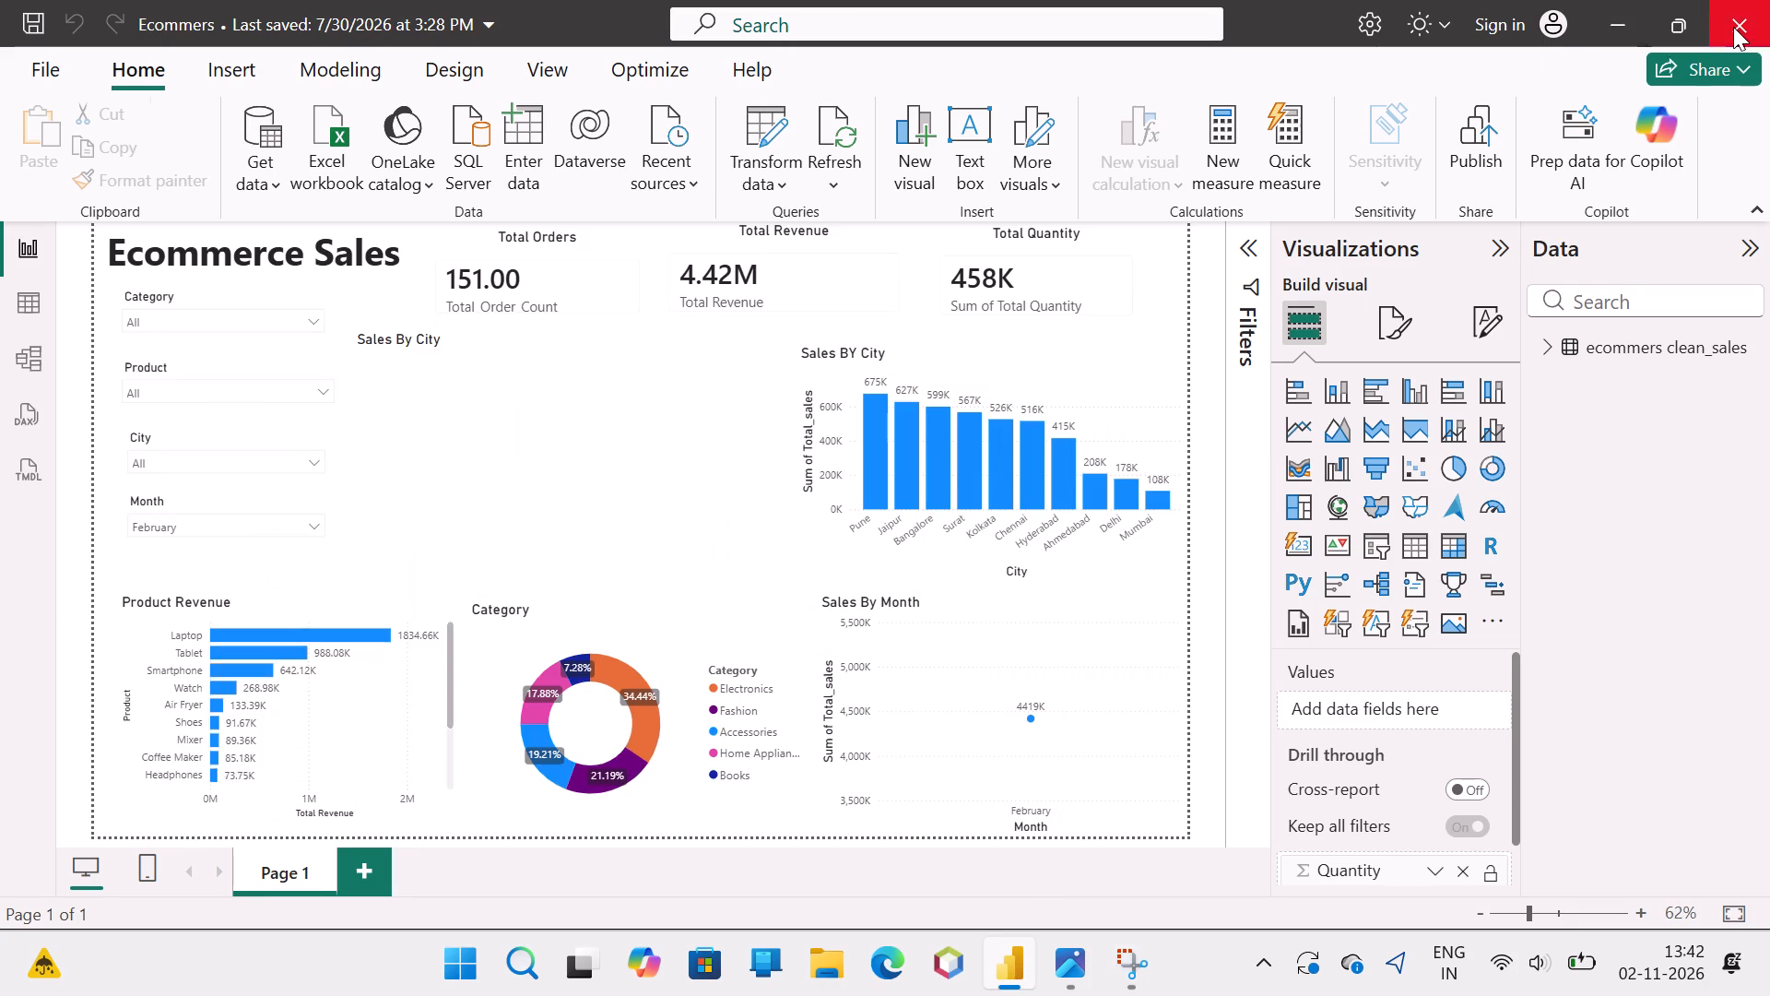
{"action": "left_click", "coordinate": [1101, 964]}
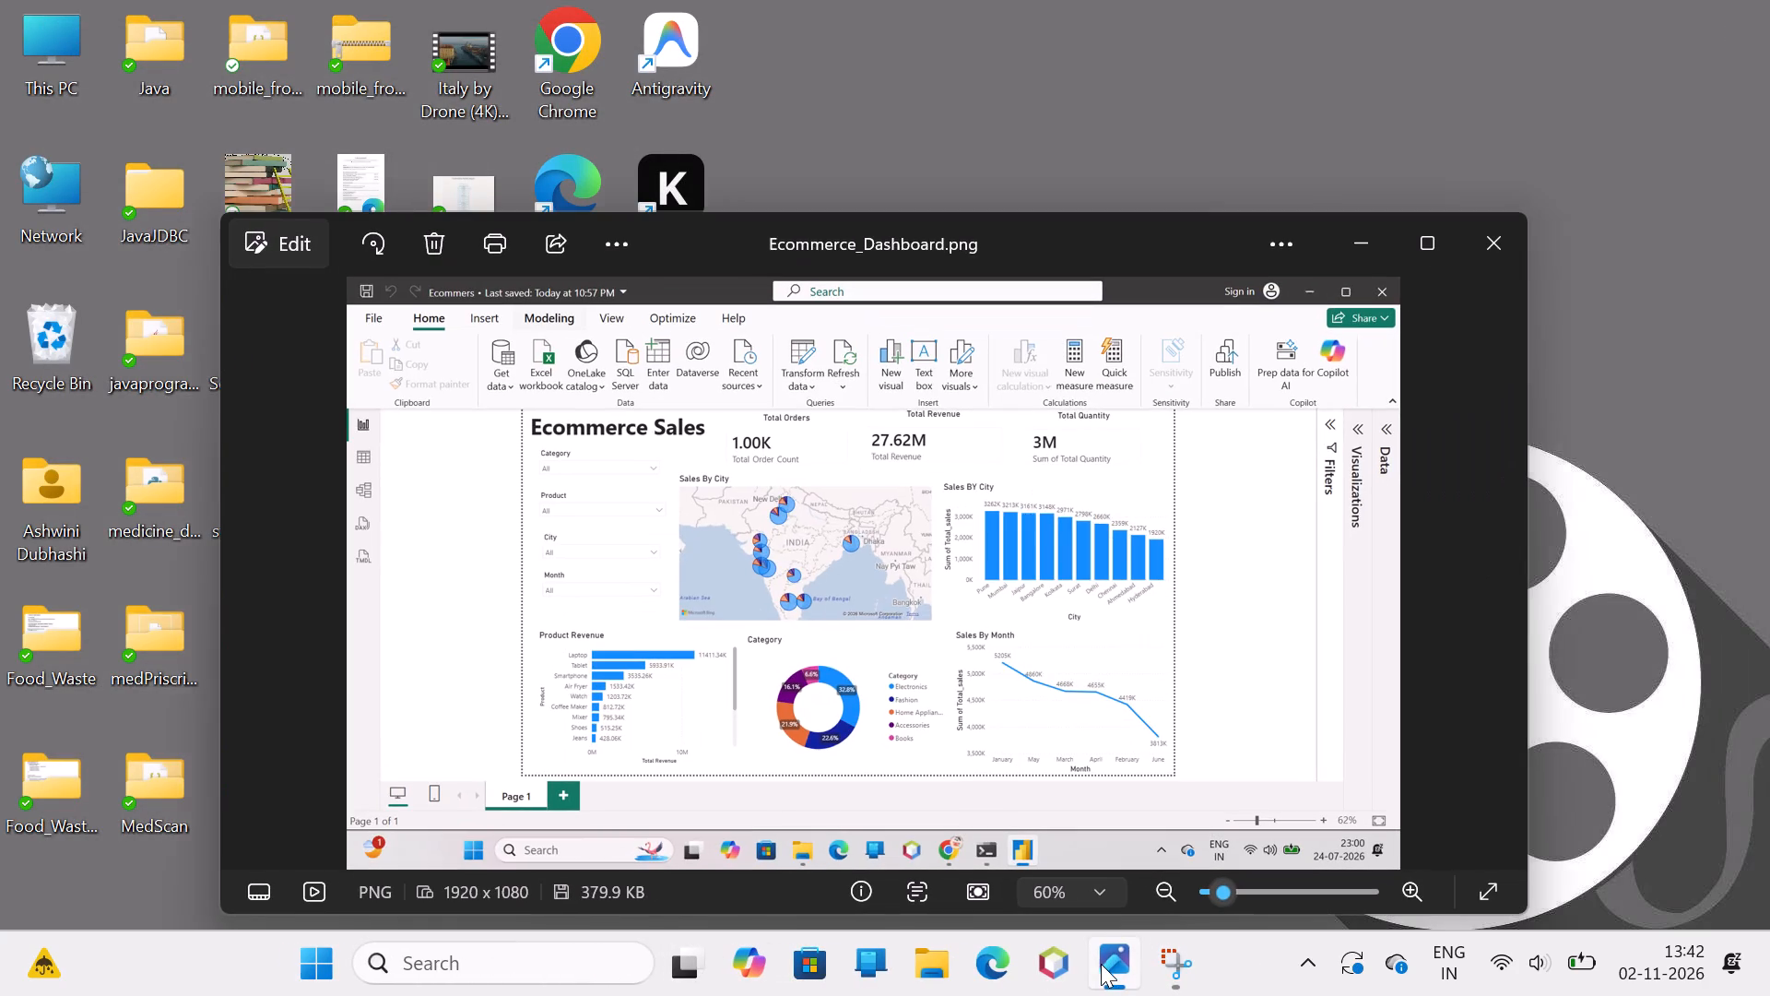
{"action": "left_click", "coordinate": [1476, 264]}
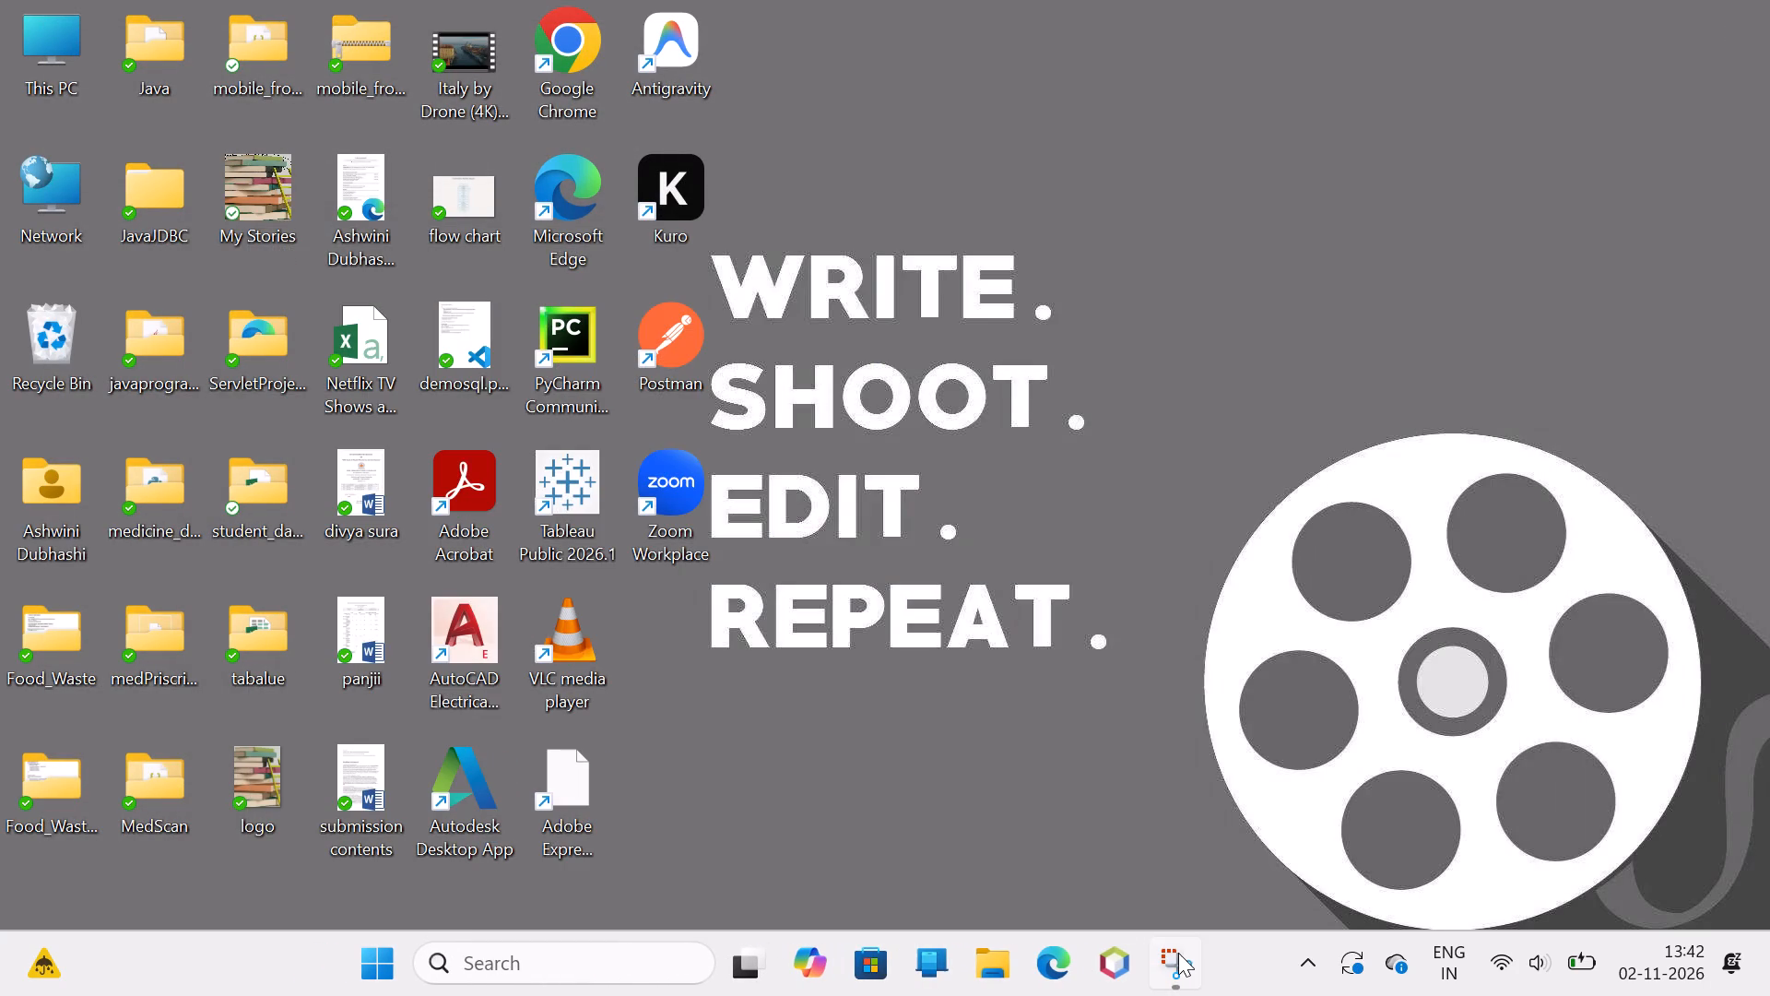
{"action": "left_click", "coordinate": [1178, 954]}
{"action": "left_click", "coordinate": [1127, 315]}
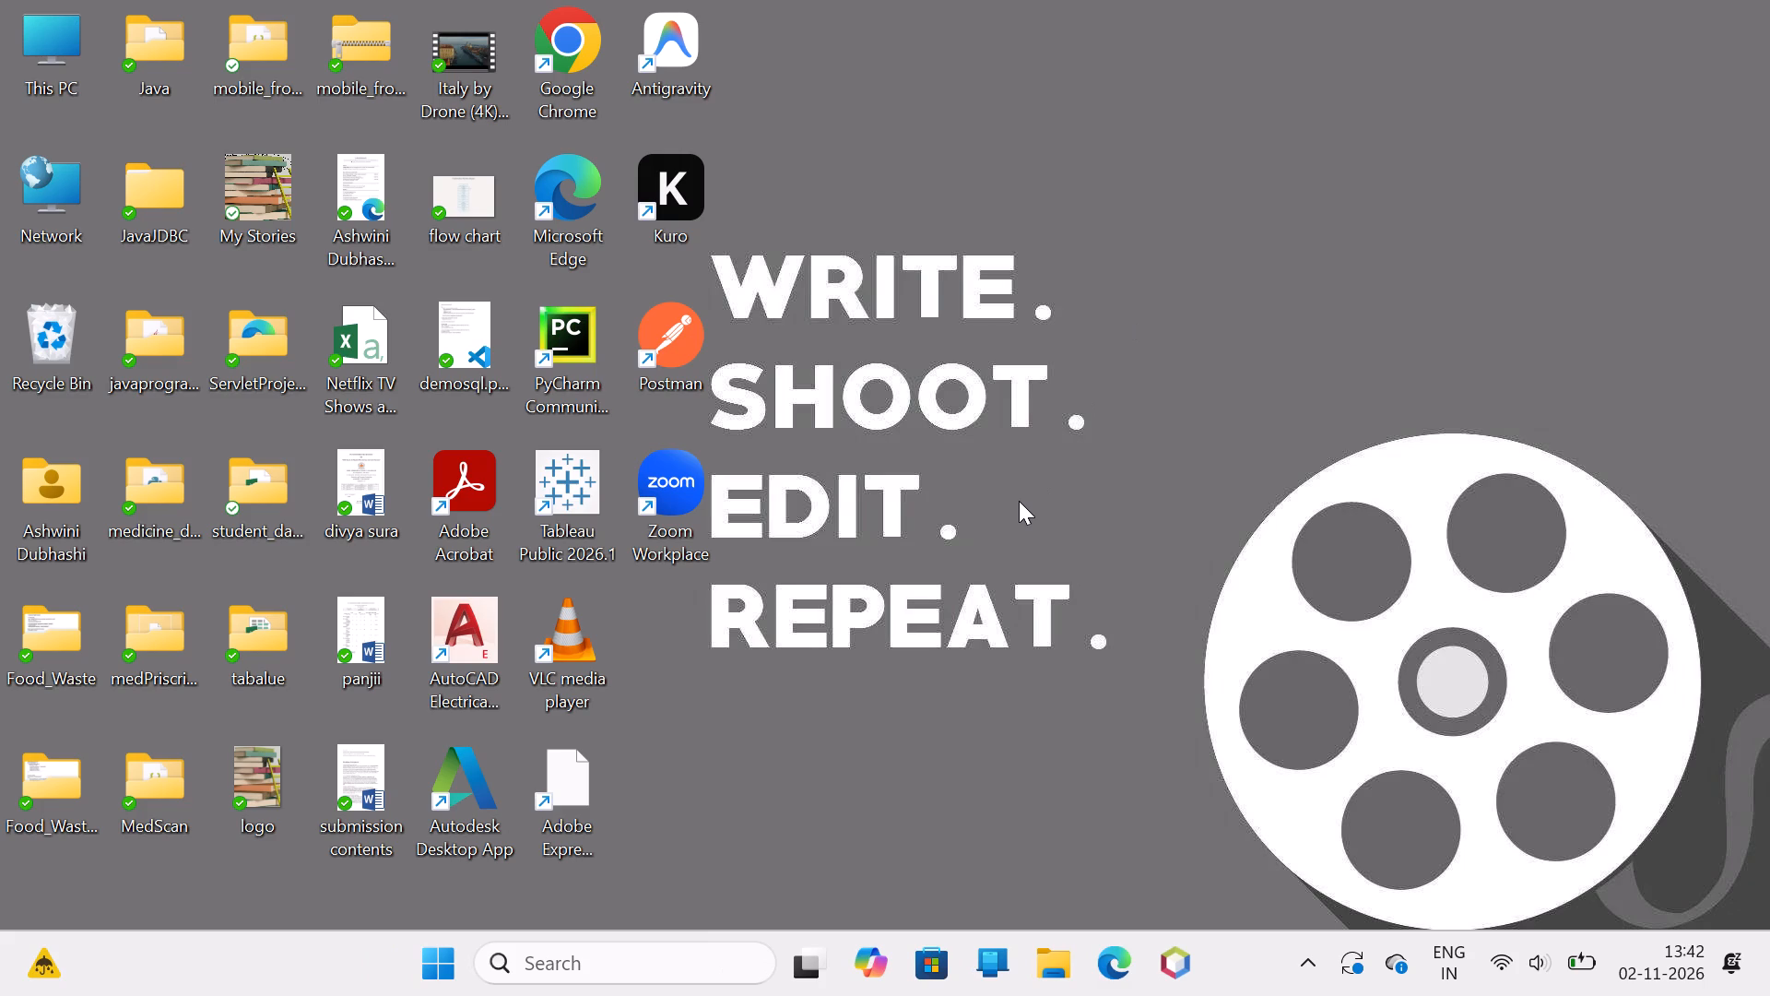
Bring up the Shut Down Windows dialog from the desktop.
{"action": "key", "text": "alt+F4"}
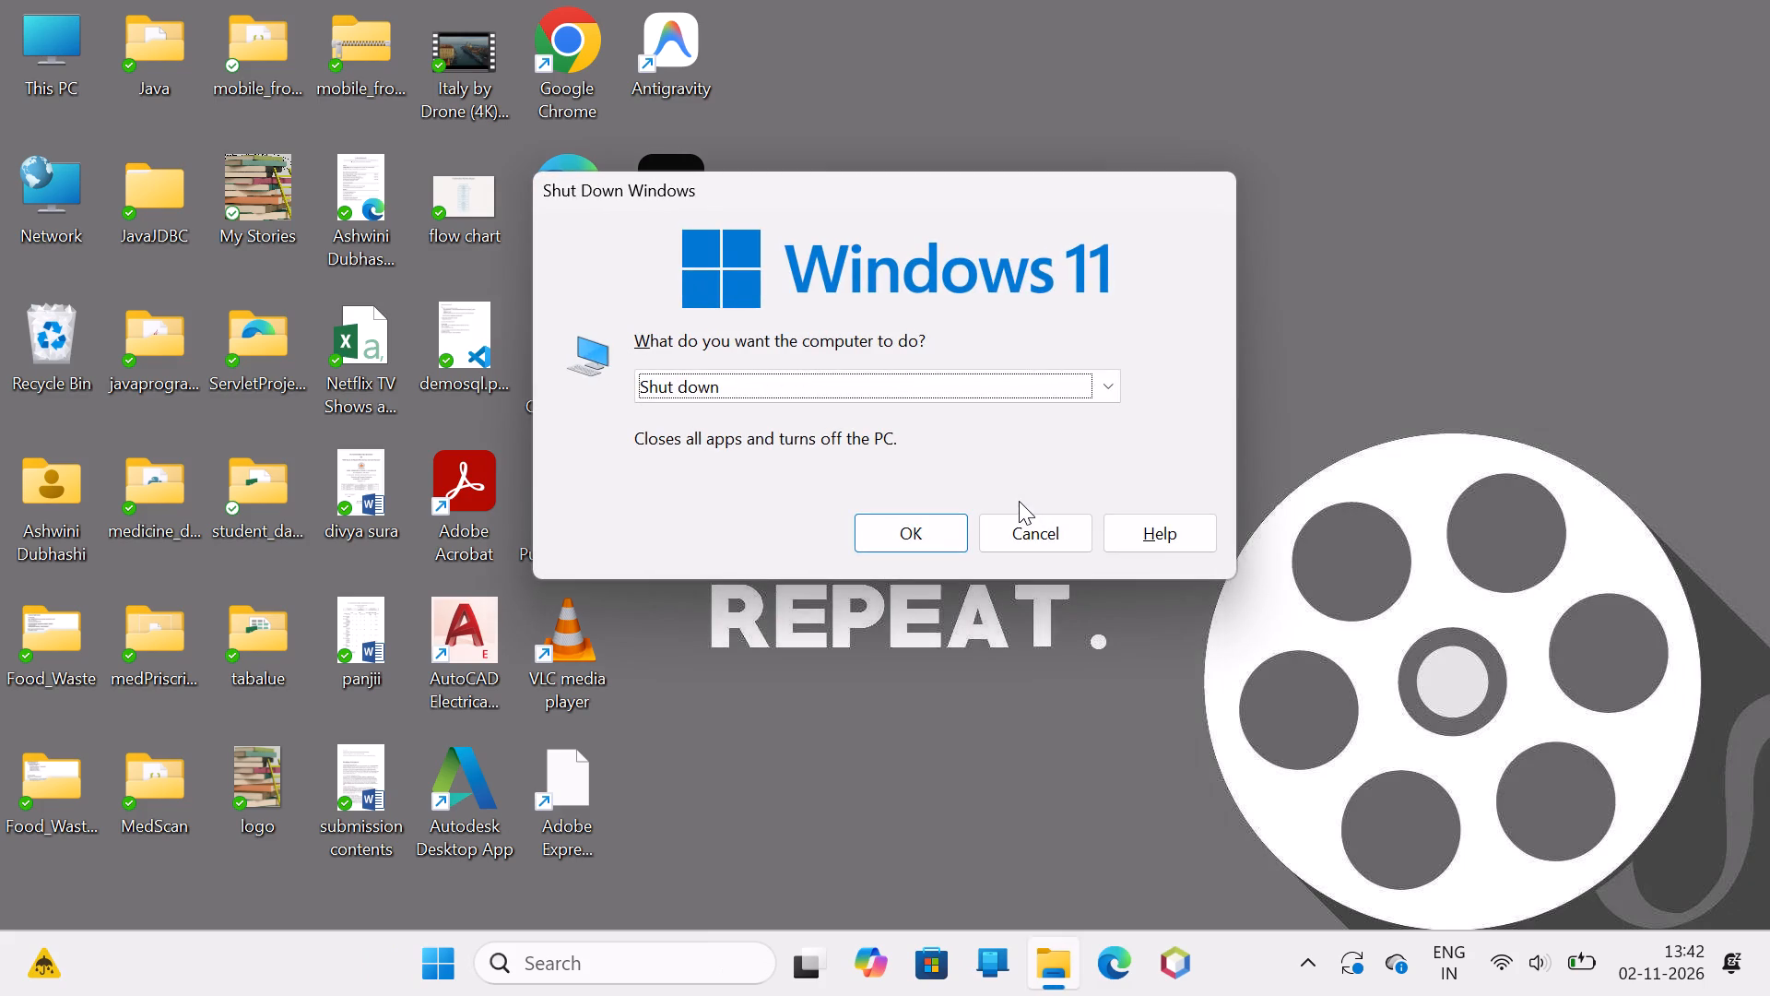